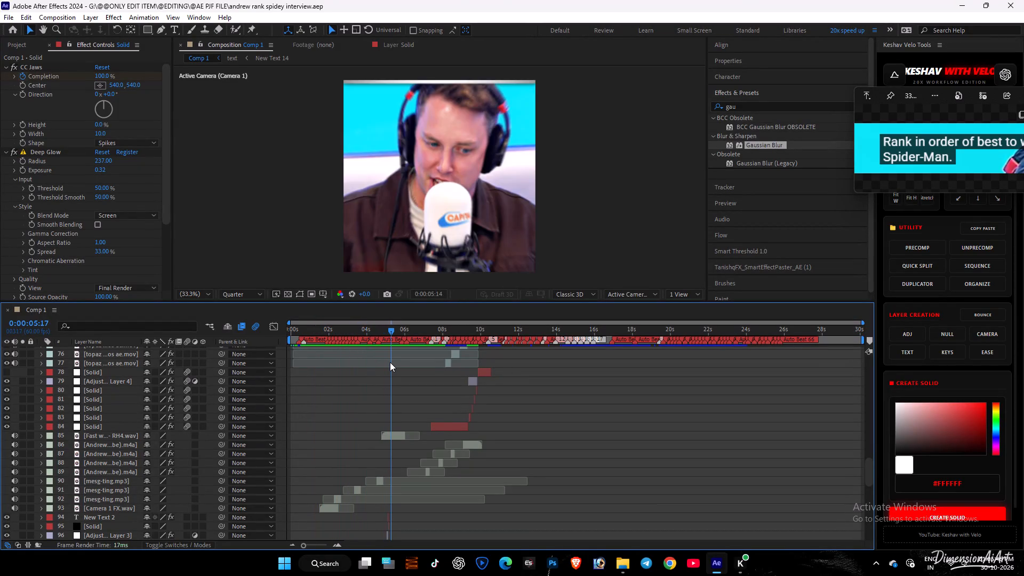
Sort the project's loose files into folders by running the Keshav Velo Tools Organize utility twice.
{"action": "left_click", "coordinate": [10, 47]}
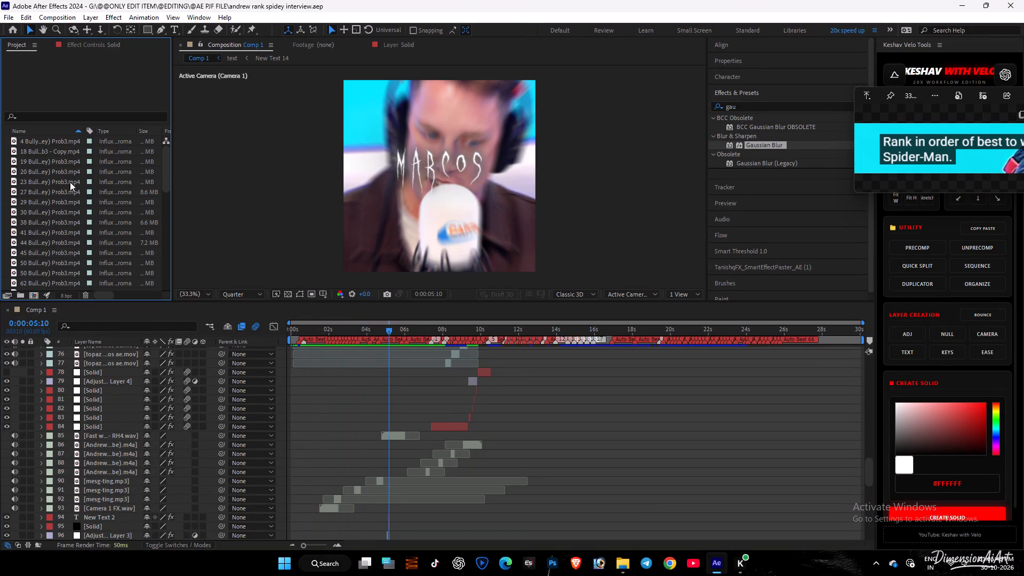
{"action": "left_click", "coordinate": [36, 189]}
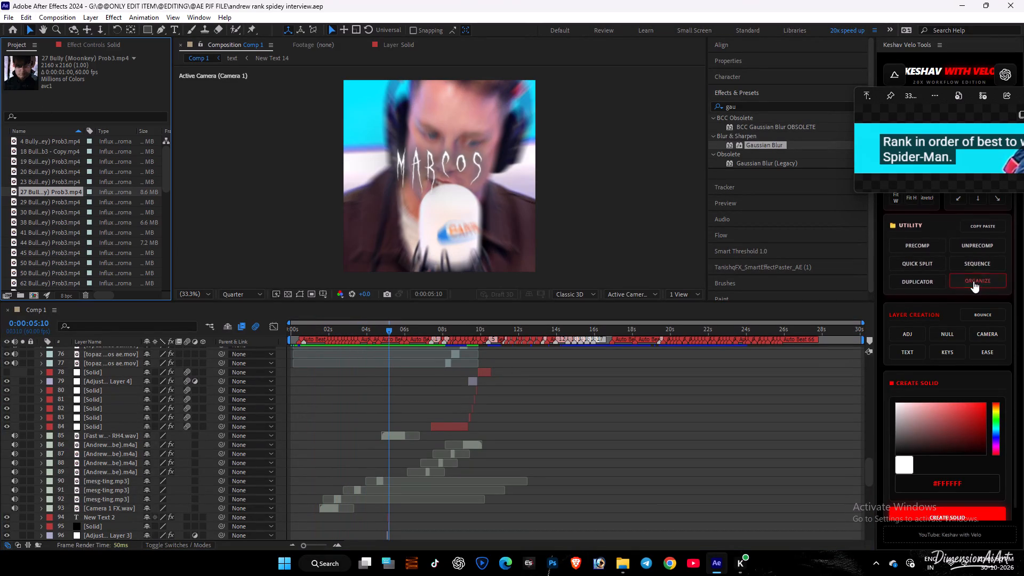
{"action": "left_click", "coordinate": [973, 281]}
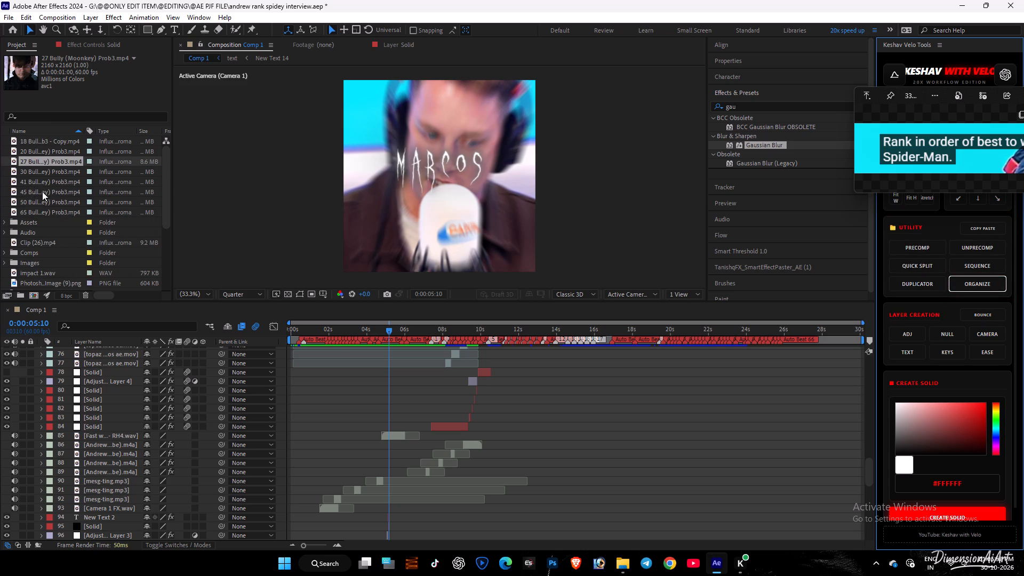
{"action": "left_click", "coordinate": [163, 204]}
{"action": "left_click_drag", "start_coordinate": [165, 207], "coordinate": [165, 223]}
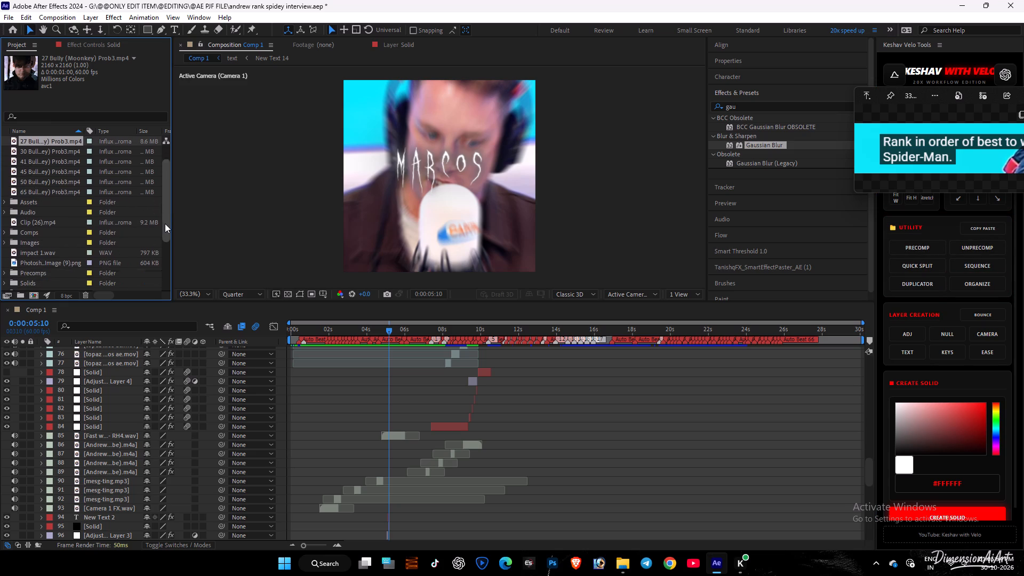
{"action": "left_click_drag", "start_coordinate": [165, 223], "coordinate": [165, 229]}
{"action": "left_click", "coordinate": [65, 193]}
{"action": "left_click", "coordinate": [978, 281]}
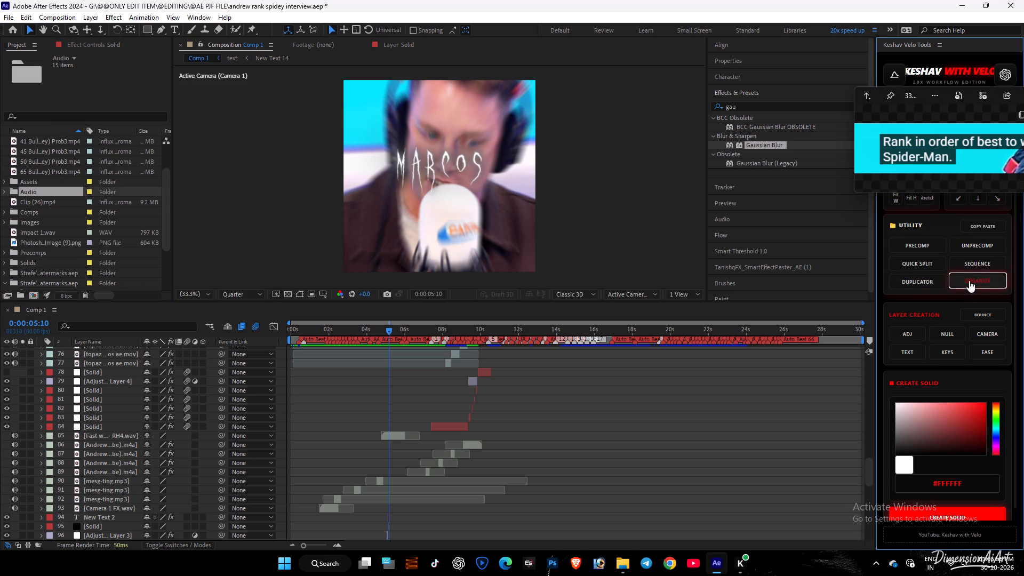
Start a file import and look through the Desktop folders for a text animation pack.
{"action": "triple_click", "coordinate": [66, 279]}
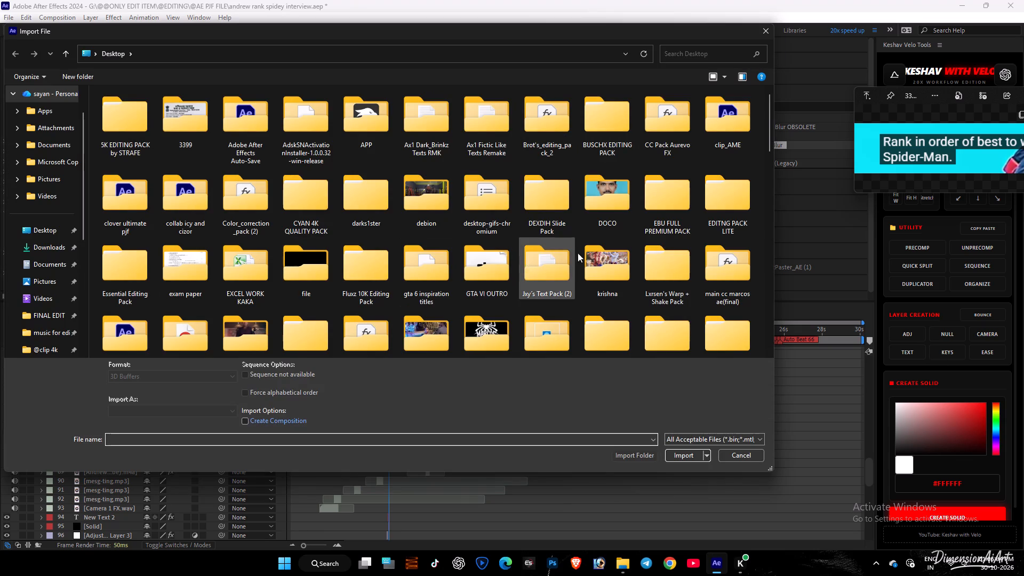
{"action": "left_click", "coordinate": [717, 82]}
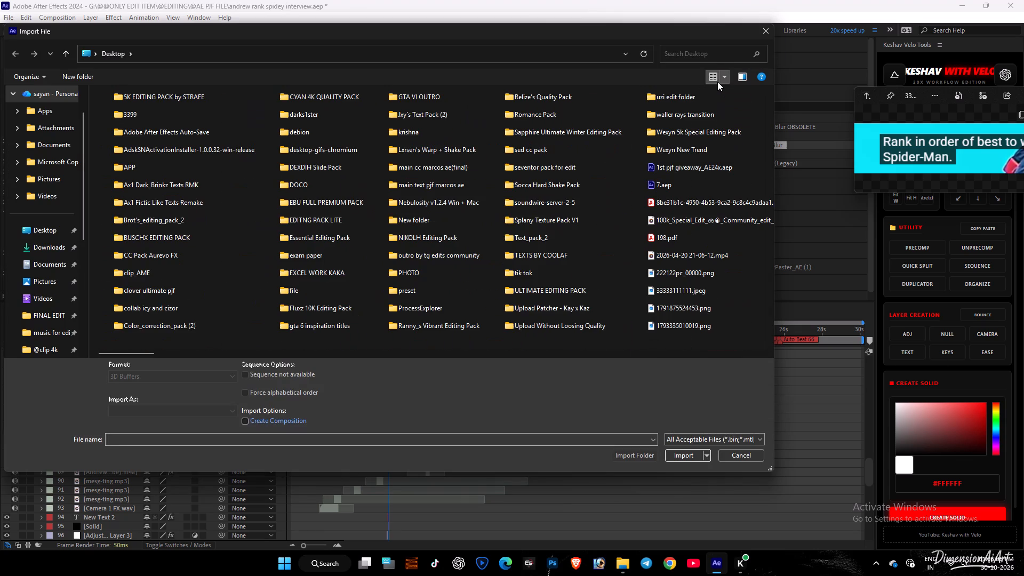
{"action": "left_click", "coordinate": [711, 70]}
{"action": "left_click", "coordinate": [711, 70]}
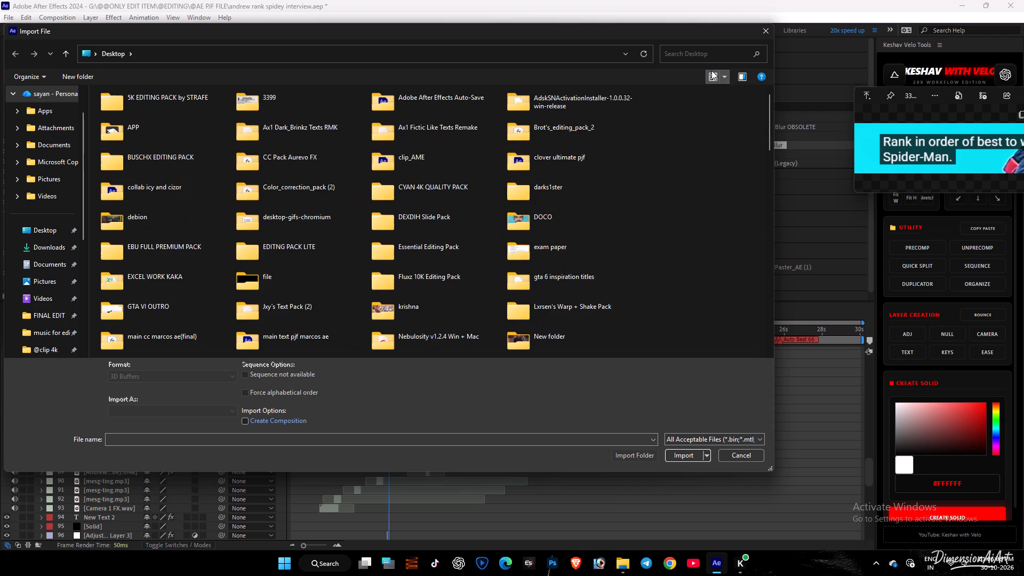
{"action": "left_click", "coordinate": [711, 70]}
{"action": "left_click", "coordinate": [711, 70]}
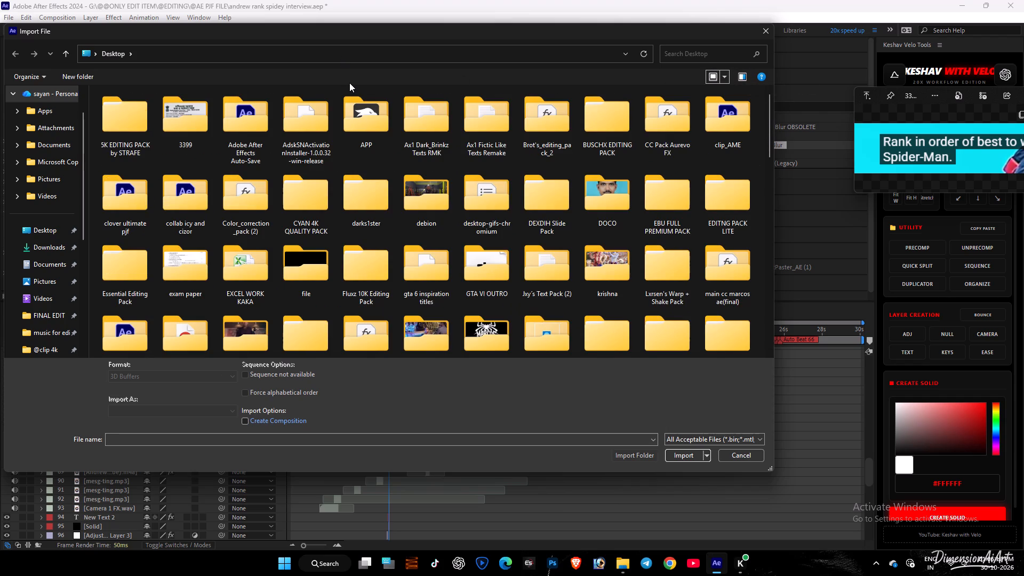
{"action": "scroll", "coordinate": [349, 83], "scroll_direction": "down", "scroll_amount": 1}
{"action": "left_click", "coordinate": [623, 55]}
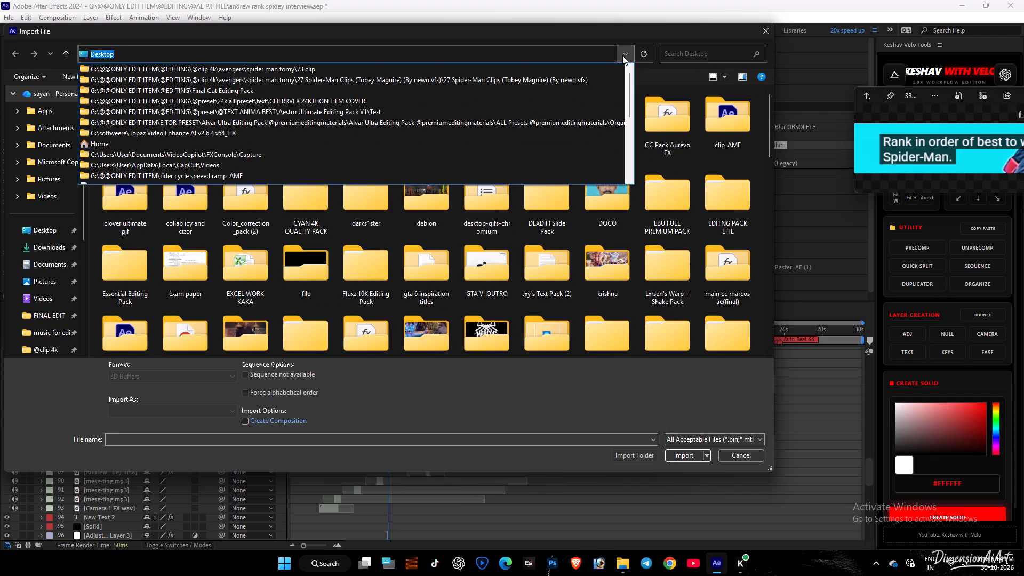
{"action": "left_click", "coordinate": [652, 76]}
{"action": "scroll", "coordinate": [546, 143], "scroll_direction": "down", "scroll_amount": 6}
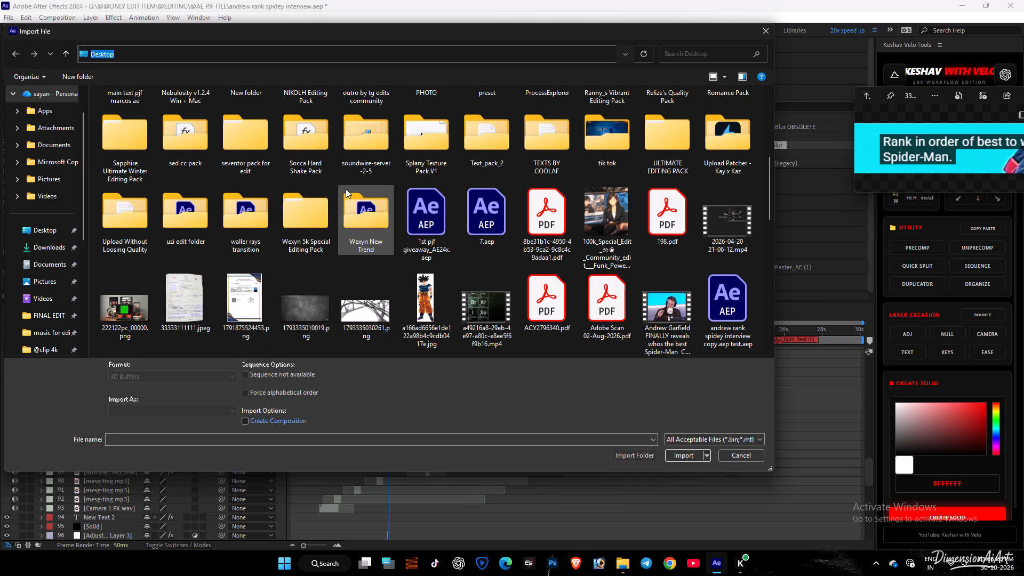
{"action": "scroll", "coordinate": [310, 178], "scroll_direction": "up", "scroll_amount": 1}
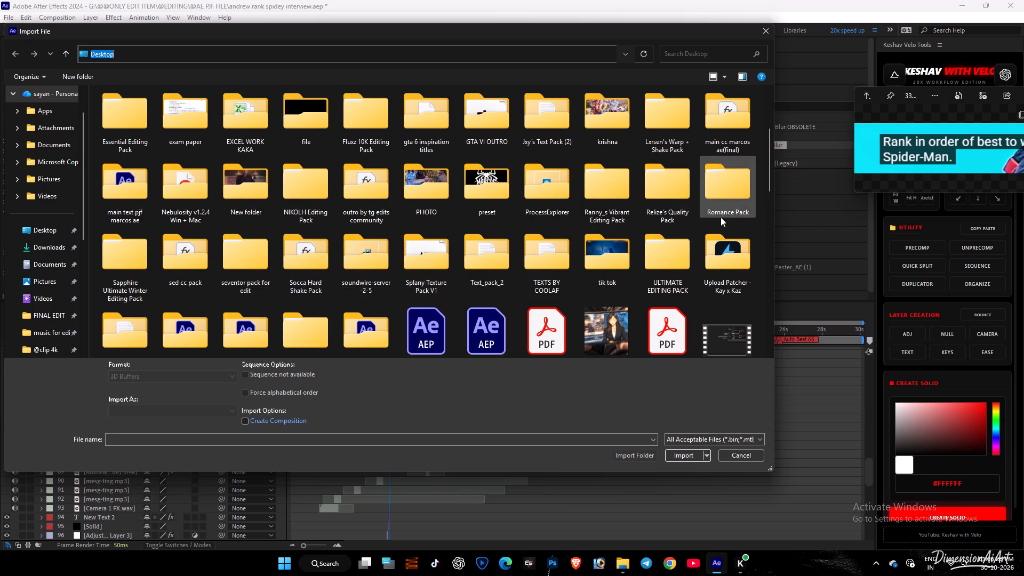
{"action": "scroll", "coordinate": [534, 249], "scroll_direction": "up", "scroll_amount": 9}
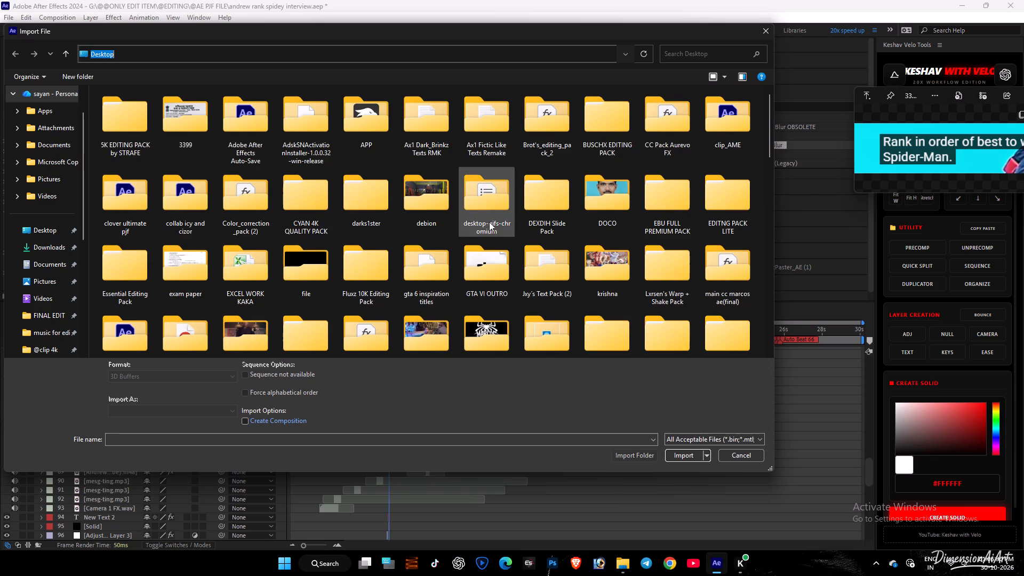
Import "Strafe's 5K Pack - Text Animations.aep" from the pack's separated AE 2020+ folder, accepting substitution of the missing fonts.
{"action": "double_click", "coordinate": [133, 140]}
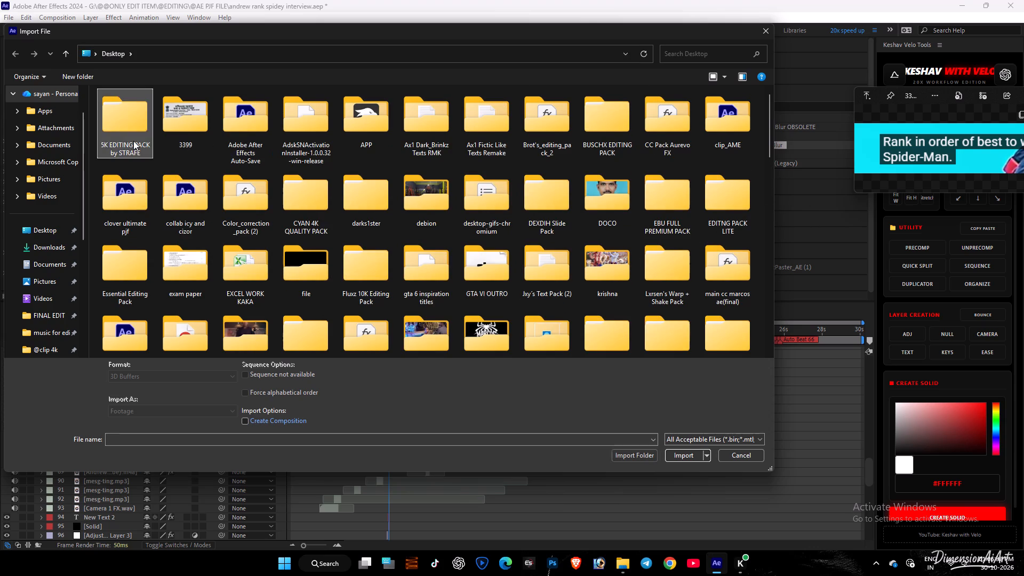
{"action": "double_click", "coordinate": [134, 110]}
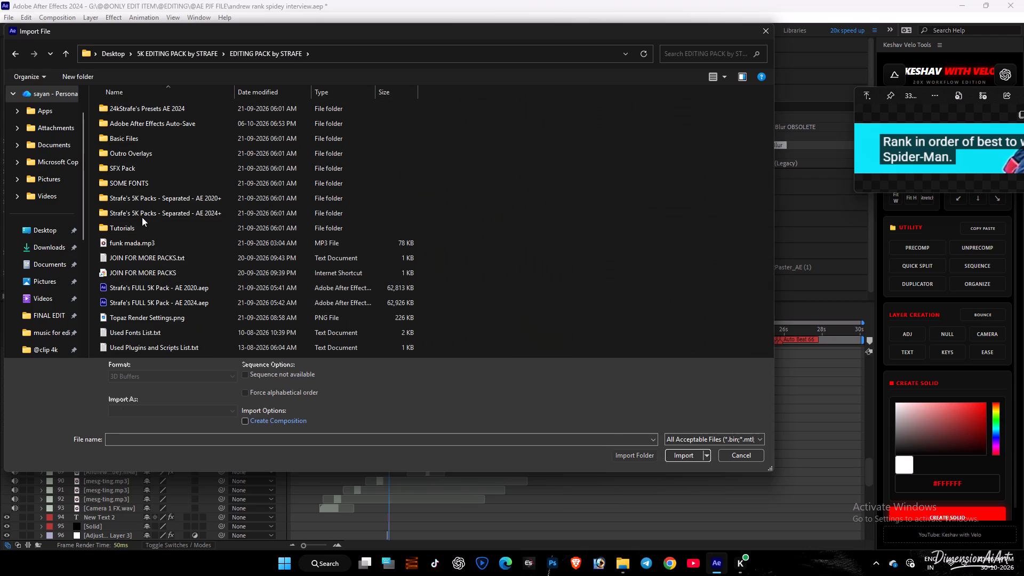
{"action": "left_click", "coordinate": [140, 212]}
{"action": "double_click", "coordinate": [140, 197]}
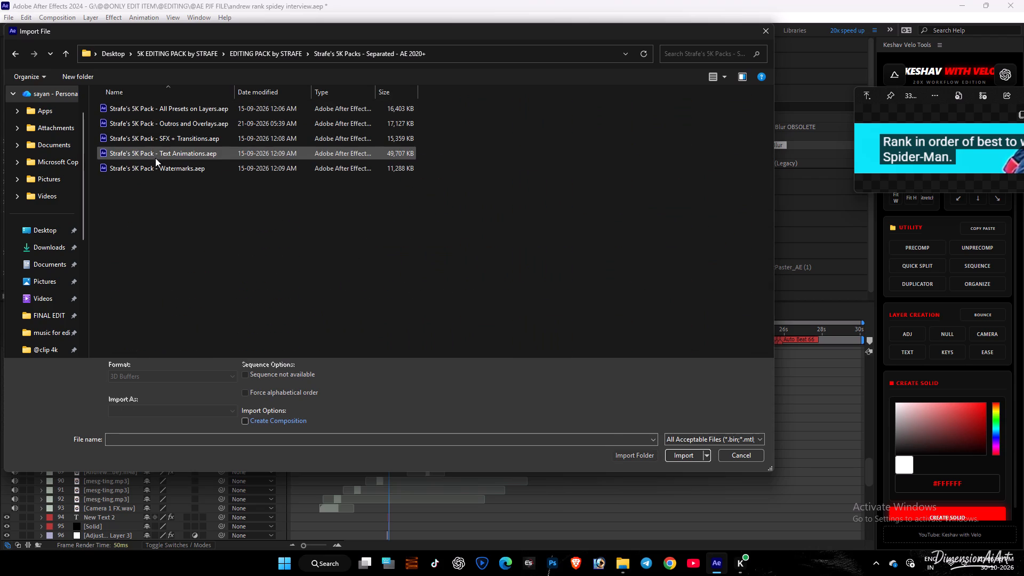
{"action": "double_click", "coordinate": [179, 154]}
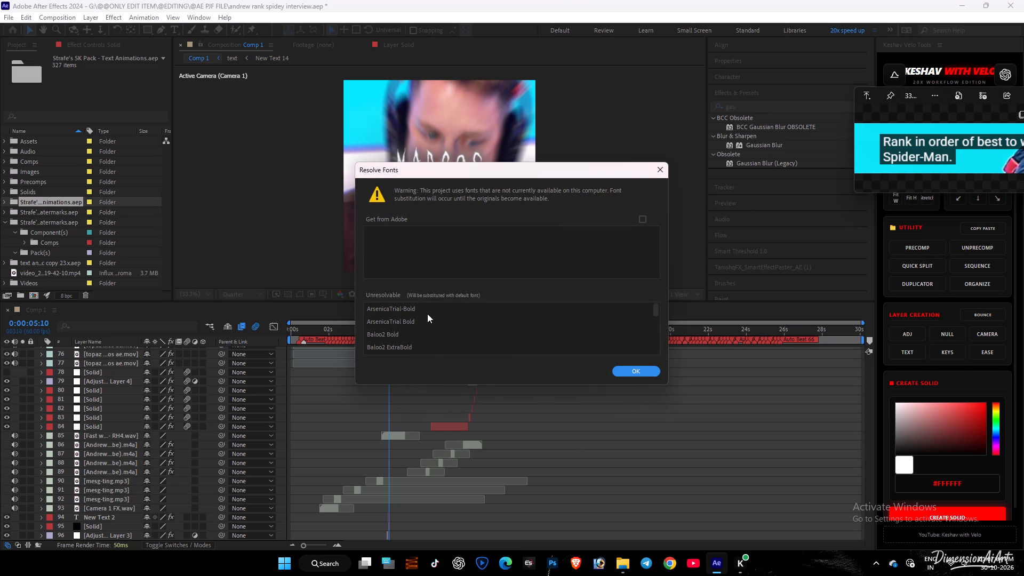
{"action": "scroll", "coordinate": [427, 316], "scroll_direction": "down", "scroll_amount": 6}
{"action": "scroll", "coordinate": [507, 350], "scroll_direction": "down", "scroll_amount": 9}
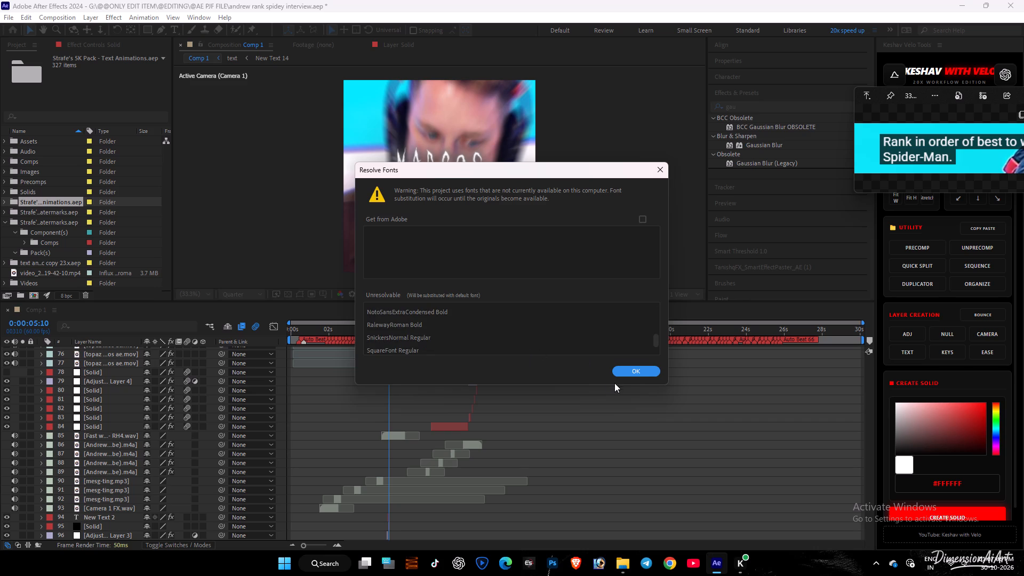
{"action": "left_click", "coordinate": [620, 371]}
Open THE NIGHTMARES Comp 1 from the imported pack's Text Groups folder and go up to its parent composition, Strafe's Texts.
{"action": "double_click", "coordinate": [31, 203]}
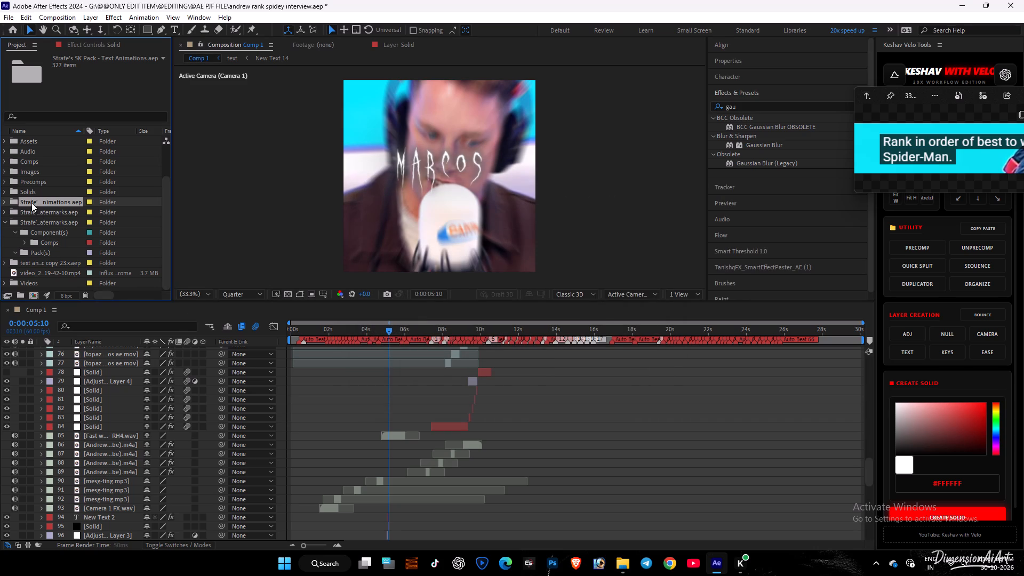
{"action": "double_click", "coordinate": [46, 222]}
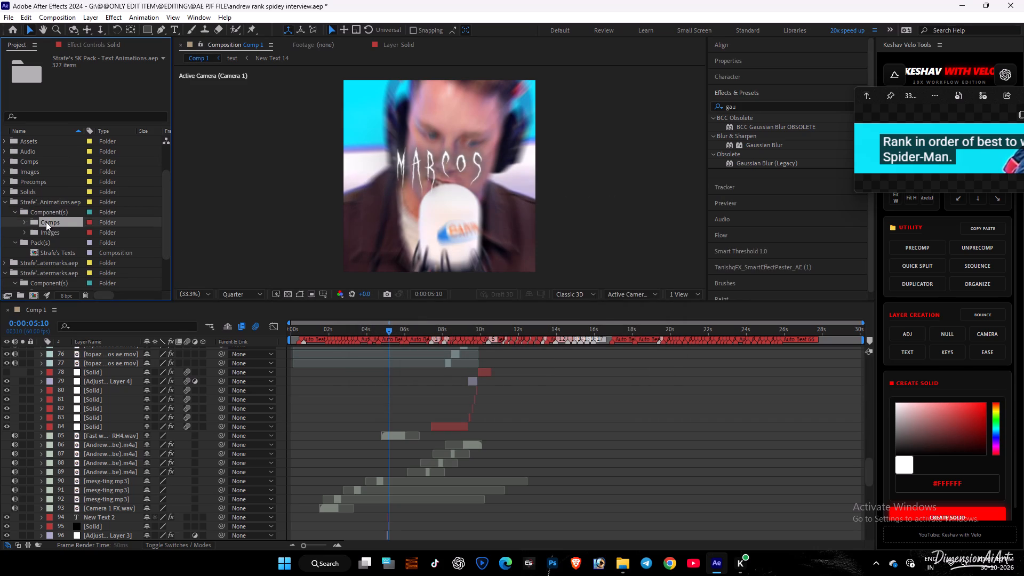
{"action": "left_click", "coordinate": [52, 222]}
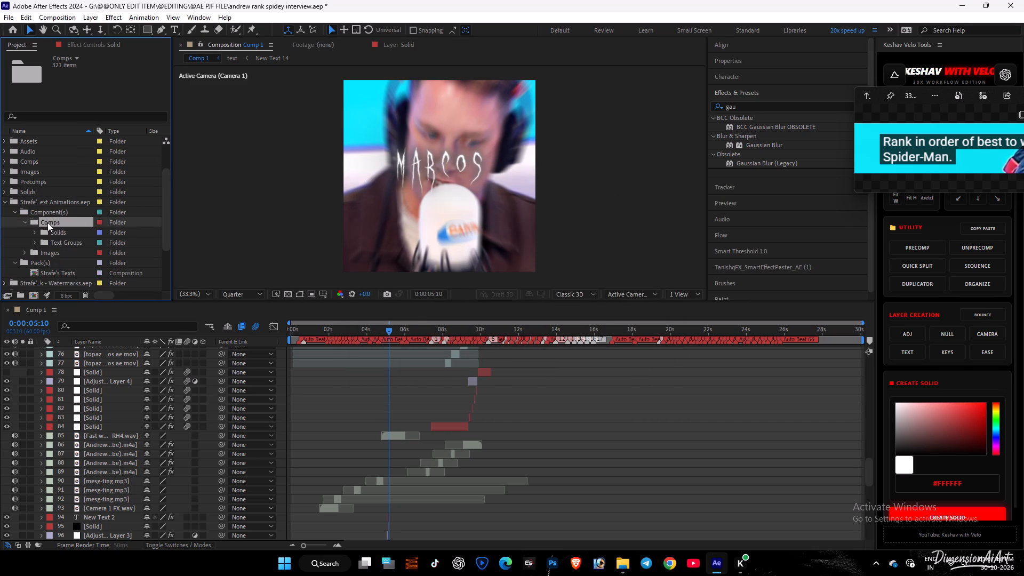
{"action": "left_click", "coordinate": [27, 221]}
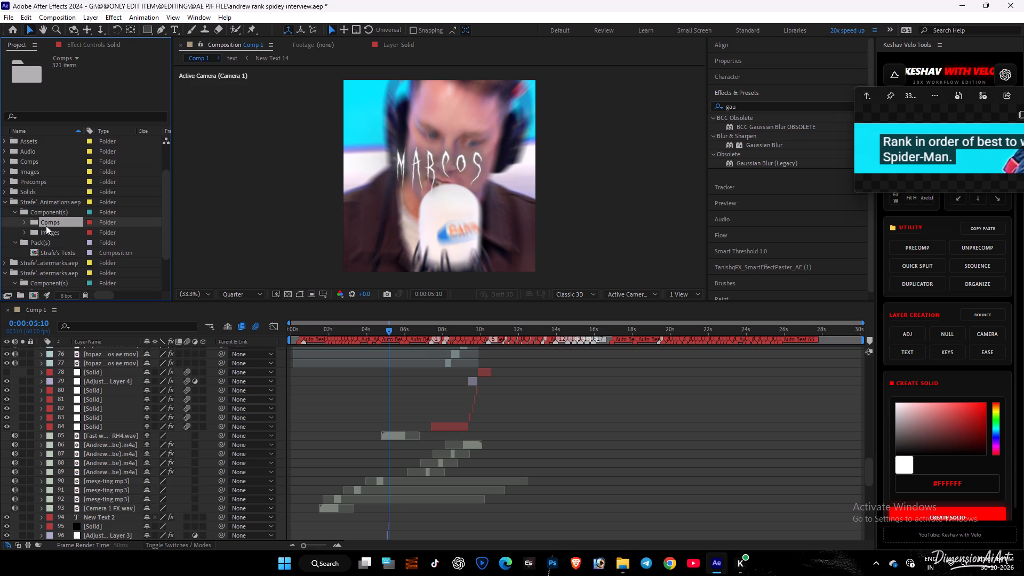
{"action": "double_click", "coordinate": [46, 226]}
{"action": "double_click", "coordinate": [71, 241]}
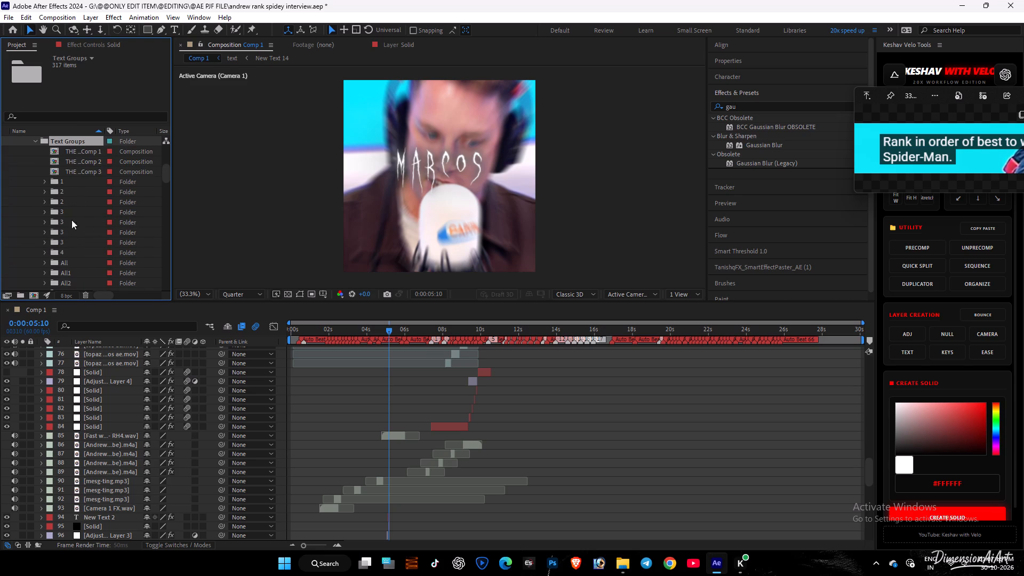
{"action": "double_click", "coordinate": [81, 153]}
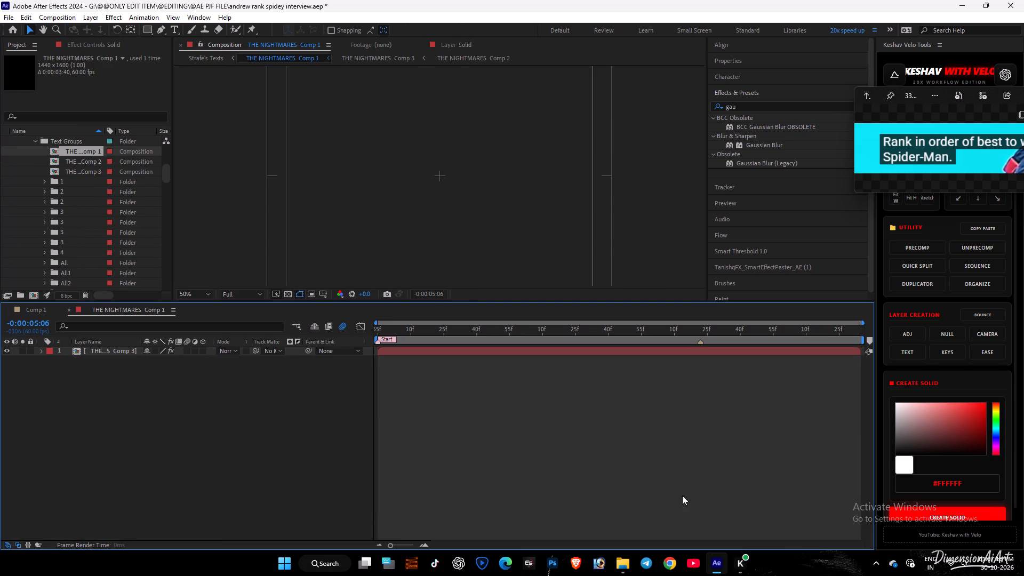
{"action": "left_click", "coordinate": [202, 57]}
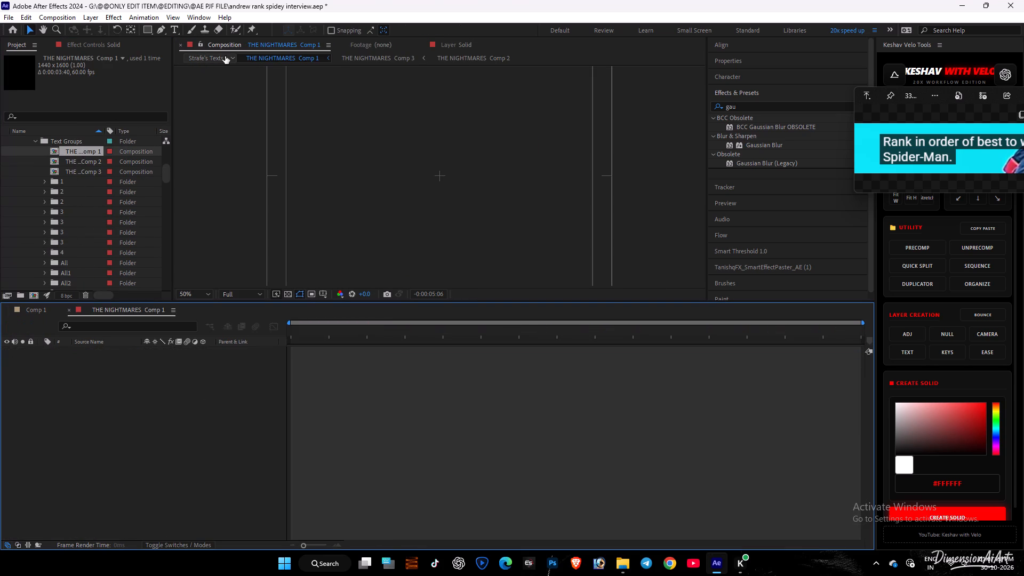
Set the Strafe's Texts preview resolution to Quarter.
{"action": "key", "text": "v"}
{"action": "left_click", "coordinate": [234, 298]}
{"action": "left_click", "coordinate": [240, 359]}
{"action": "left_click", "coordinate": [453, 377]}
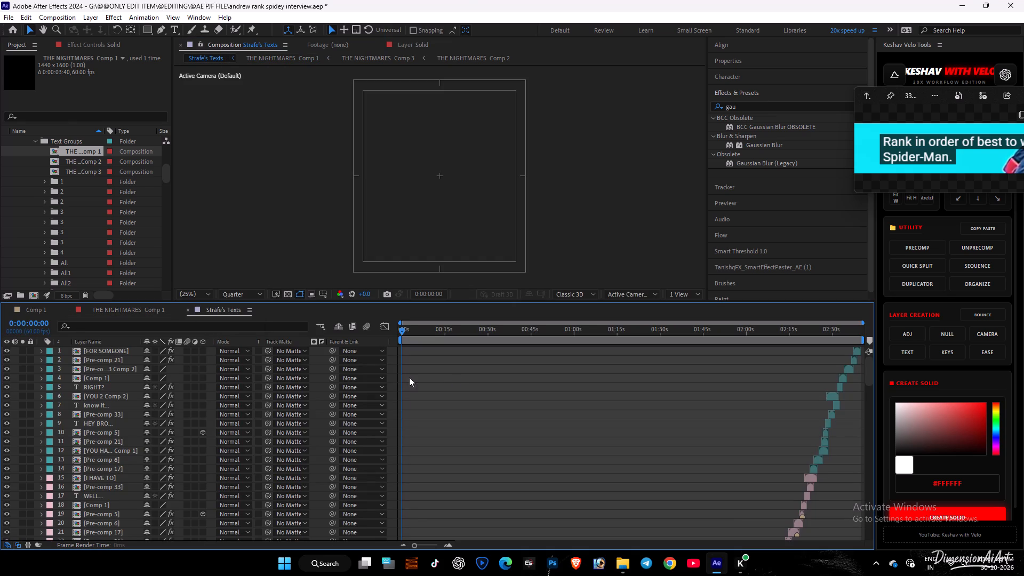
Save the project.
{"action": "key", "text": "ctrl+s"}
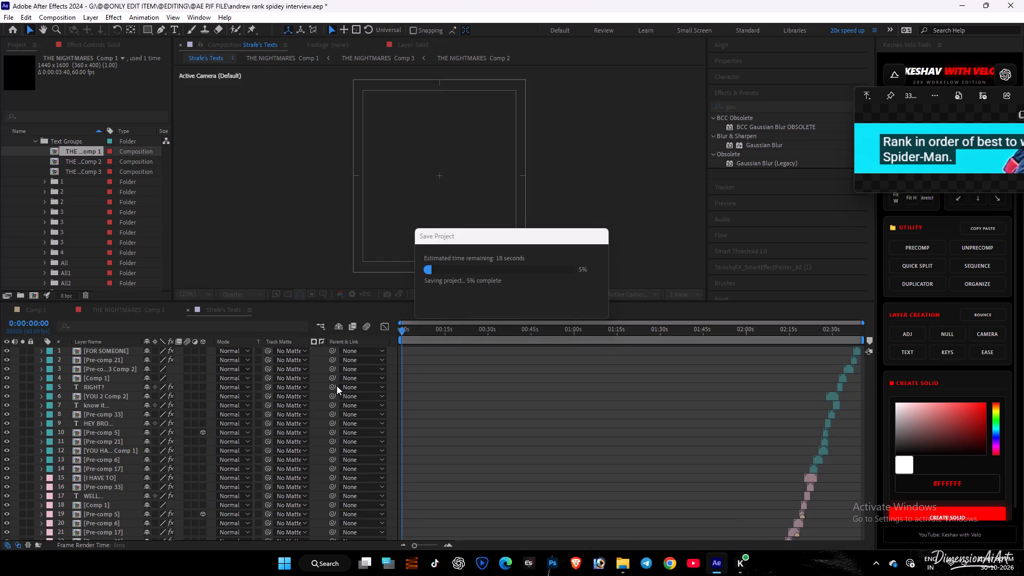
Hide the Mode and Track Matte columns in the Strafe's Texts timeline.
{"action": "left_click", "coordinate": [15, 539]}
{"action": "left_click", "coordinate": [17, 543]}
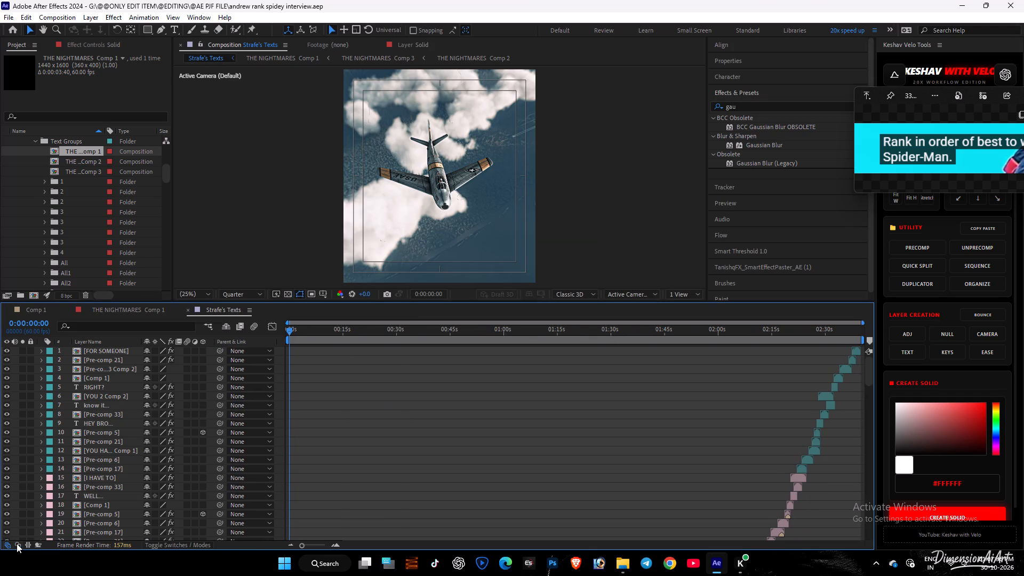
Examine the opening text animations in the Strafe's Texts timeline, from THE F-86 SABRE through BUT ONE, across about the first 6 seconds.
{"action": "scroll", "coordinate": [330, 415], "scroll_direction": "down", "scroll_amount": 6}
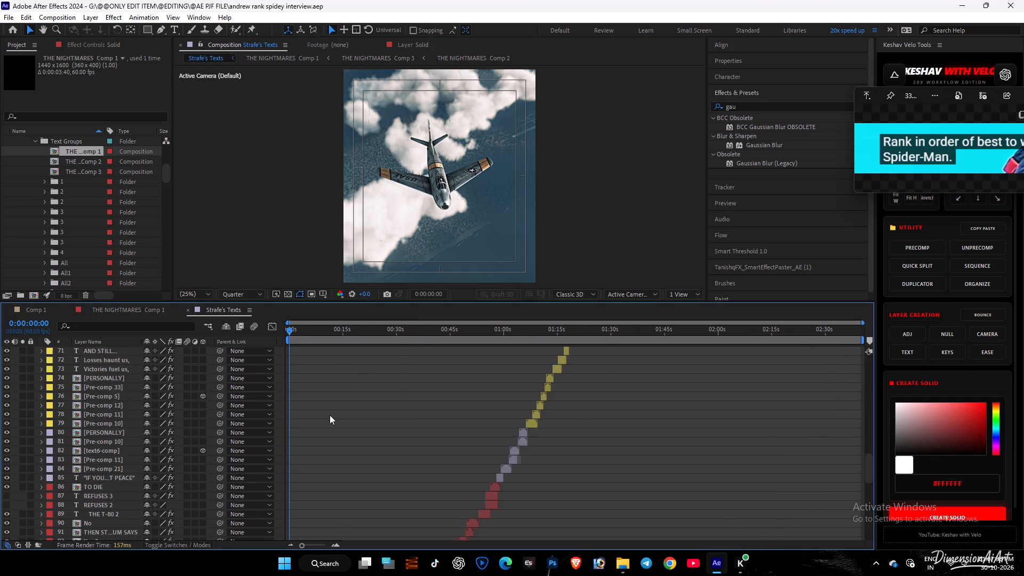
{"action": "scroll", "coordinate": [330, 415], "scroll_direction": "down", "scroll_amount": 11}
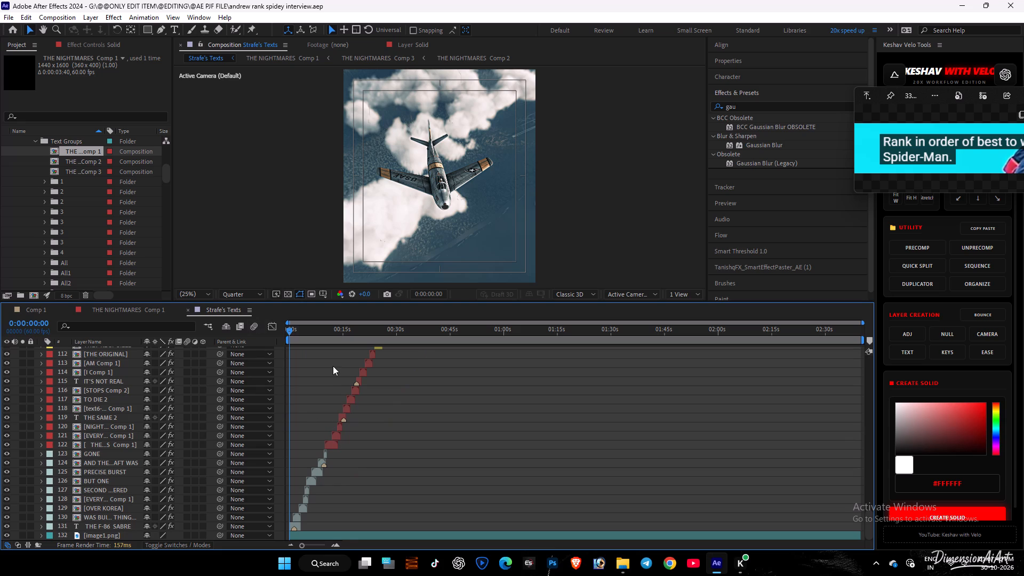
{"action": "double_click", "coordinate": [338, 543]}
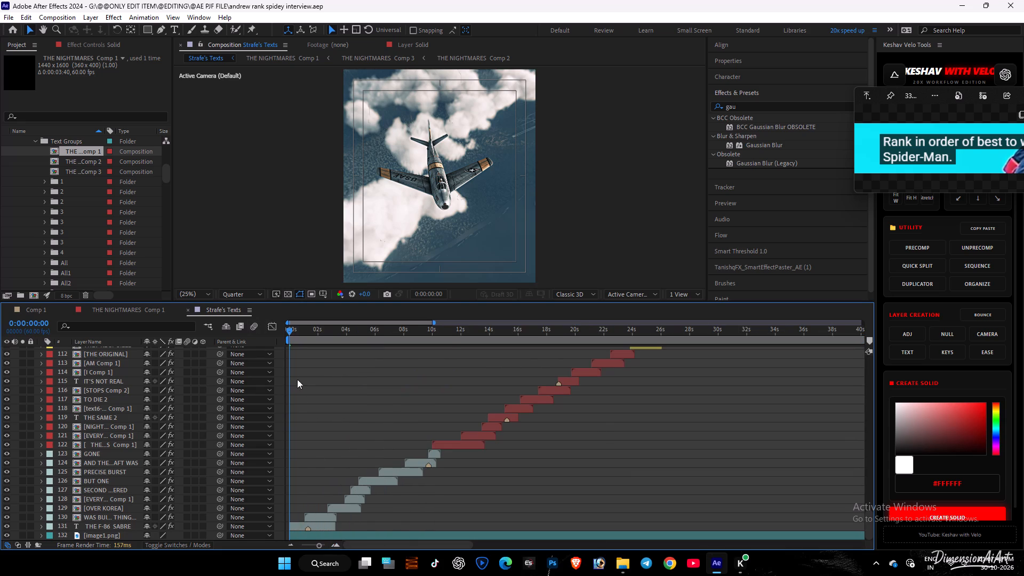
{"action": "left_click_drag", "start_coordinate": [291, 334], "coordinate": [304, 332]}
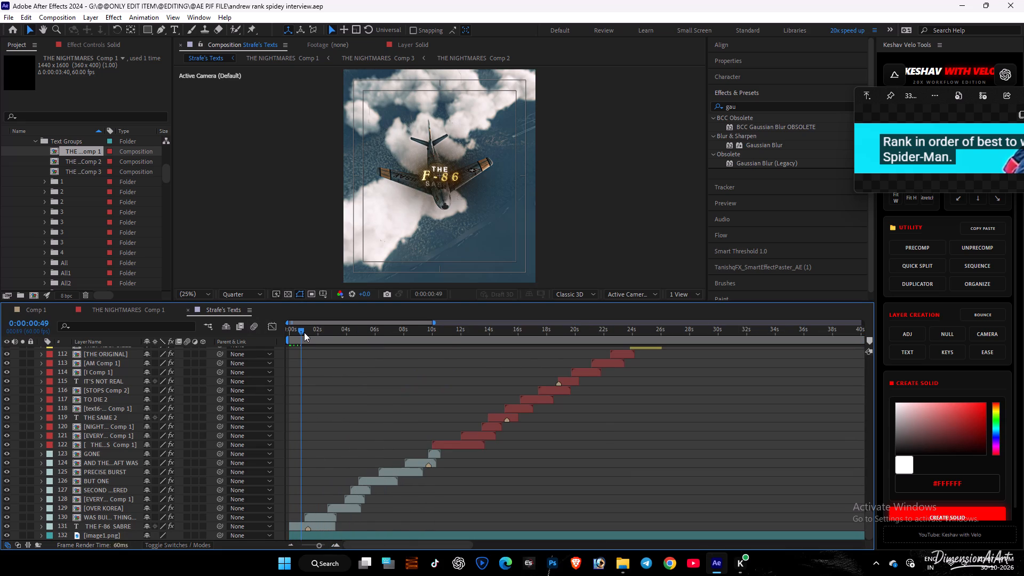
{"action": "left_click_drag", "start_coordinate": [304, 332], "coordinate": [317, 324]}
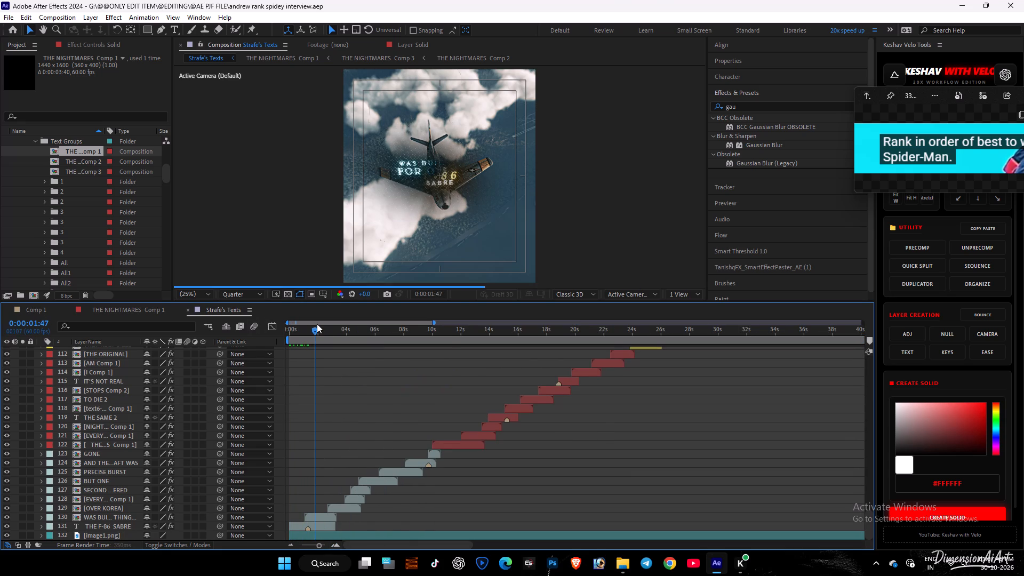
{"action": "left_click_drag", "start_coordinate": [317, 324], "coordinate": [317, 322]}
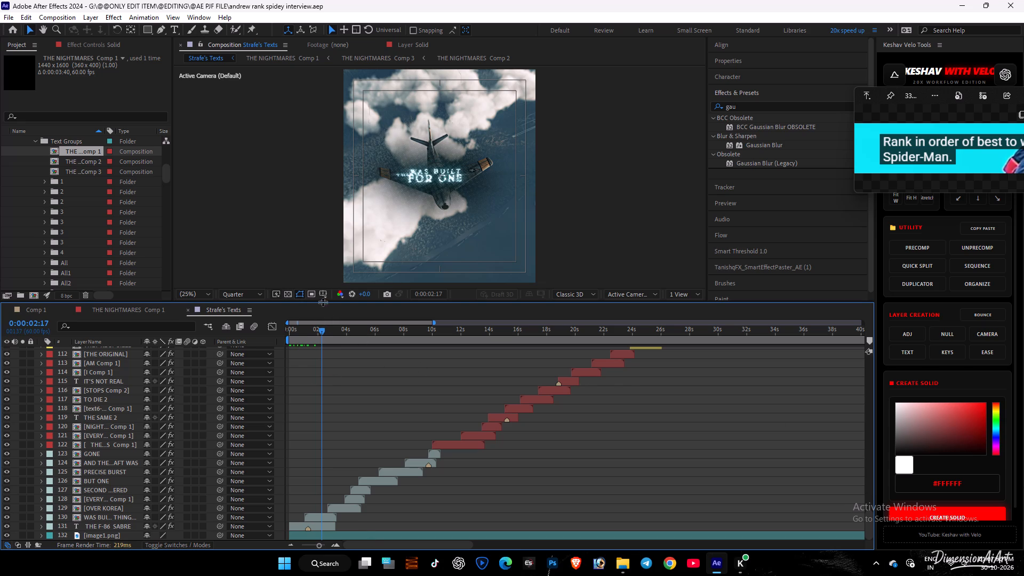
{"action": "left_click_drag", "start_coordinate": [321, 330], "coordinate": [345, 334]}
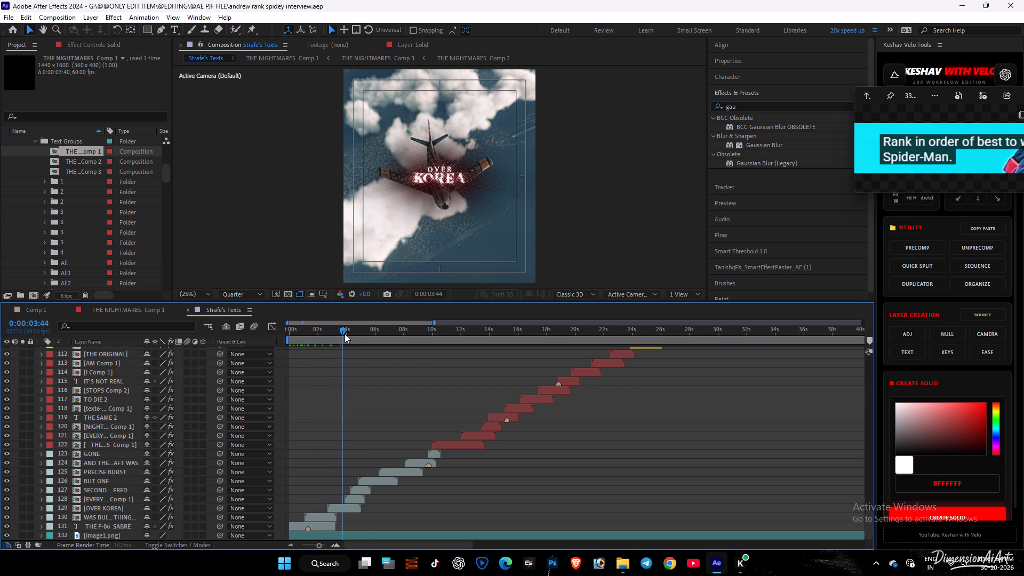
{"action": "left_click_drag", "start_coordinate": [345, 334], "coordinate": [351, 330]}
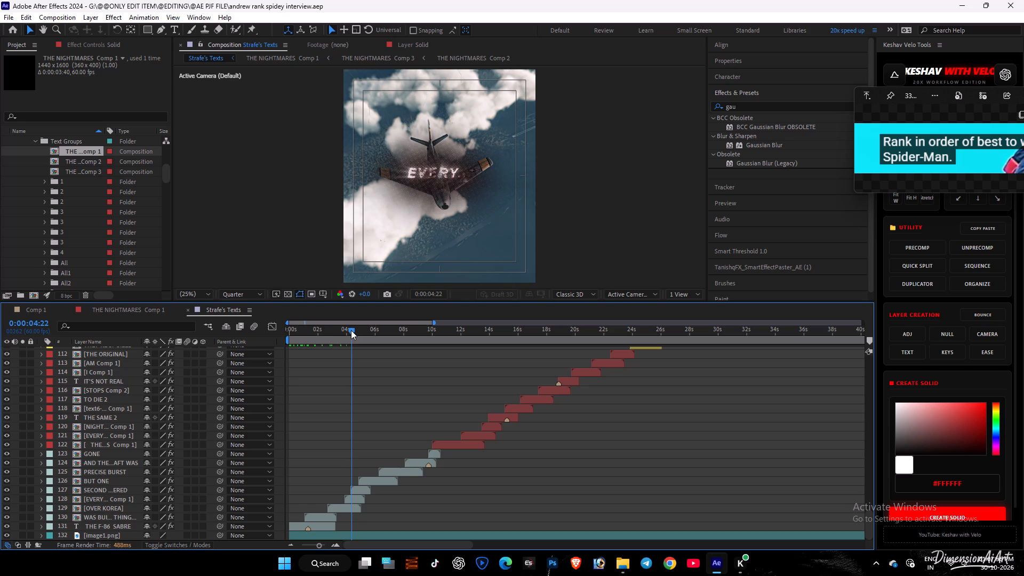
{"action": "left_click_drag", "start_coordinate": [351, 330], "coordinate": [359, 326]}
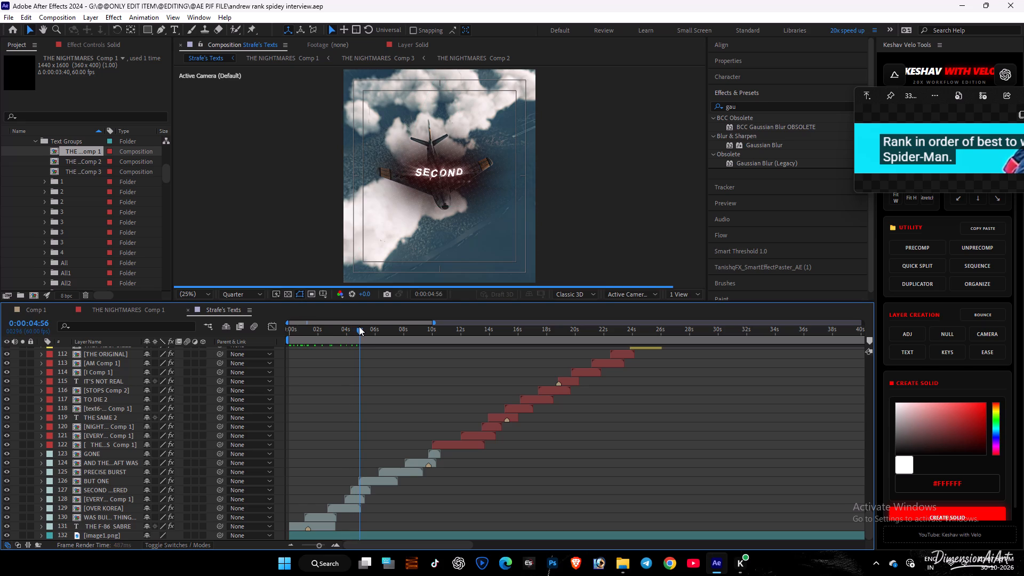
{"action": "left_click_drag", "start_coordinate": [359, 326], "coordinate": [362, 324]}
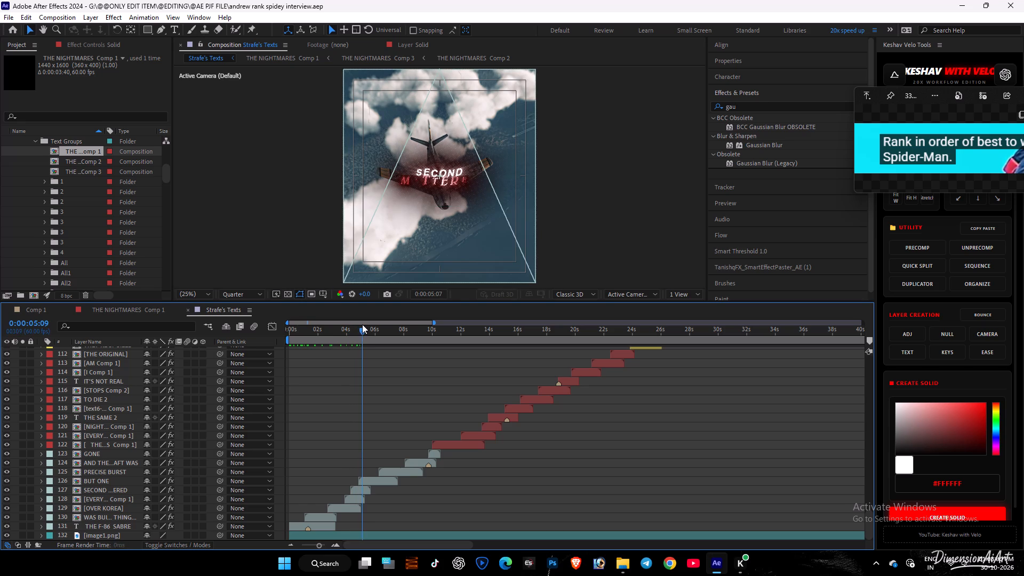
{"action": "left_click_drag", "start_coordinate": [362, 324], "coordinate": [373, 323]}
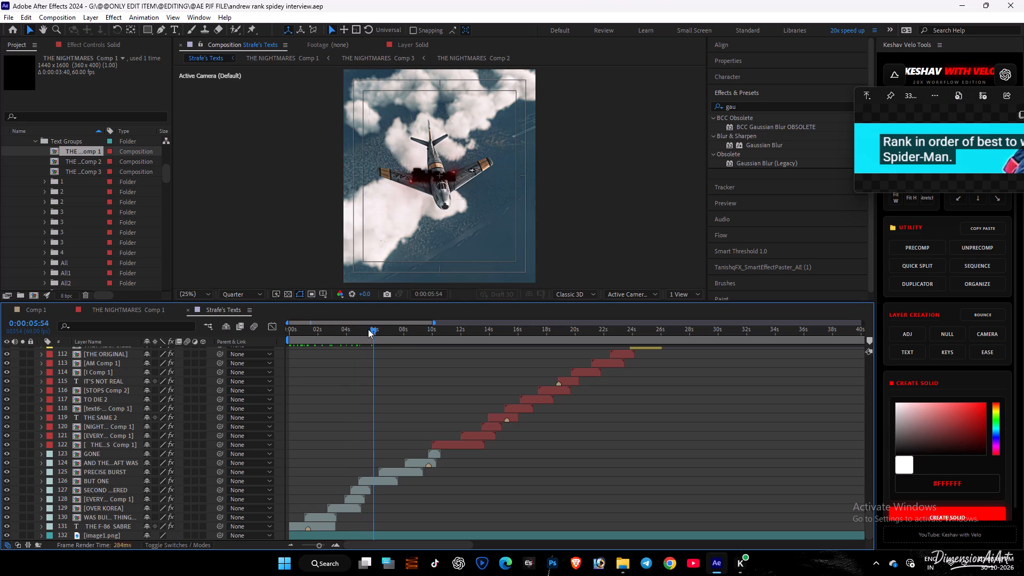
Examine the text animations from PRECISE BURST through GONE, between about 7 and 10.5 seconds.
{"action": "left_click", "coordinate": [393, 332]}
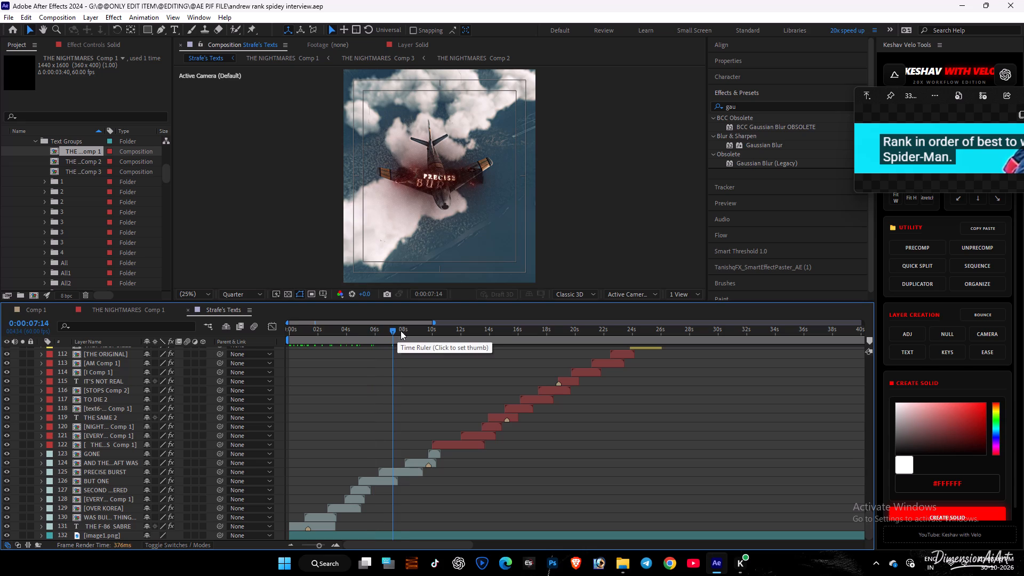
{"action": "left_click", "coordinate": [401, 331]}
{"action": "left_click_drag", "start_coordinate": [401, 331], "coordinate": [408, 331]}
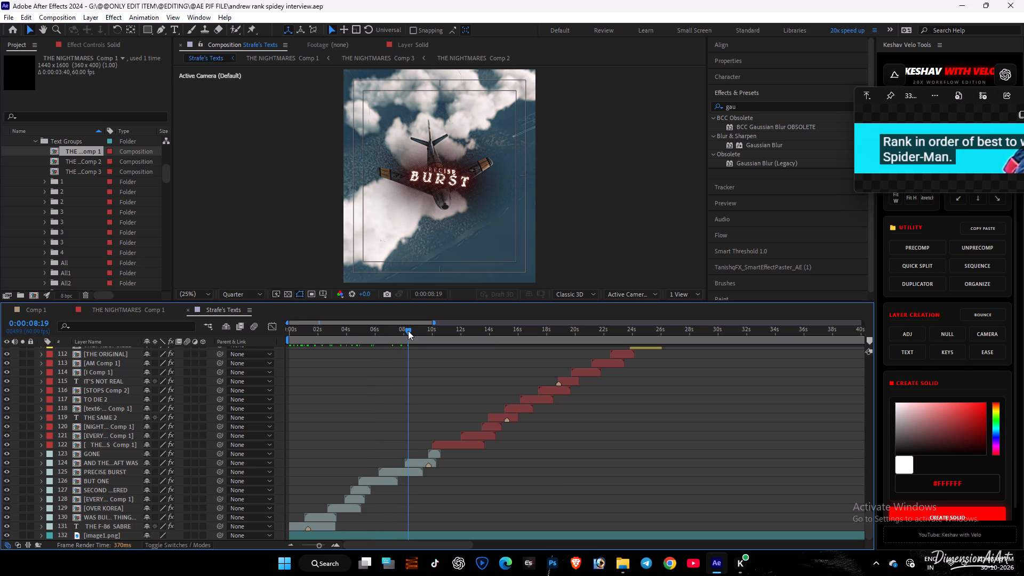
{"action": "left_click_drag", "start_coordinate": [408, 331], "coordinate": [414, 332]}
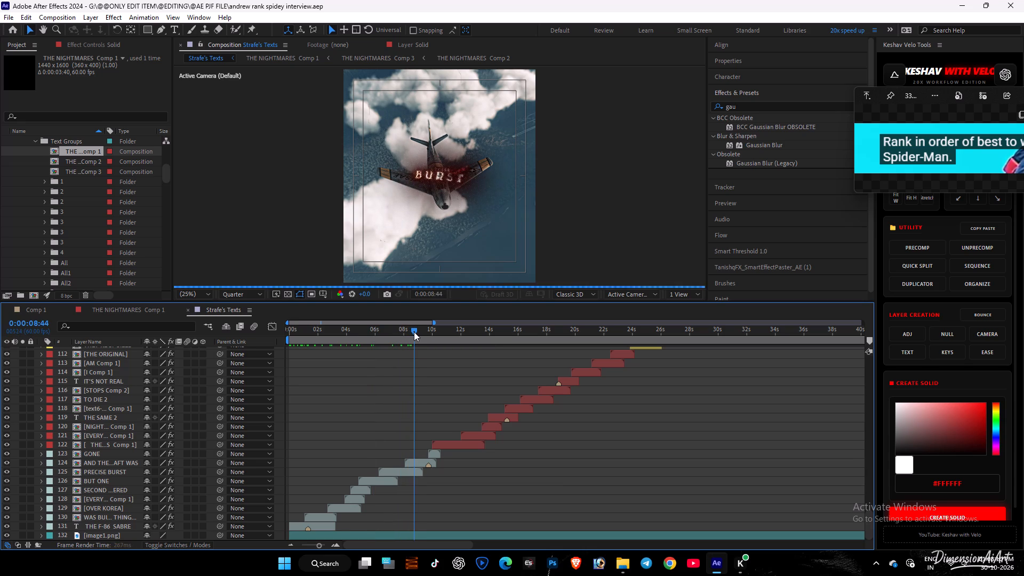
{"action": "left_click_drag", "start_coordinate": [414, 332], "coordinate": [421, 332]}
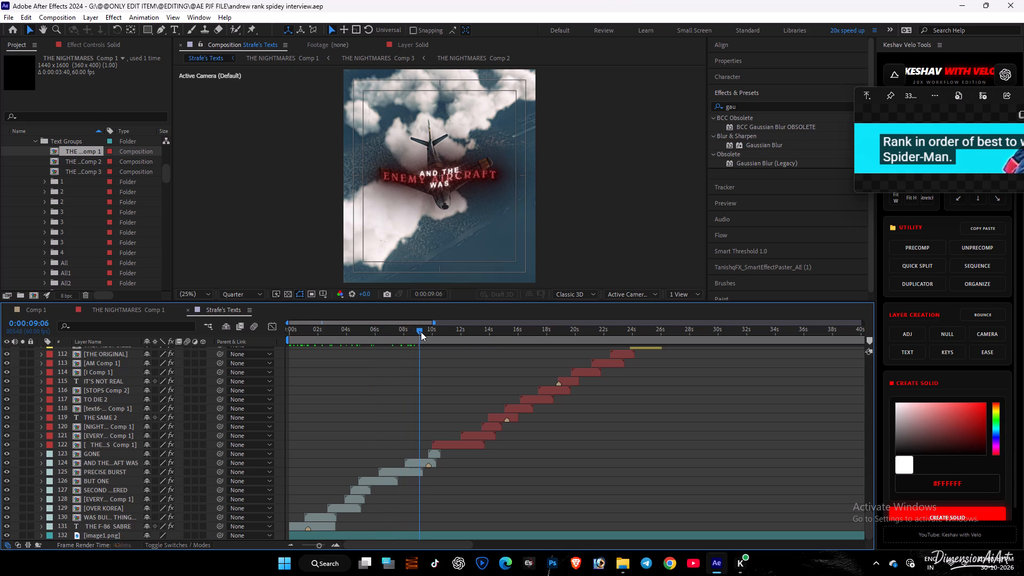
{"action": "left_click_drag", "start_coordinate": [421, 332], "coordinate": [430, 331]}
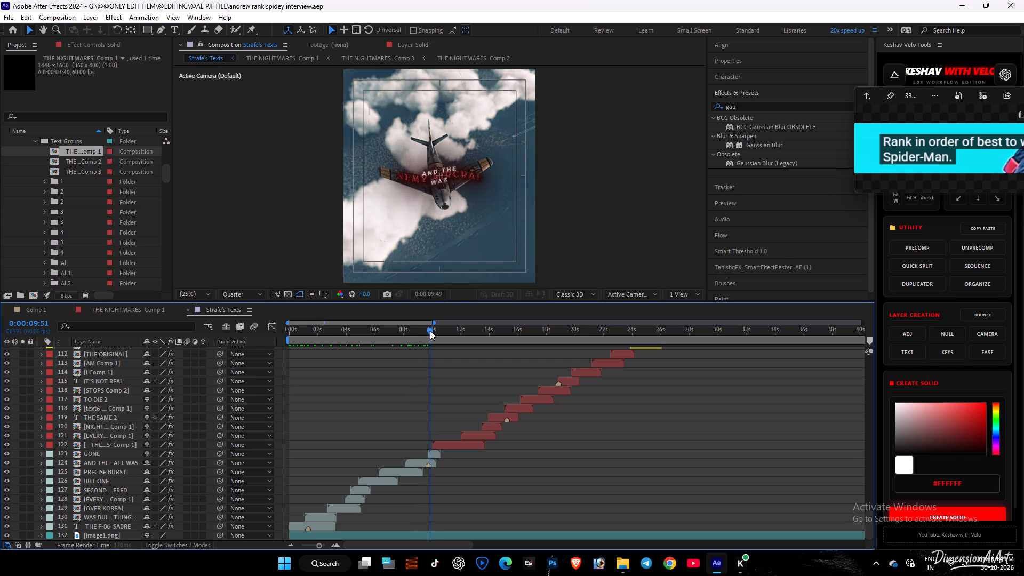
{"action": "left_click_drag", "start_coordinate": [430, 331], "coordinate": [440, 331]}
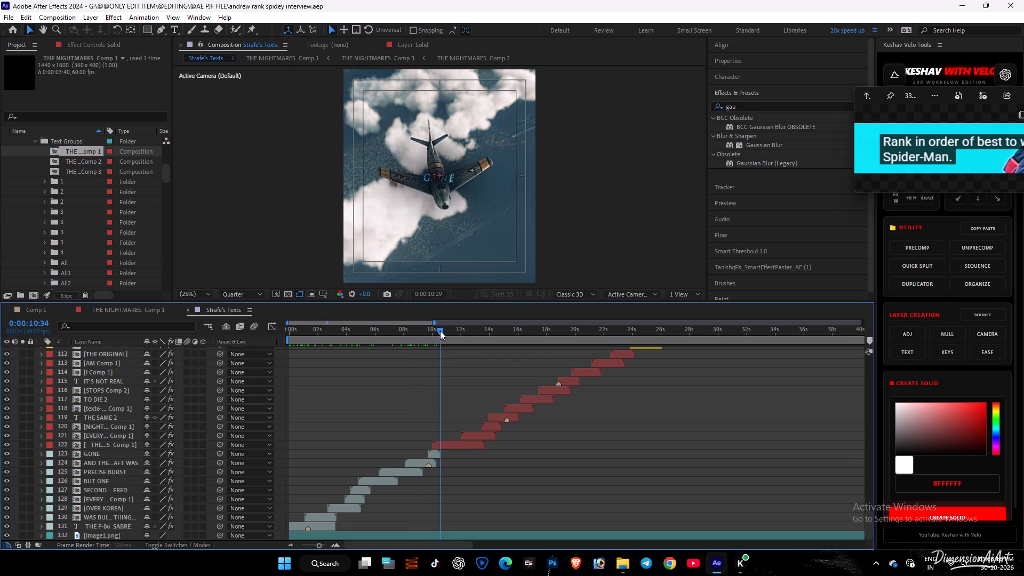
Examine the red-labelled text animations from THE NIGHTMARES through STOPS, between about 11 and 19 seconds.
{"action": "left_click_drag", "start_coordinate": [440, 331], "coordinate": [451, 354]}
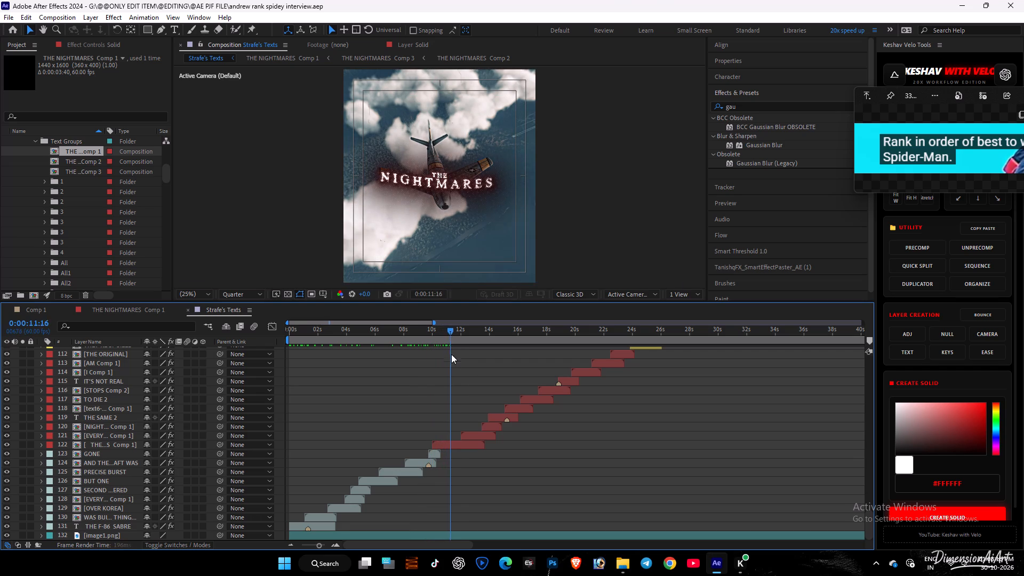
{"action": "left_click_drag", "start_coordinate": [451, 354], "coordinate": [472, 396]}
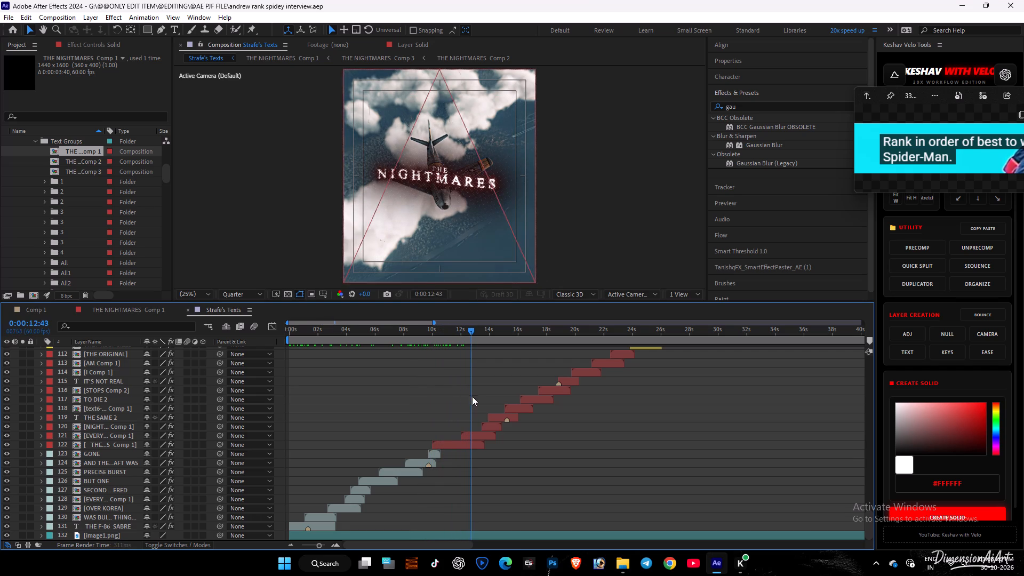
{"action": "left_click_drag", "start_coordinate": [472, 396], "coordinate": [485, 403]}
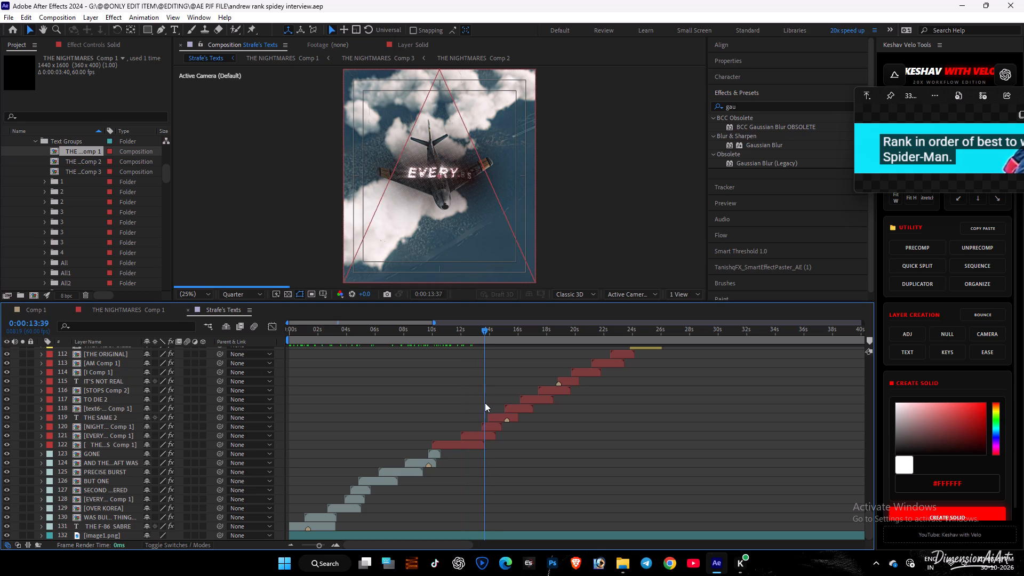
{"action": "left_click_drag", "start_coordinate": [485, 403], "coordinate": [503, 411]}
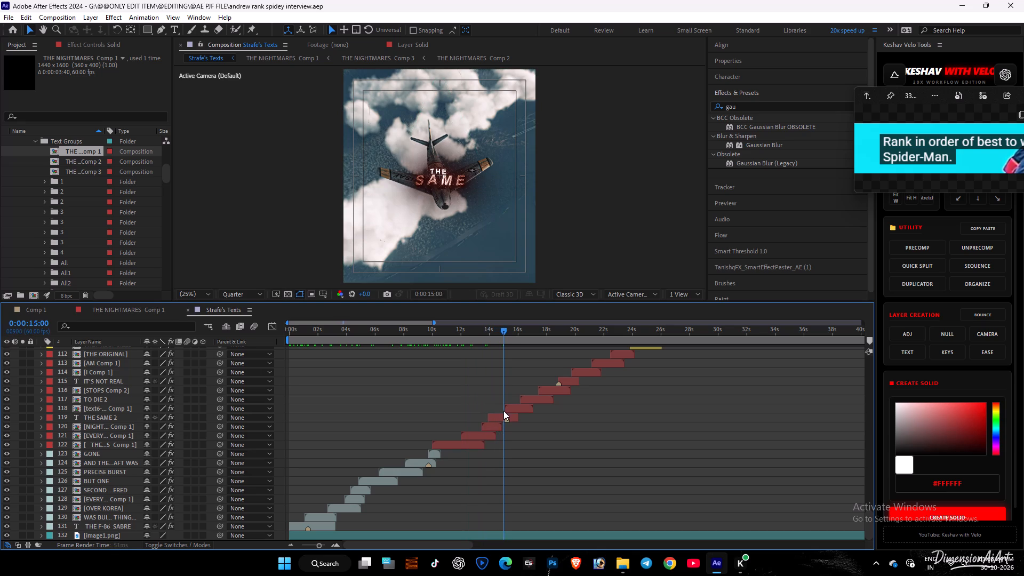
{"action": "left_click_drag", "start_coordinate": [503, 411], "coordinate": [510, 412]}
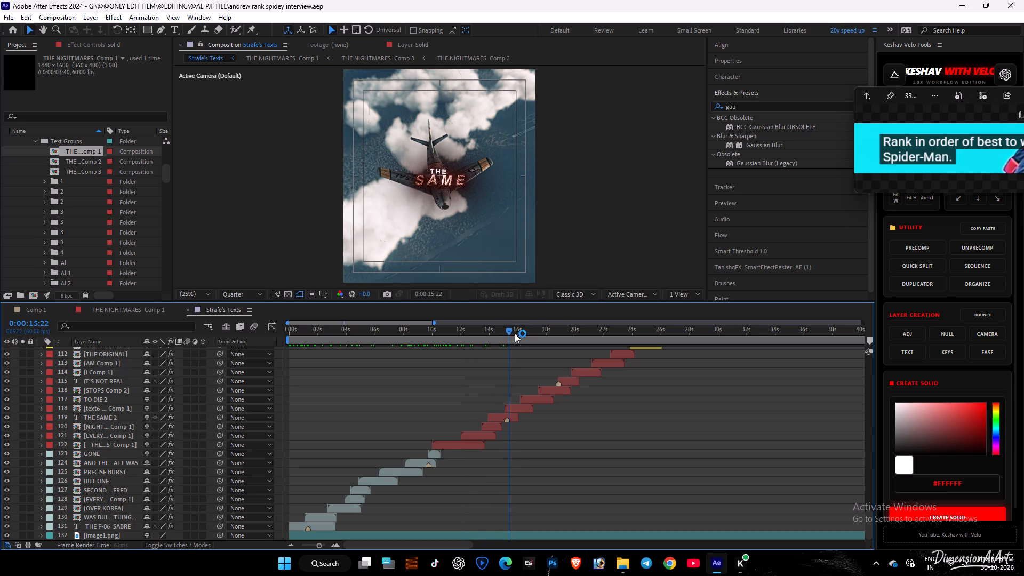
{"action": "left_click_drag", "start_coordinate": [513, 333], "coordinate": [521, 333]}
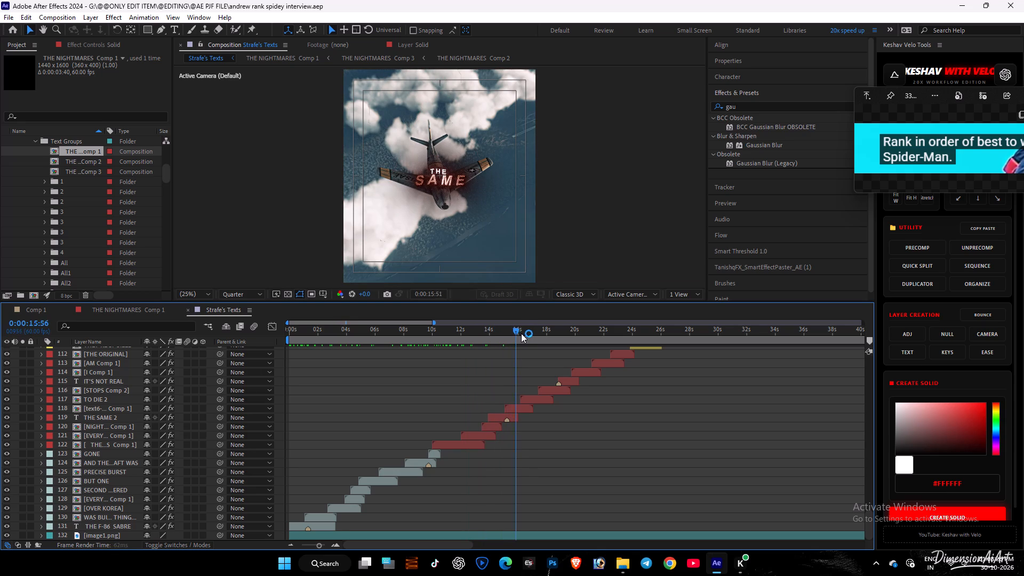
{"action": "left_click_drag", "start_coordinate": [521, 333], "coordinate": [525, 334]}
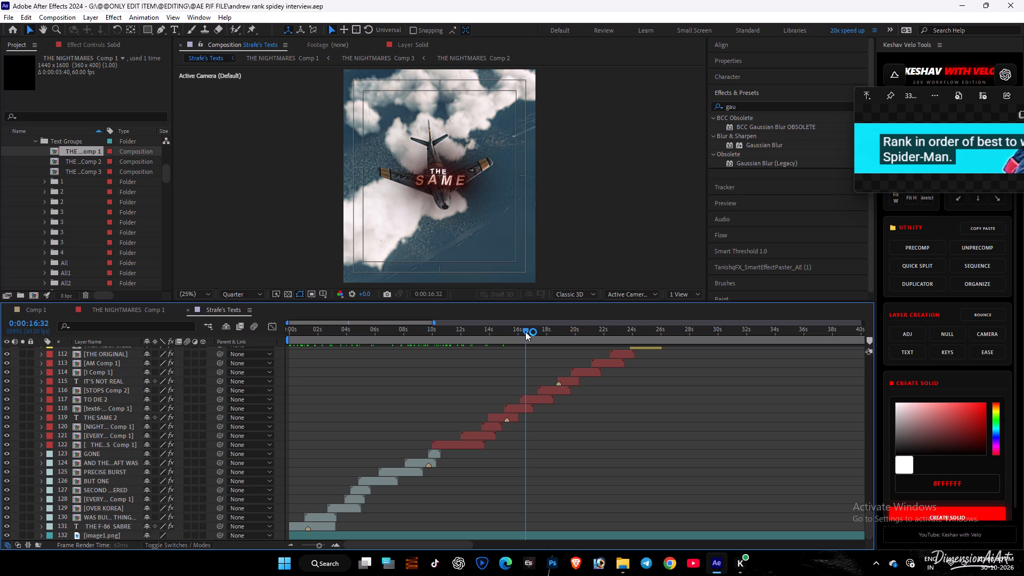
{"action": "left_click", "coordinate": [525, 330]}
{"action": "left_click_drag", "start_coordinate": [530, 330], "coordinate": [539, 331]}
{"action": "left_click", "coordinate": [539, 331]}
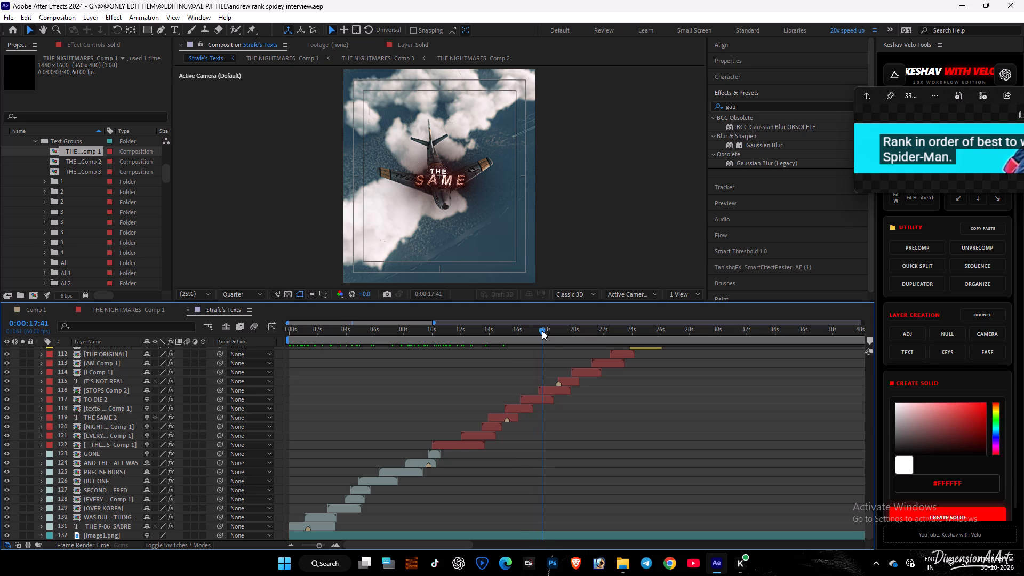
{"action": "left_click", "coordinate": [542, 331]}
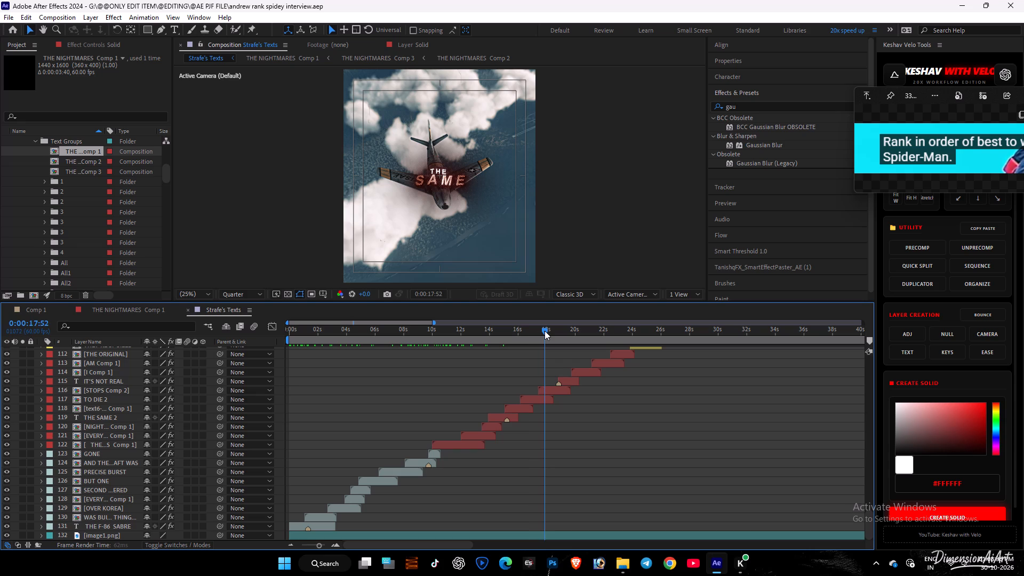
{"action": "left_click_drag", "start_coordinate": [545, 331], "coordinate": [549, 331]}
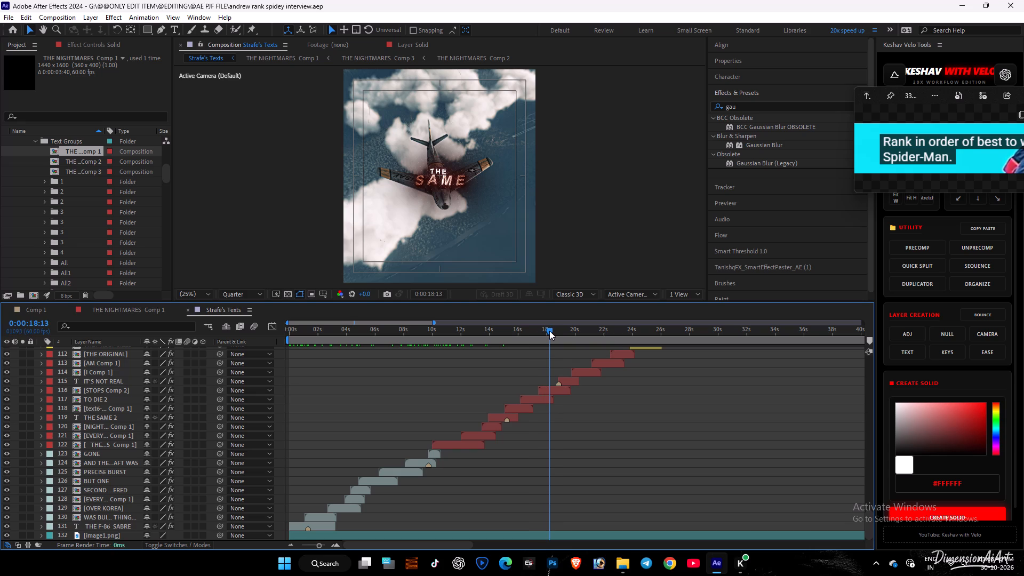
{"action": "left_click", "coordinate": [549, 331]}
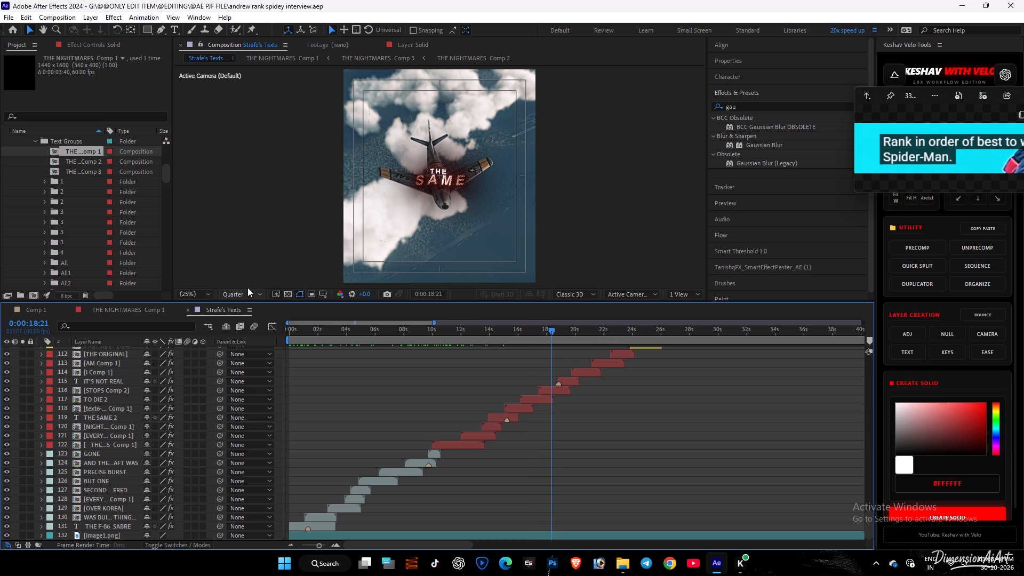
{"action": "left_click", "coordinate": [397, 400]}
{"action": "left_click_drag", "start_coordinate": [551, 332], "coordinate": [561, 331]}
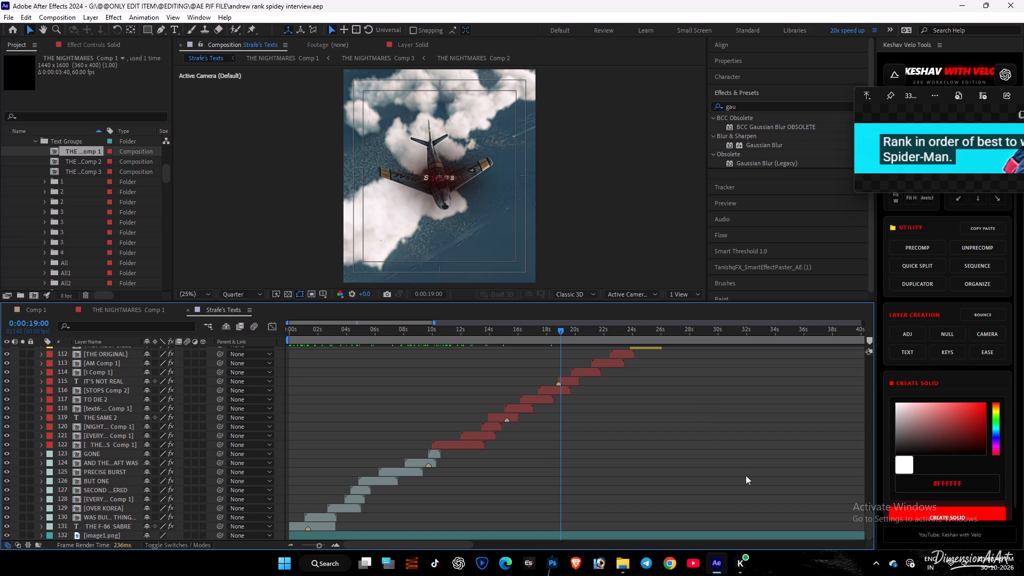
Examine the text animations from IT'S NOT REAL through THE ORIGINAL, between about 19 and 24 seconds.
{"action": "left_click_drag", "start_coordinate": [866, 516], "coordinate": [861, 505]}
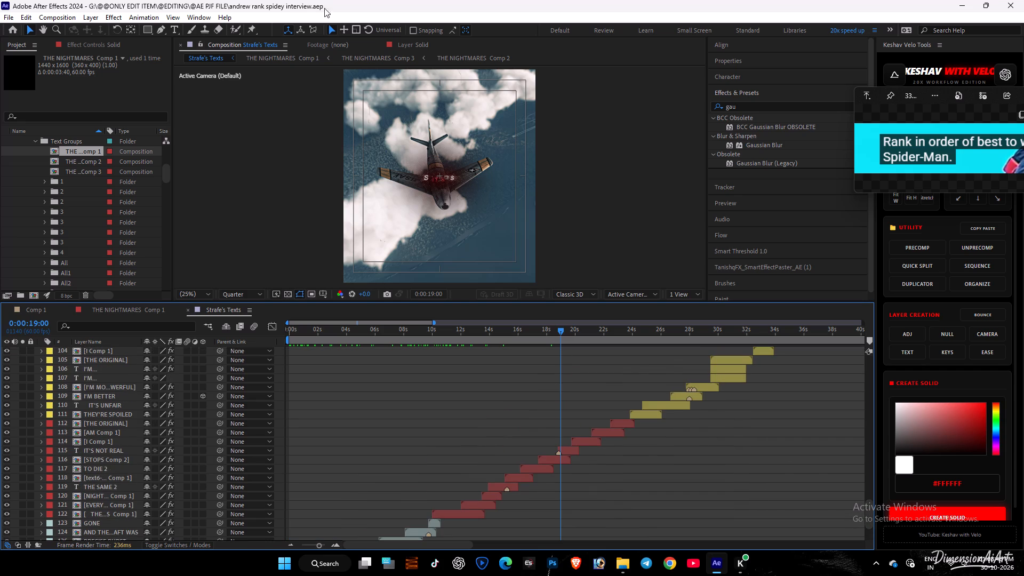
{"action": "left_click", "coordinate": [559, 332]}
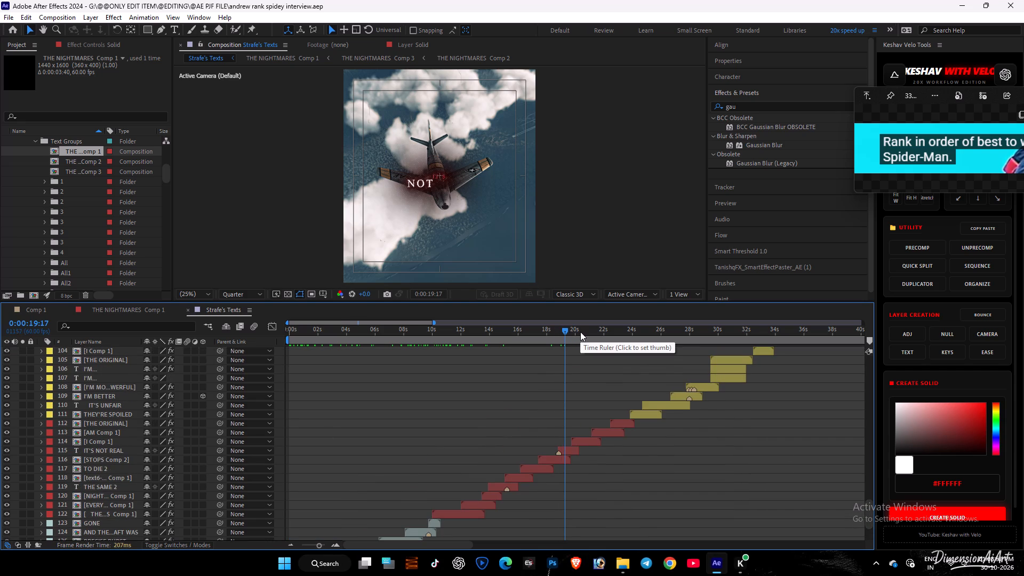
{"action": "left_click", "coordinate": [580, 332]}
{"action": "left_click_drag", "start_coordinate": [580, 332], "coordinate": [601, 331]}
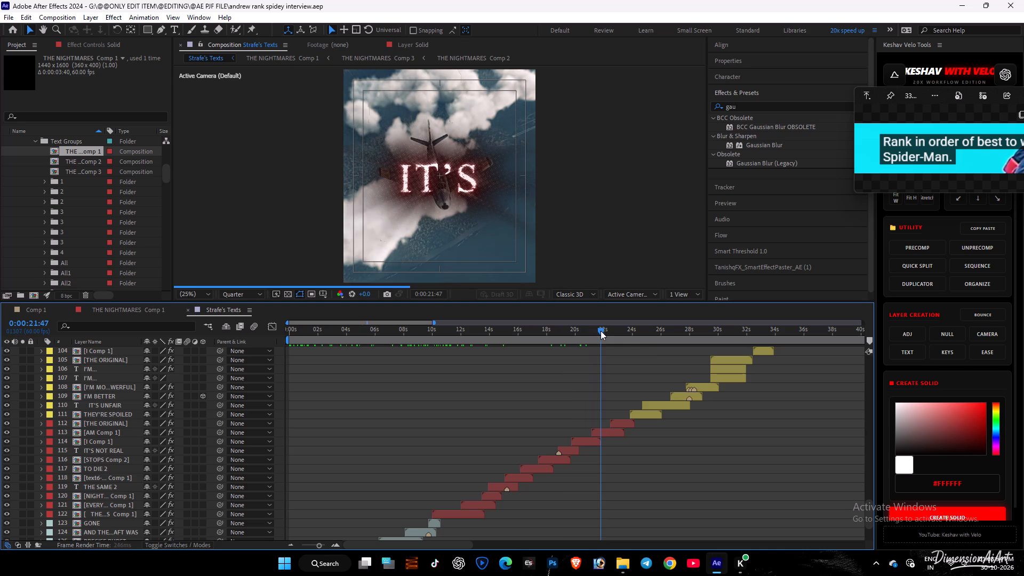
{"action": "left_click", "coordinate": [619, 333]}
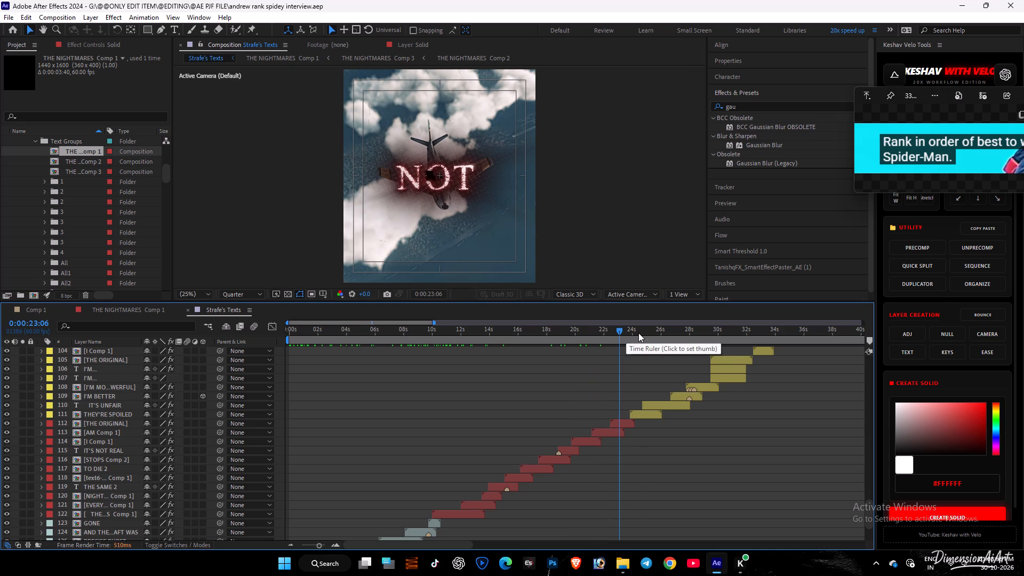
{"action": "left_click", "coordinate": [638, 333]}
{"action": "left_click", "coordinate": [632, 333]}
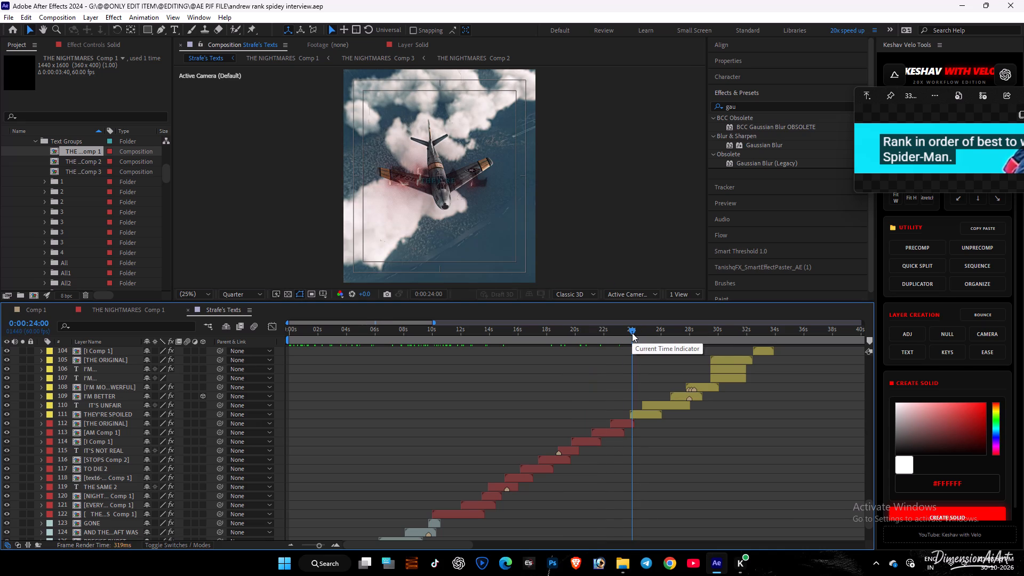
Examine the yellow-labelled text animations from THEY'RE SPOILED through THE ORIGINAL, replaying NOT first, between about 23 and 33 seconds.
{"action": "left_click_drag", "start_coordinate": [632, 333], "coordinate": [627, 333]}
{"action": "left_click_drag", "start_coordinate": [626, 333], "coordinate": [618, 333]}
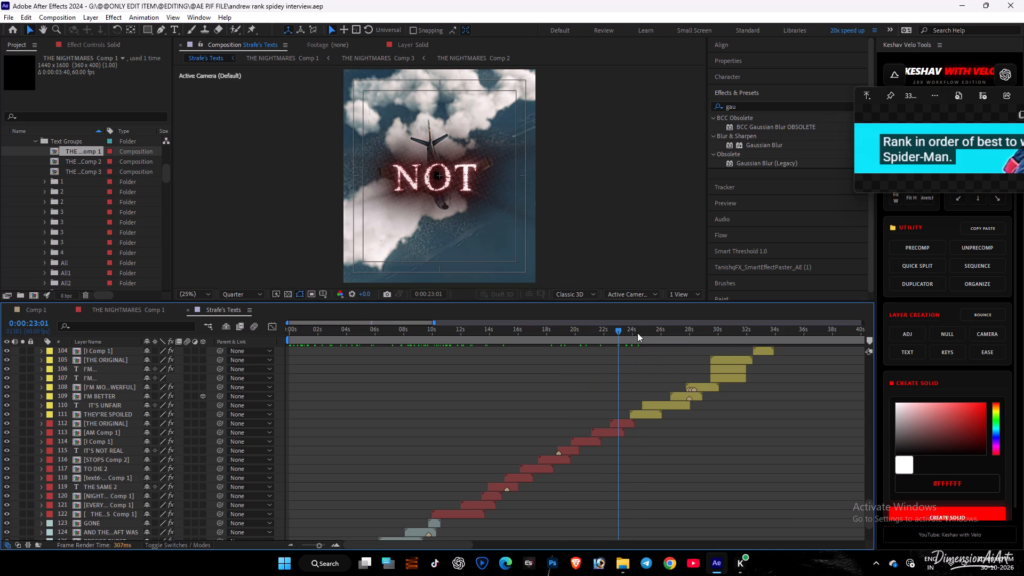
{"action": "left_click", "coordinate": [637, 333]}
{"action": "left_click_drag", "start_coordinate": [637, 333], "coordinate": [643, 332]}
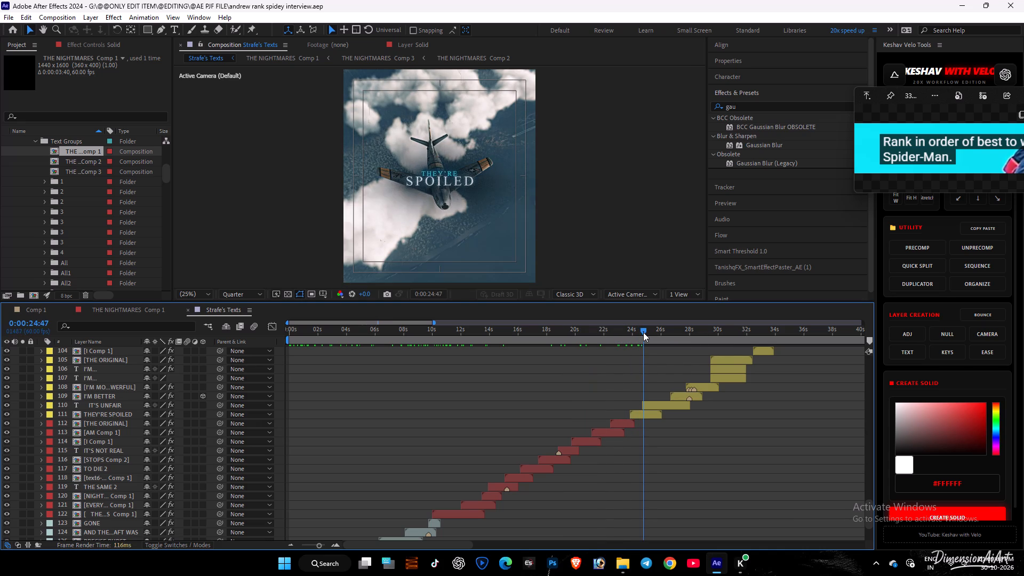
{"action": "left_click_drag", "start_coordinate": [643, 332], "coordinate": [659, 327]}
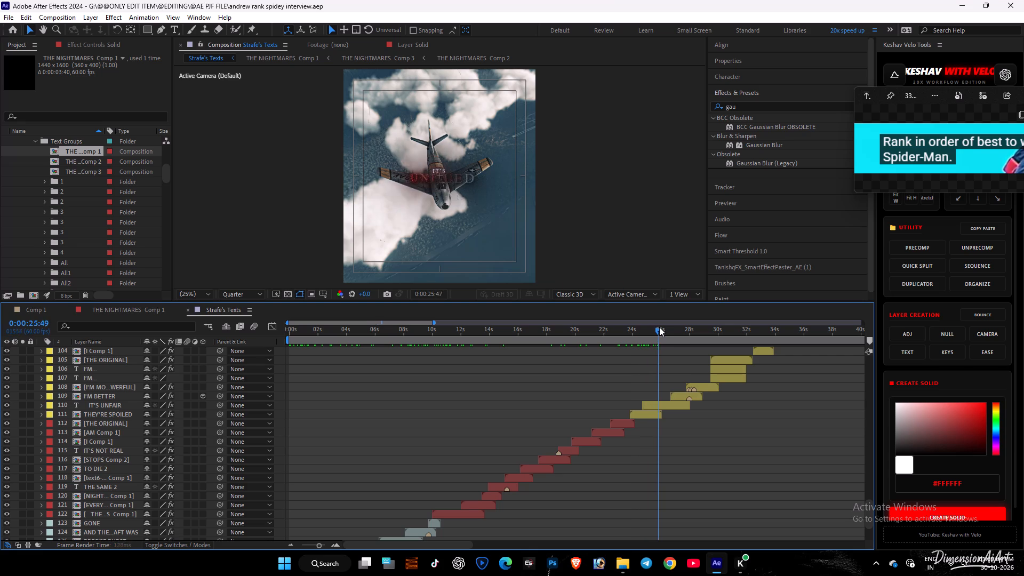
{"action": "left_click_drag", "start_coordinate": [659, 327], "coordinate": [676, 320]}
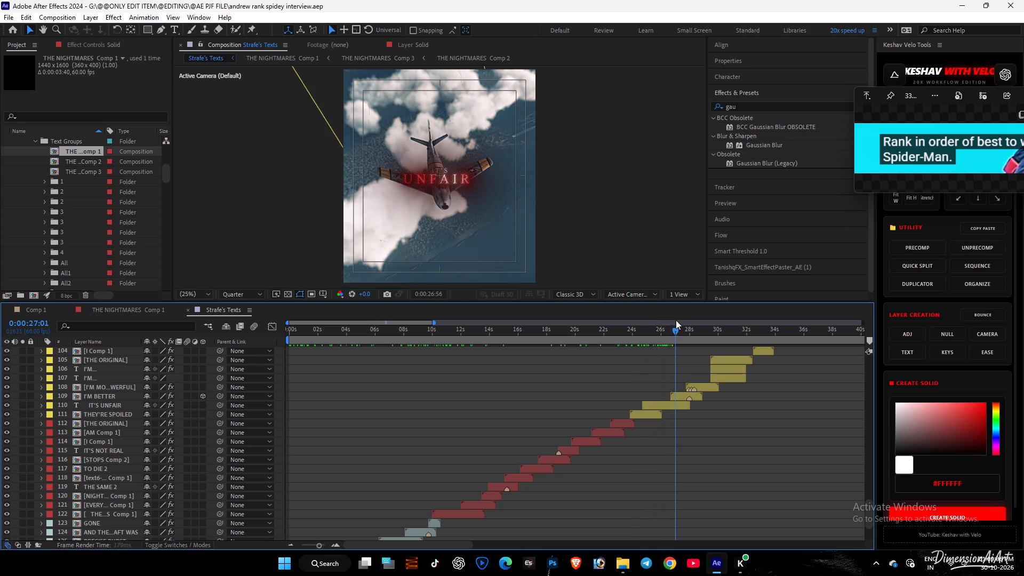
{"action": "left_click_drag", "start_coordinate": [676, 320], "coordinate": [692, 321]}
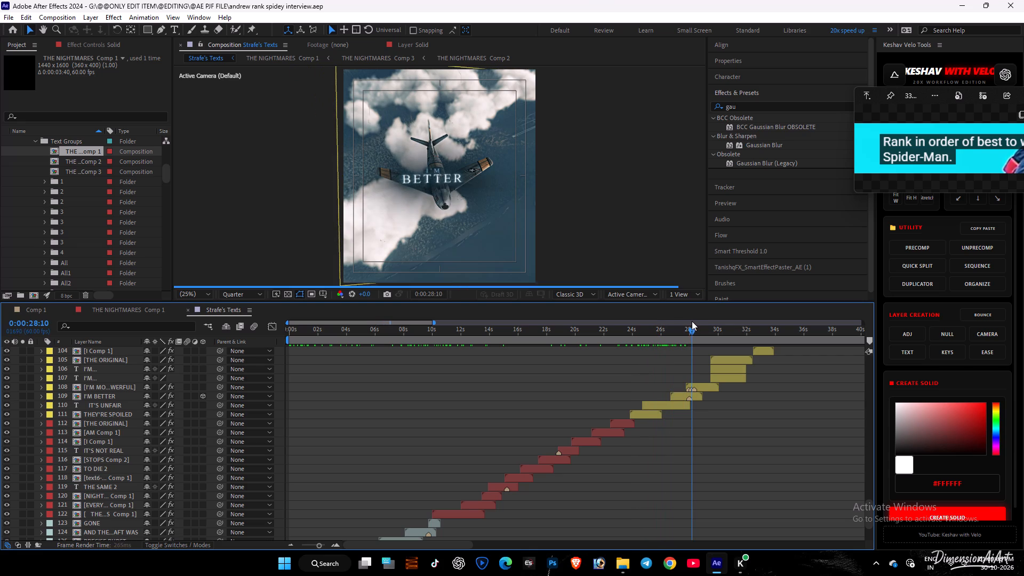
{"action": "left_click_drag", "start_coordinate": [692, 321], "coordinate": [701, 323]}
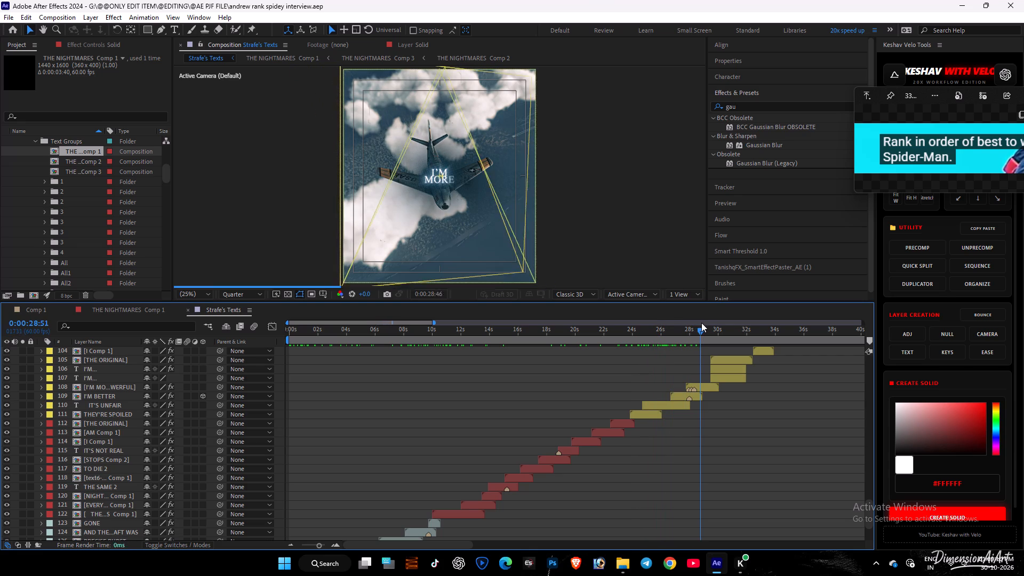
{"action": "left_click_drag", "start_coordinate": [701, 323], "coordinate": [712, 327]}
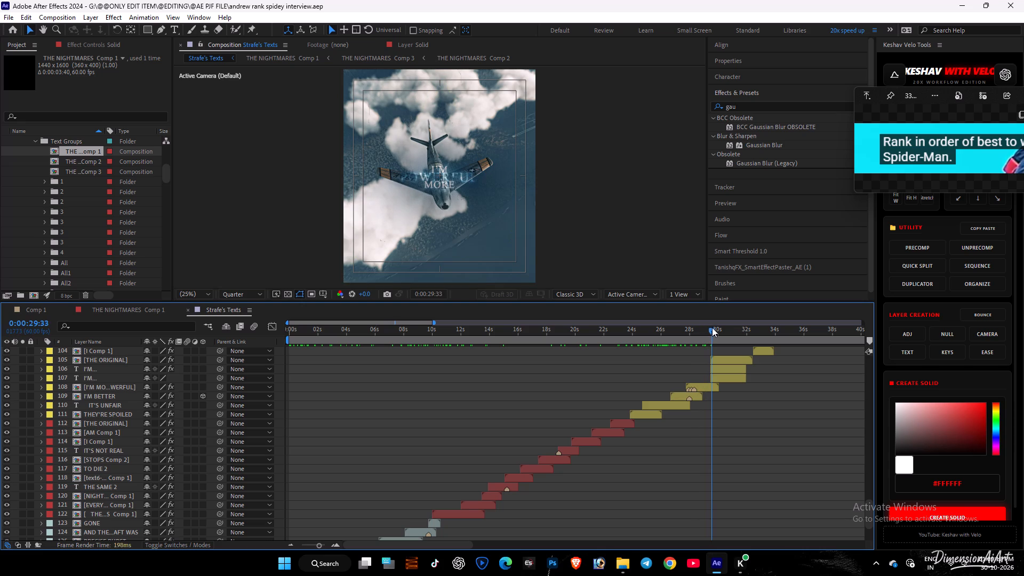
{"action": "left_click_drag", "start_coordinate": [712, 327], "coordinate": [731, 323]}
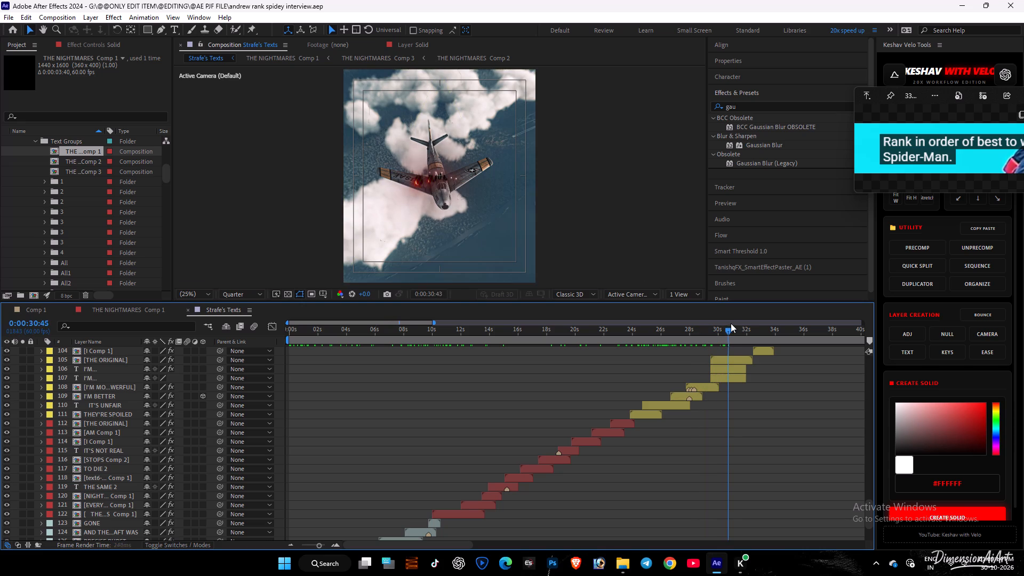
{"action": "left_click_drag", "start_coordinate": [731, 323], "coordinate": [757, 331]}
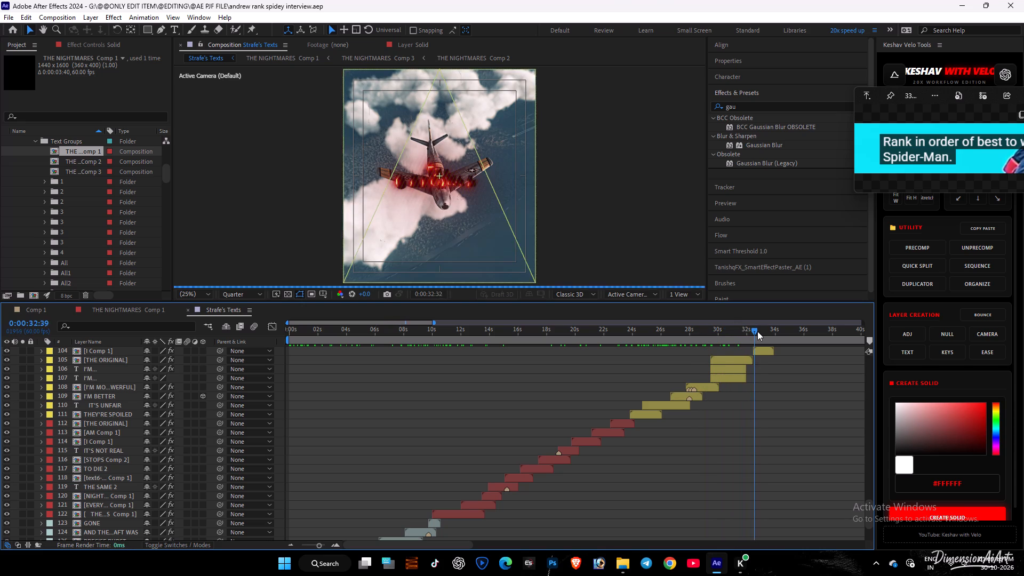
{"action": "left_click_drag", "start_coordinate": [757, 331], "coordinate": [759, 332]}
Examine the Strafe's Texts animations from the yellow-labelled I Comp 1 through JET FIGHTER, between about 33 and 46 seconds.
{"action": "scroll", "coordinate": [827, 394], "scroll_direction": "up", "scroll_amount": 2}
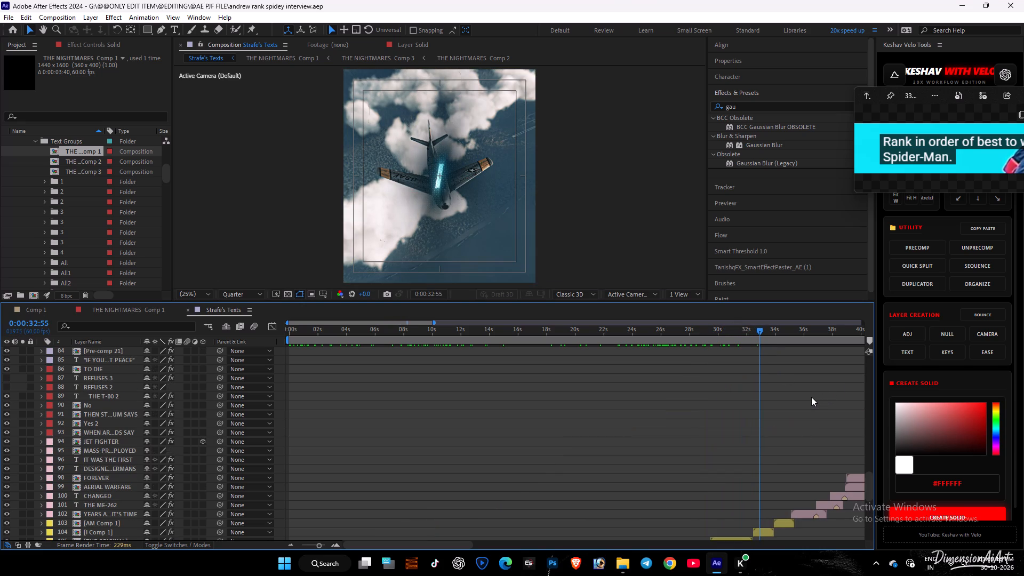
{"action": "middle_click_drag", "start_coordinate": [811, 397], "coordinate": [660, 293]}
{"action": "scroll", "coordinate": [677, 316], "scroll_direction": "up", "scroll_amount": 1}
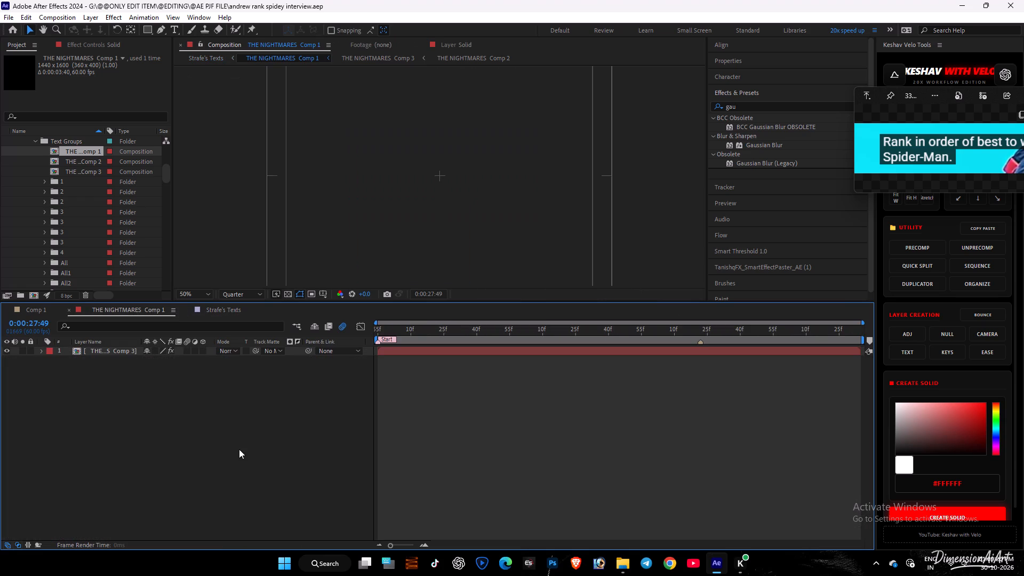
{"action": "left_click", "coordinate": [225, 310]}
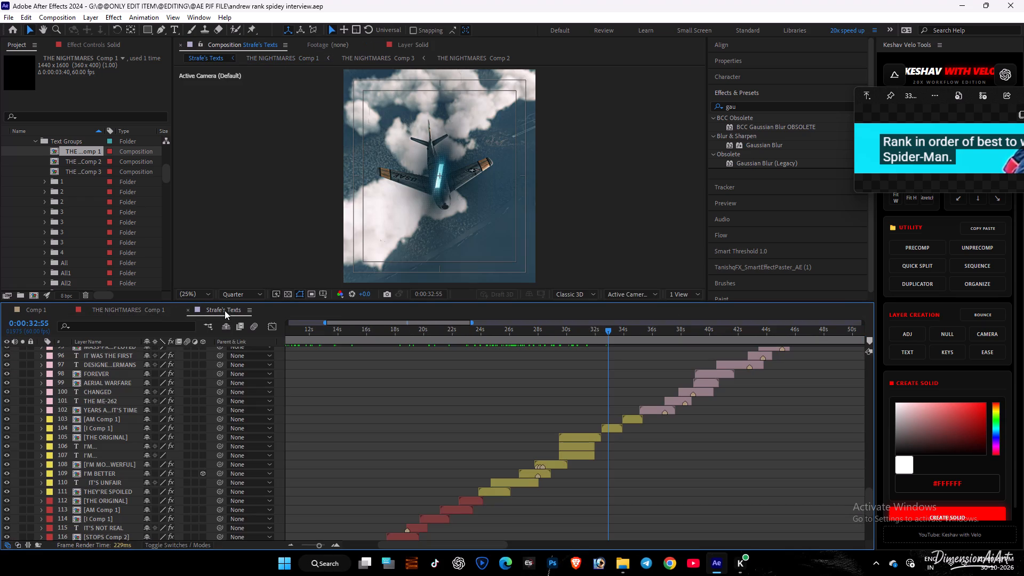
{"action": "left_click_drag", "start_coordinate": [611, 335], "coordinate": [613, 334]}
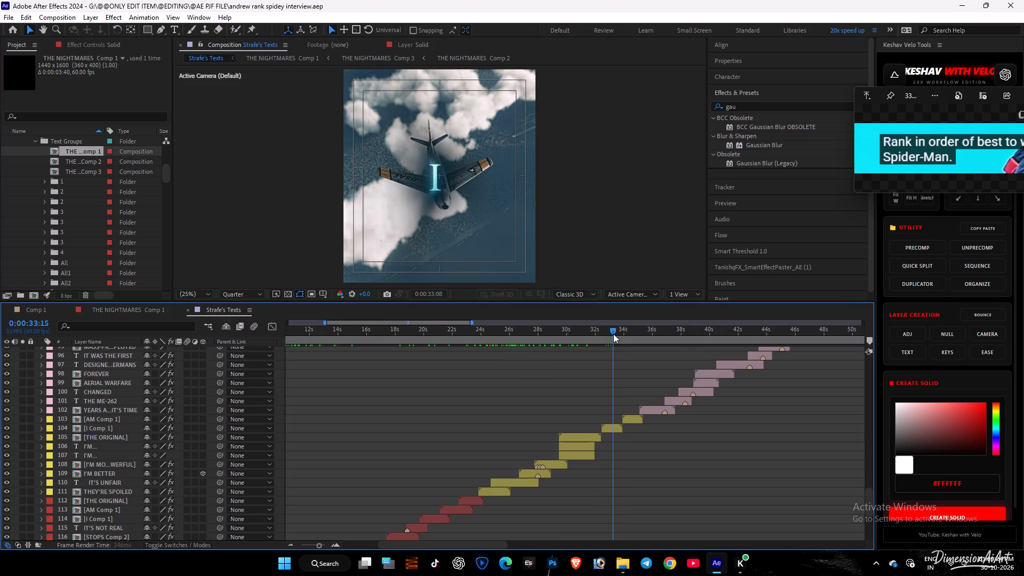
Examine the Strafe's Texts animations from AM through DESIGNED BY THE GERMANS, between about 33 and 43 seconds.
{"action": "left_click_drag", "start_coordinate": [613, 334], "coordinate": [642, 330]}
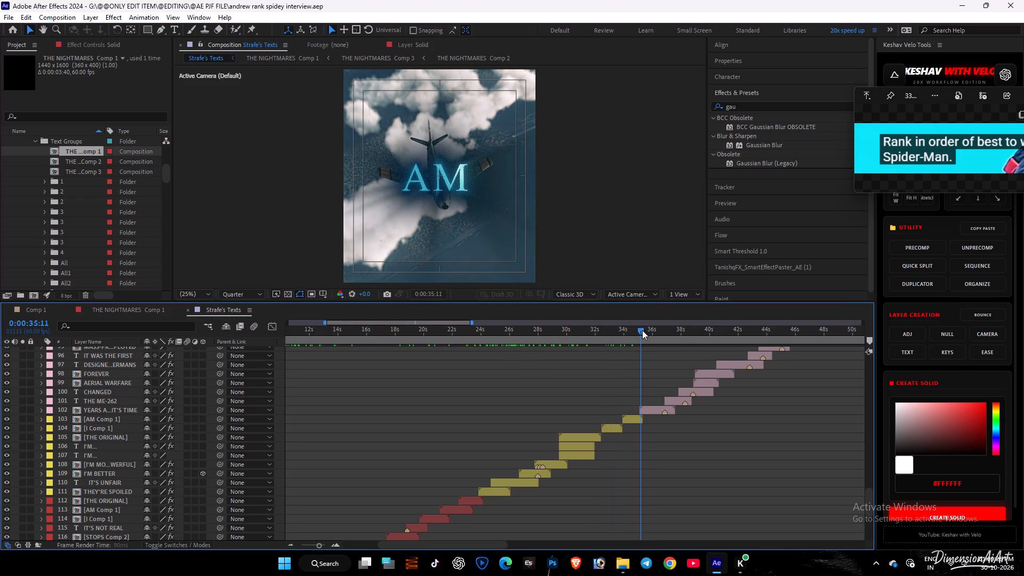
{"action": "left_click_drag", "start_coordinate": [642, 330], "coordinate": [664, 330]}
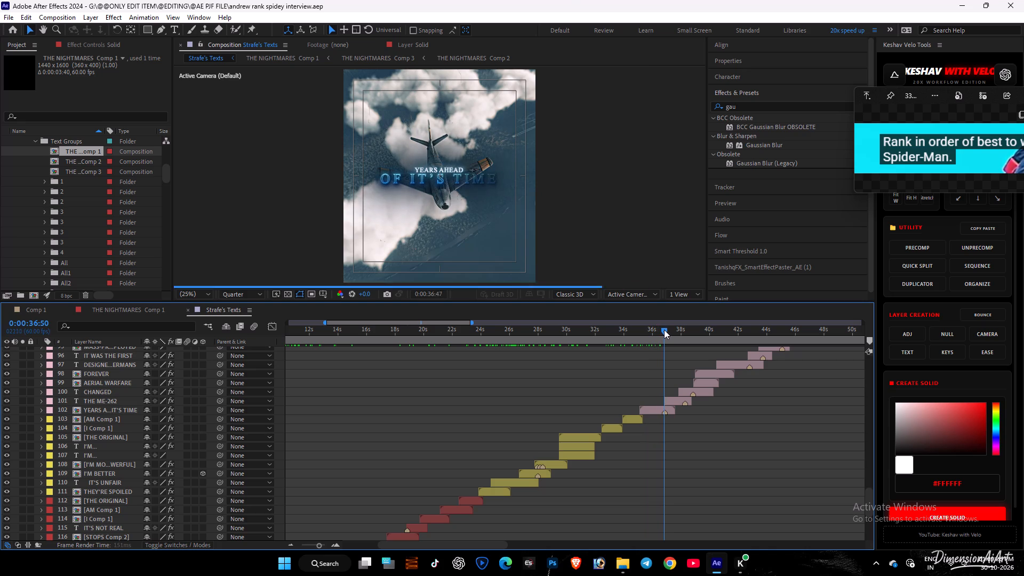
{"action": "left_click_drag", "start_coordinate": [664, 330], "coordinate": [676, 328]}
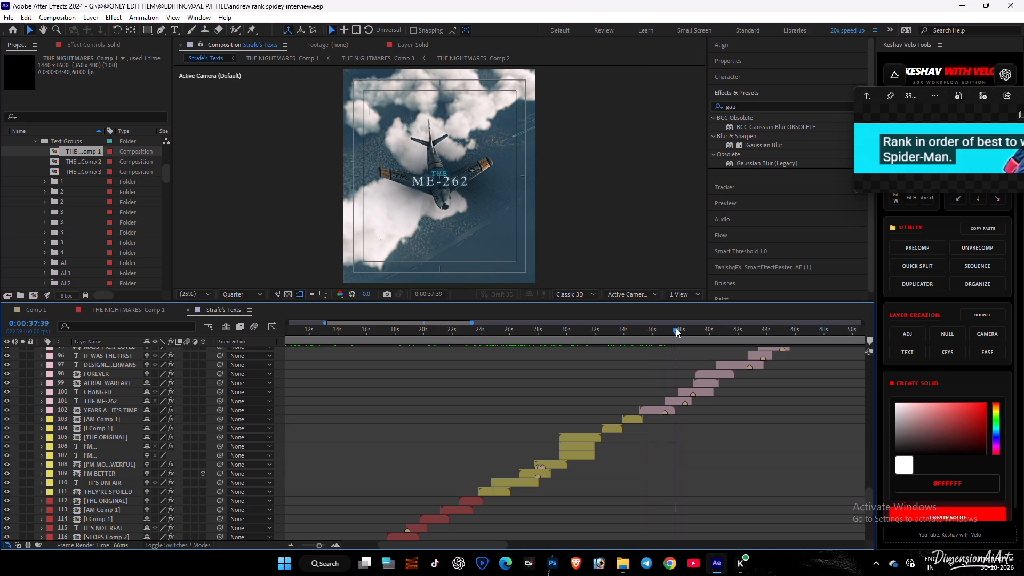
{"action": "left_click_drag", "start_coordinate": [676, 328], "coordinate": [688, 328]}
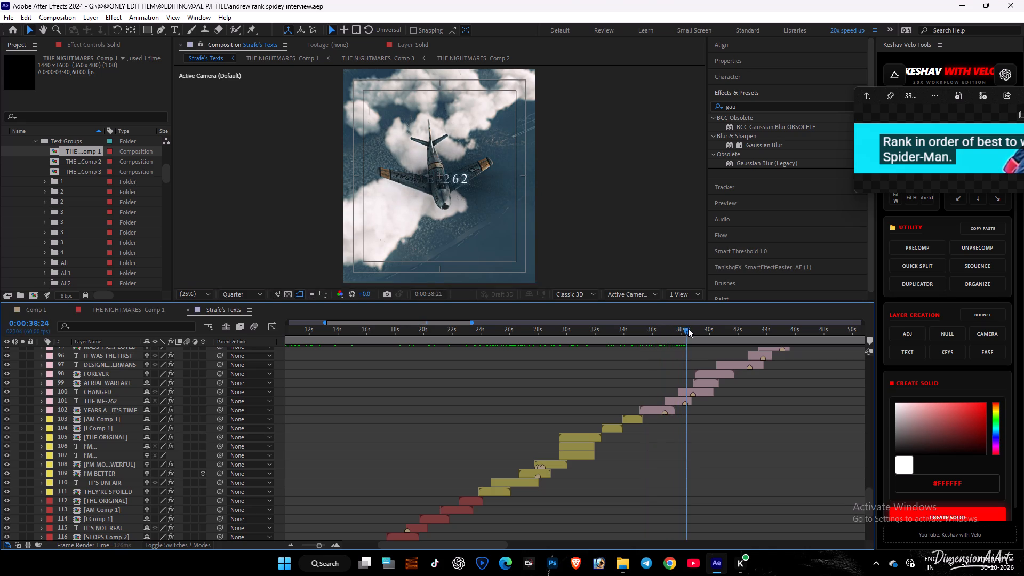
{"action": "left_click_drag", "start_coordinate": [688, 328], "coordinate": [703, 332]}
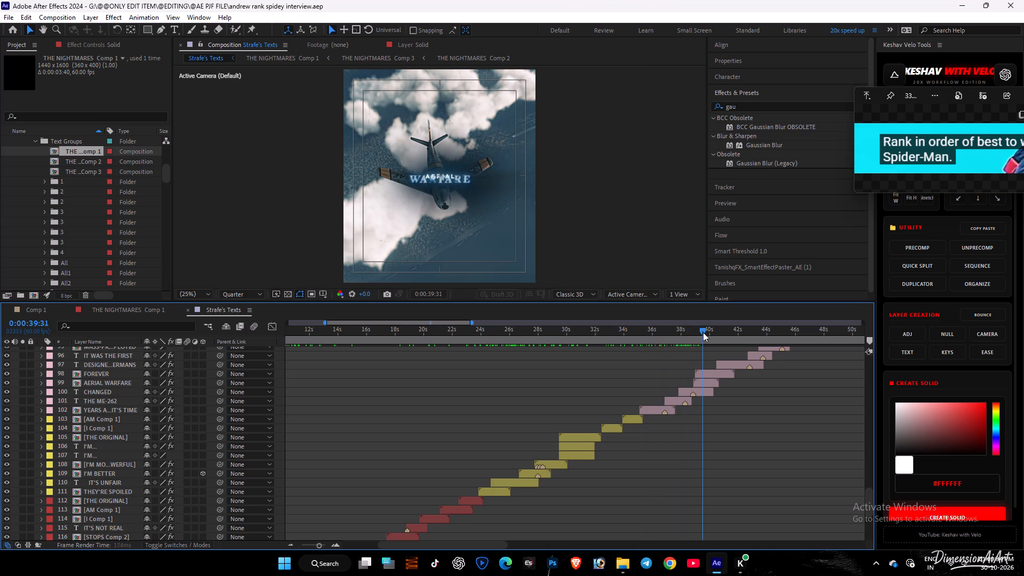
{"action": "left_click_drag", "start_coordinate": [703, 332], "coordinate": [717, 340]}
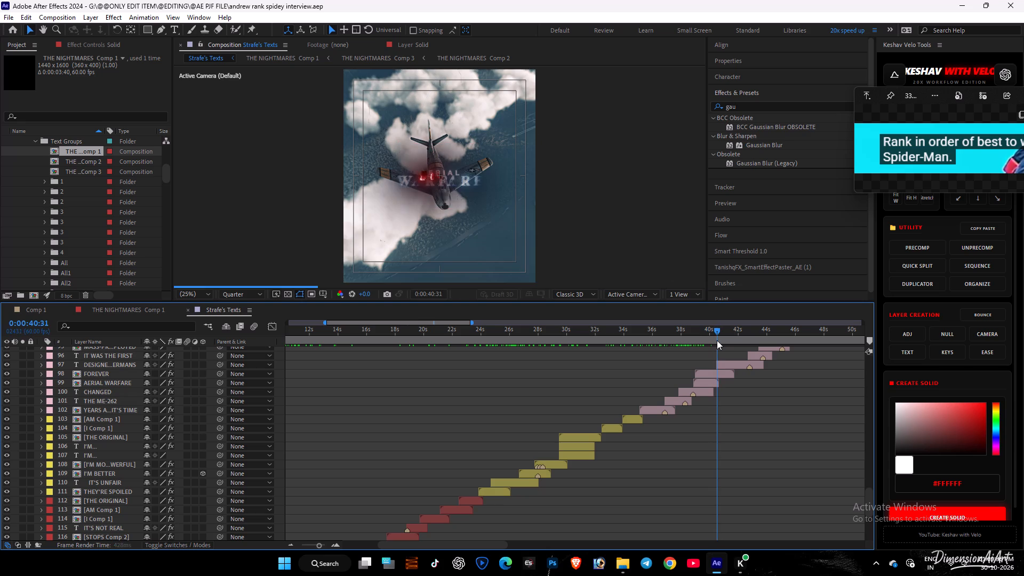
{"action": "left_click_drag", "start_coordinate": [717, 340], "coordinate": [706, 340]}
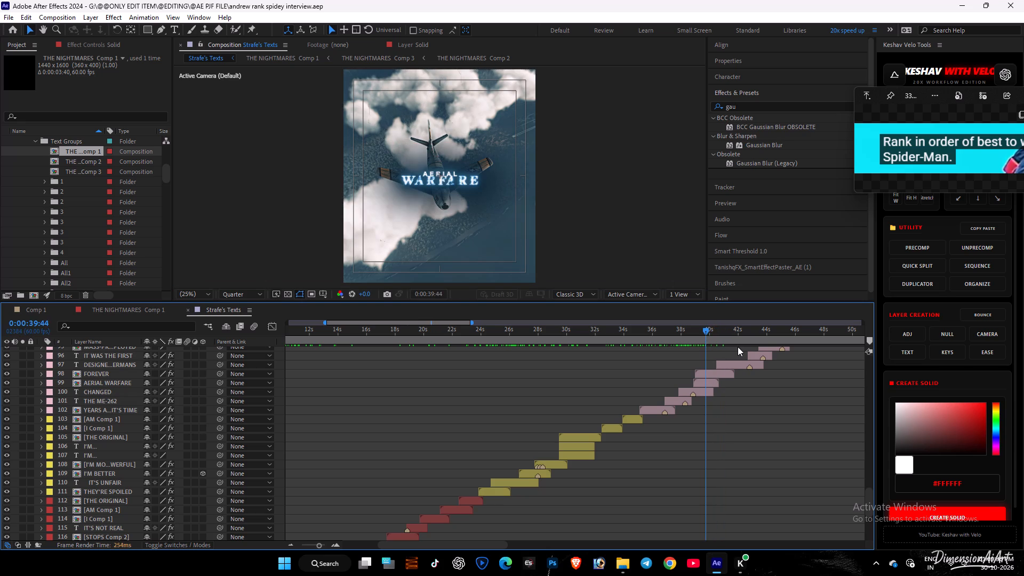
{"action": "left_click", "coordinate": [729, 338]}
{"action": "left_click", "coordinate": [751, 334]}
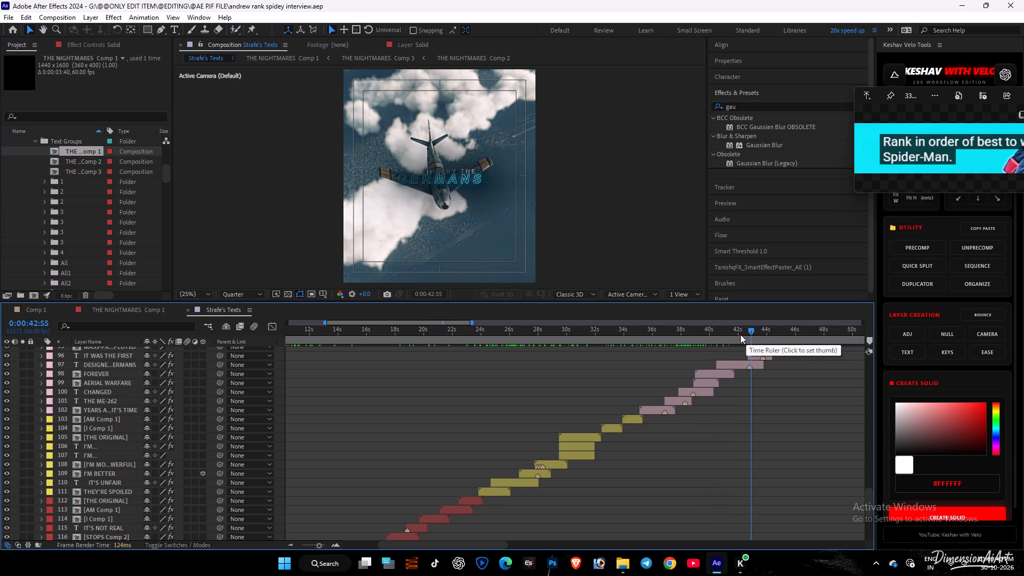
{"action": "left_click", "coordinate": [740, 334]}
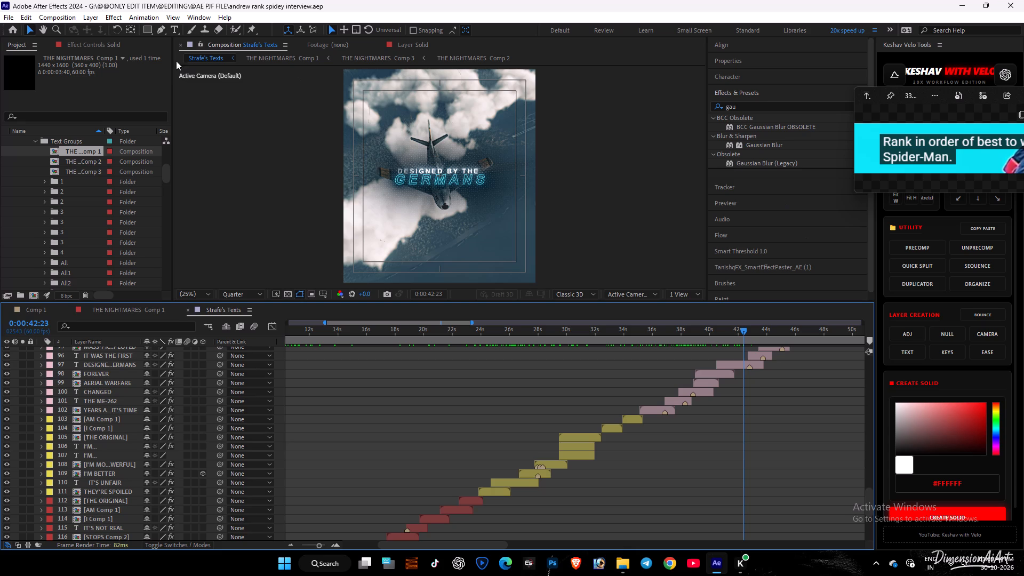
Move the floating "Rank in order of best to worst Spider-Man" reference image fully into view.
{"action": "left_click_drag", "start_coordinate": [907, 95], "coordinate": [871, 95]}
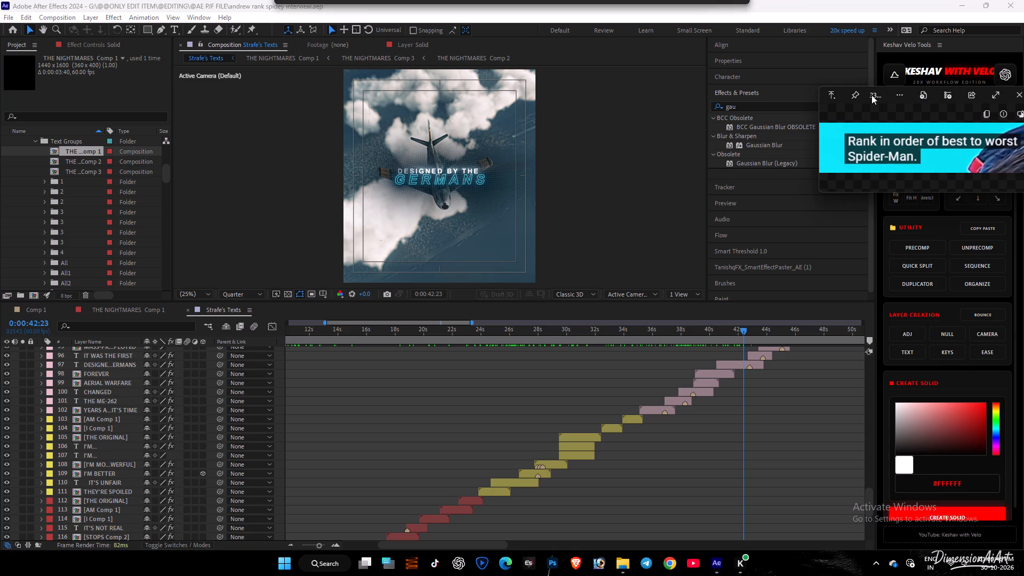
{"action": "left_click_drag", "start_coordinate": [871, 95], "coordinate": [831, 95]}
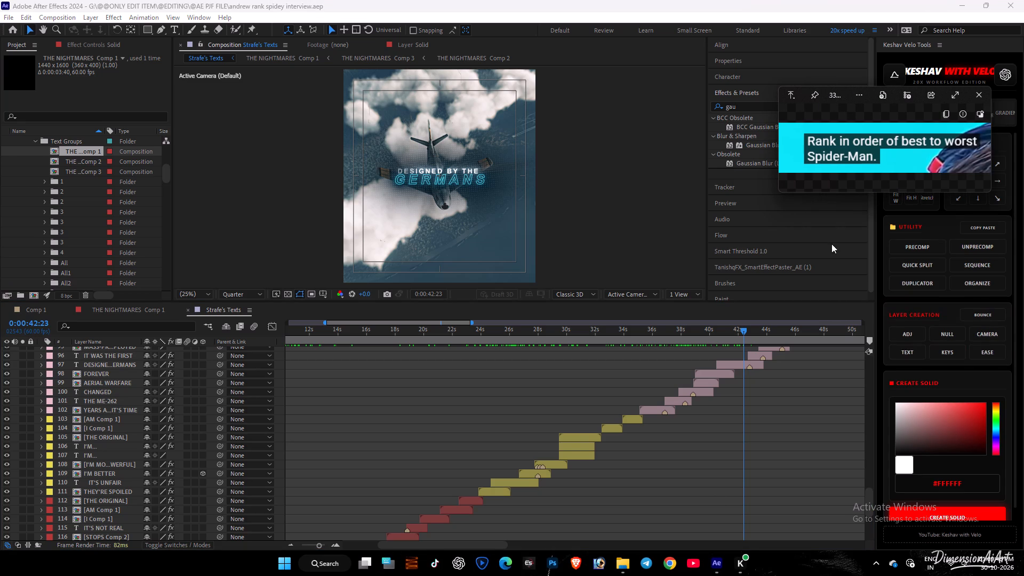
Examine the text animations from FOREVER and DESIGNED BY THE GERMANS through JET FIGHTER, between about 41 and 46 seconds.
{"action": "left_click_drag", "start_coordinate": [739, 333], "coordinate": [730, 334]}
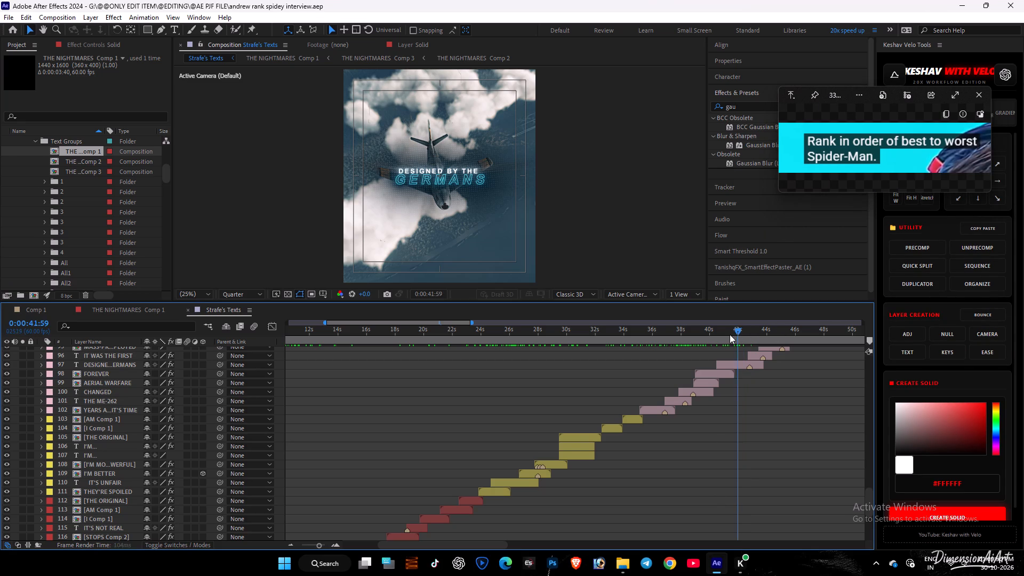
{"action": "left_click_drag", "start_coordinate": [730, 334], "coordinate": [723, 335]}
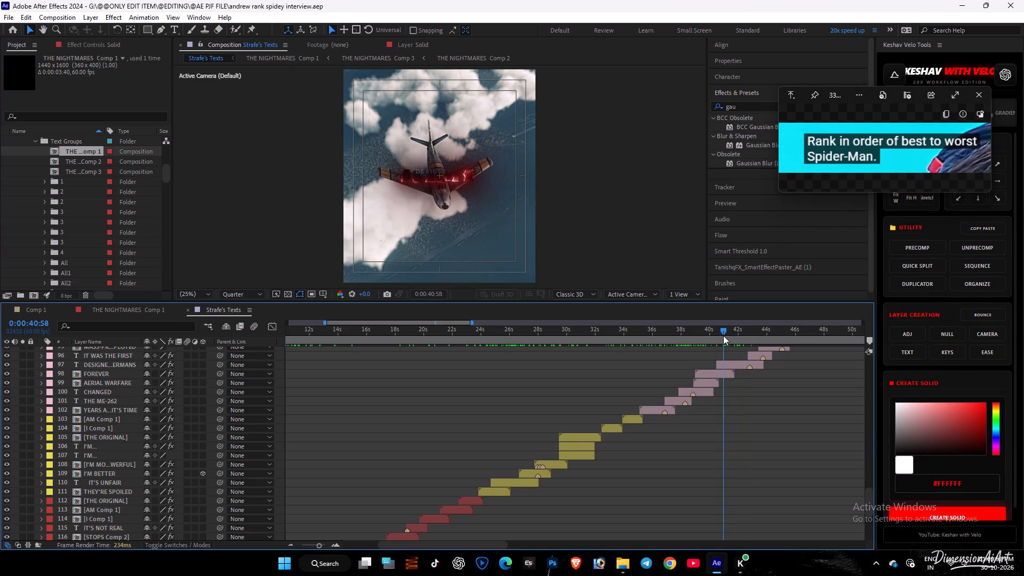
{"action": "left_click_drag", "start_coordinate": [723, 335], "coordinate": [732, 333]}
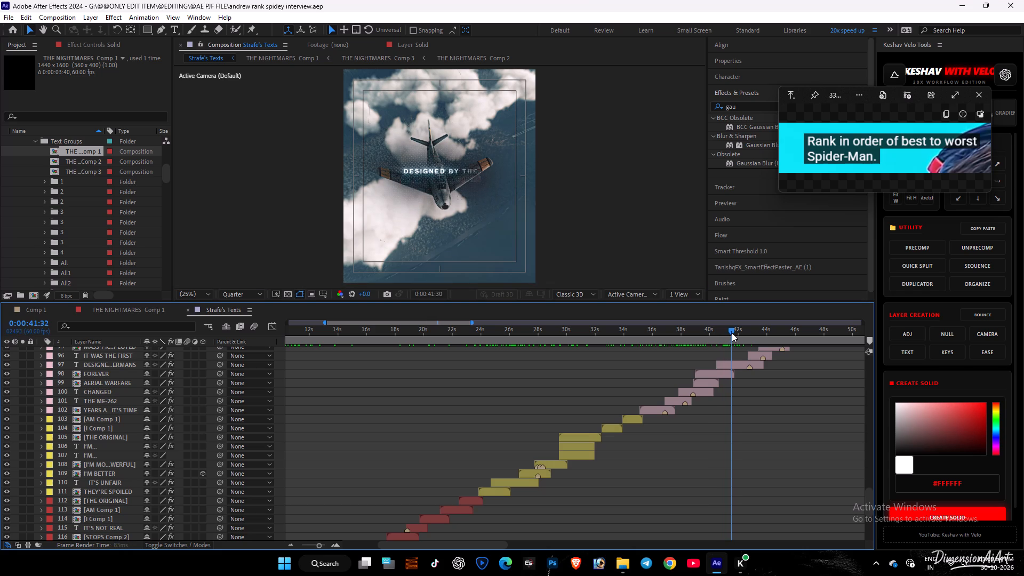
{"action": "left_click_drag", "start_coordinate": [732, 333], "coordinate": [747, 327]}
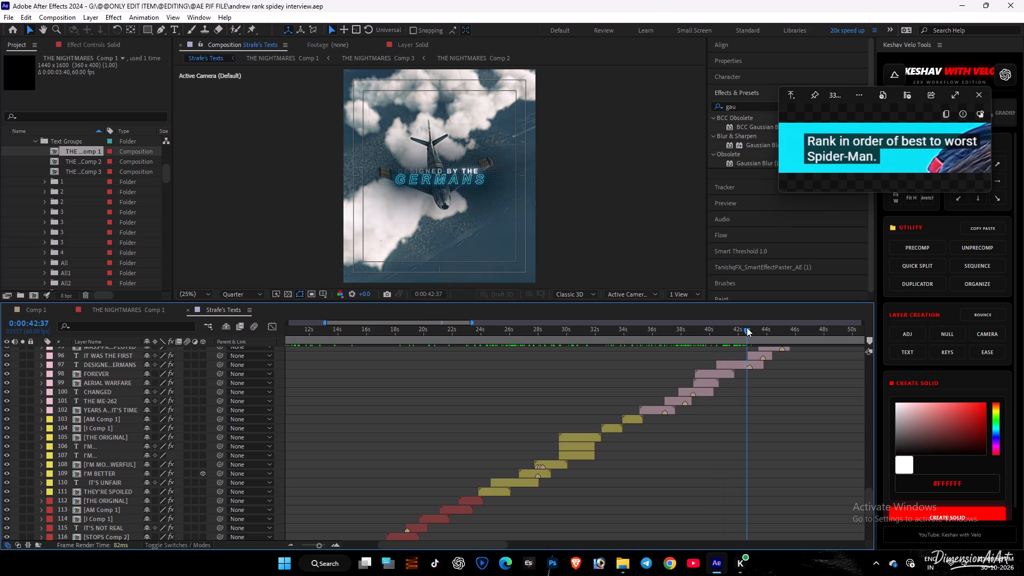
{"action": "left_click_drag", "start_coordinate": [747, 327], "coordinate": [757, 327]}
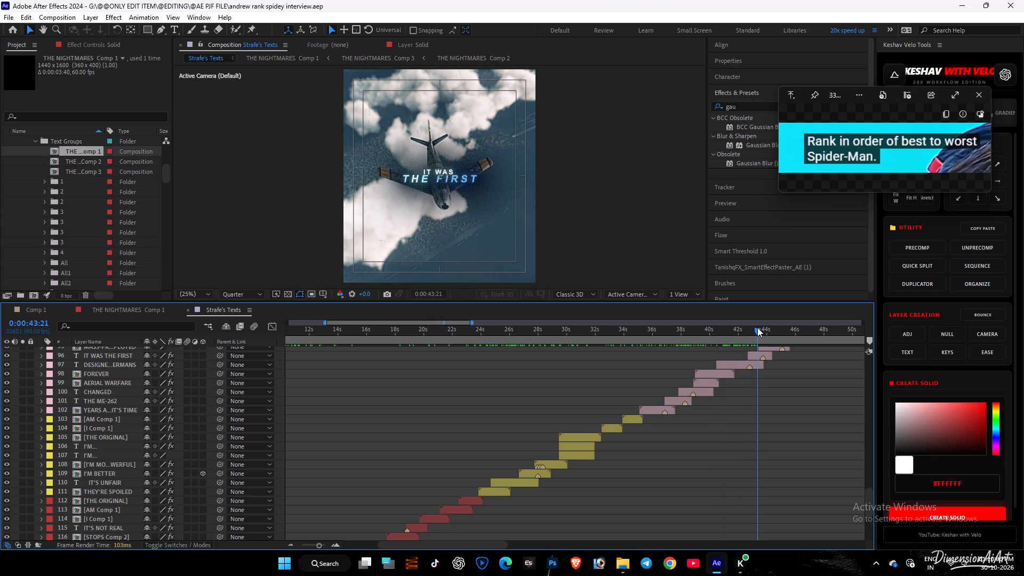
{"action": "left_click_drag", "start_coordinate": [757, 327], "coordinate": [758, 327]}
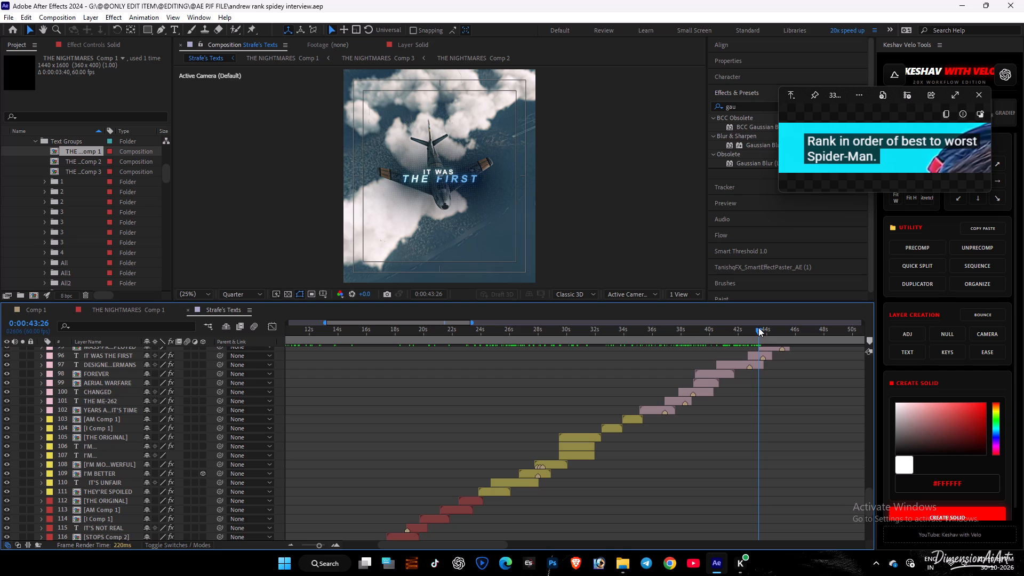
{"action": "left_click_drag", "start_coordinate": [758, 327], "coordinate": [773, 326]}
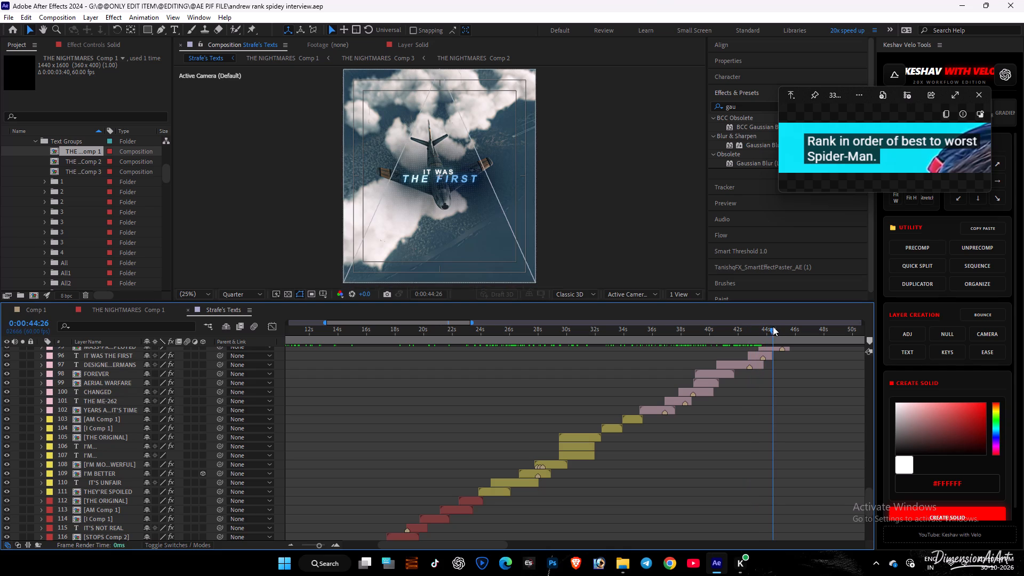
{"action": "left_click_drag", "start_coordinate": [466, 543], "coordinate": [522, 550]}
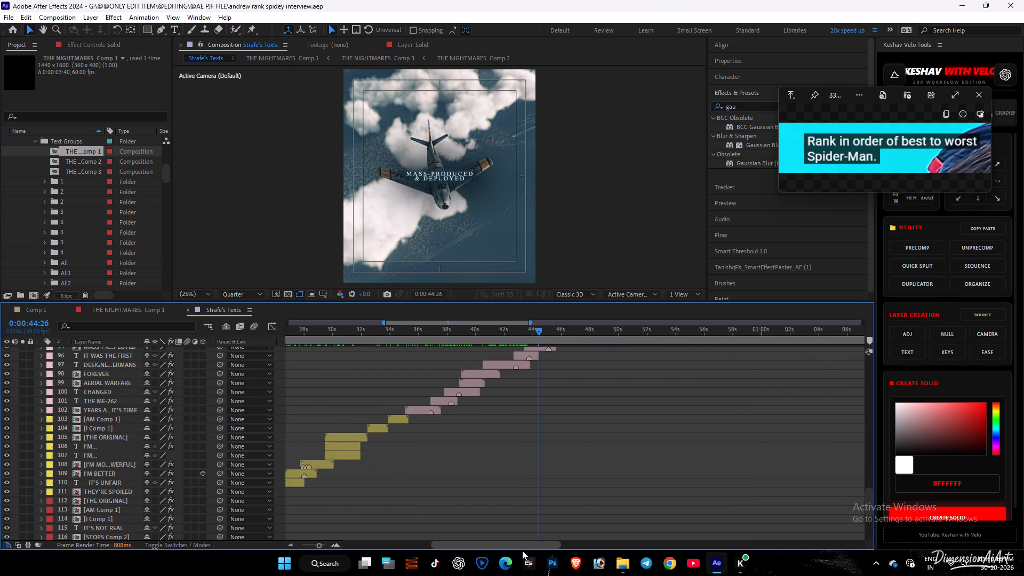
{"action": "left_click_drag", "start_coordinate": [522, 550], "coordinate": [519, 553]}
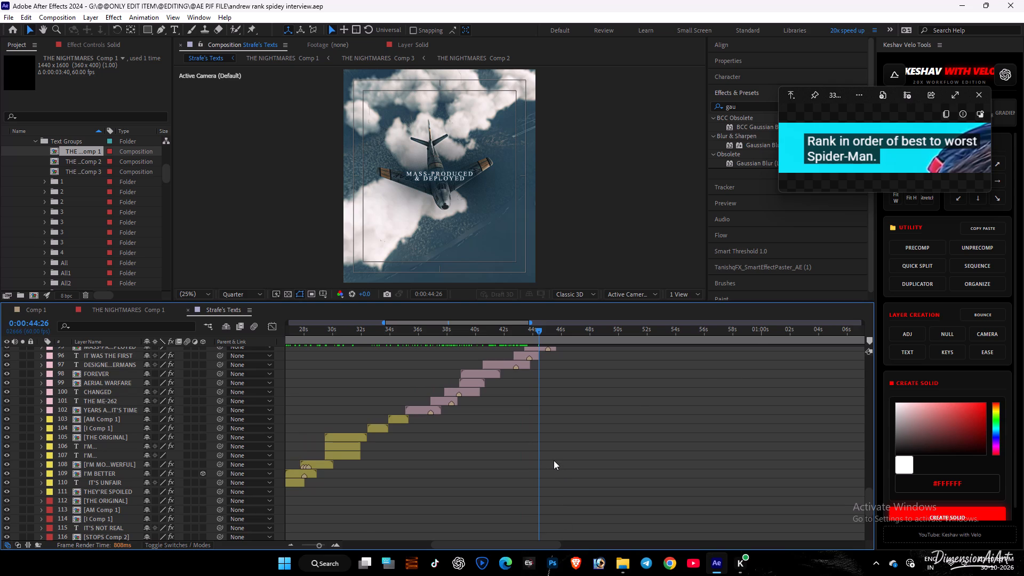
{"action": "scroll", "coordinate": [554, 460], "scroll_direction": "up", "scroll_amount": 1}
{"action": "left_click_drag", "start_coordinate": [541, 334], "coordinate": [551, 331]}
{"action": "left_click_drag", "start_coordinate": [551, 331], "coordinate": [558, 331]}
{"action": "left_click_drag", "start_coordinate": [558, 331], "coordinate": [566, 331]}
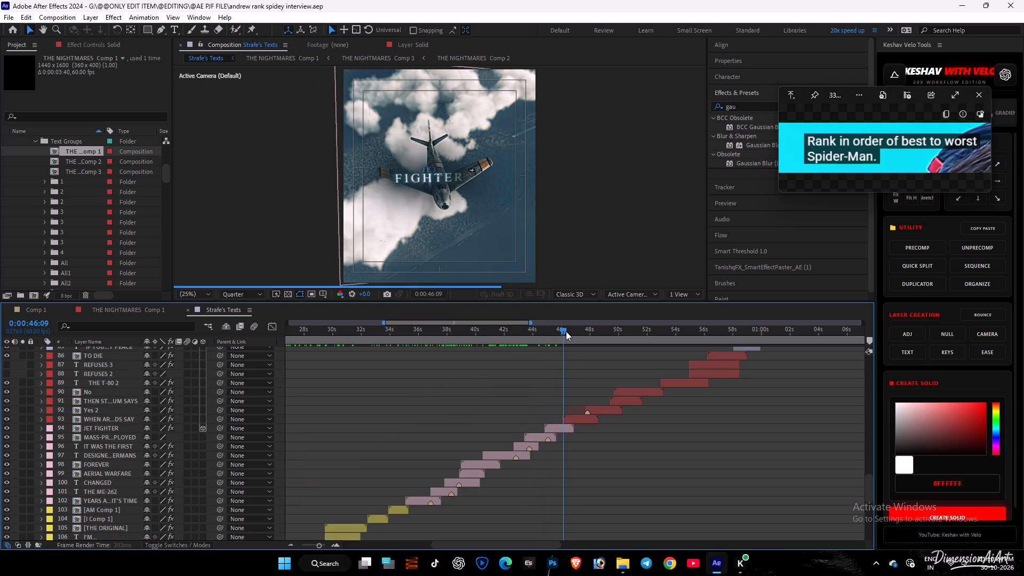
Examine the red-labelled text animations from WHEN ARMOR-PIERCING ROUNDS SAY through TO DIE, between about 46 and 58 seconds.
{"action": "left_click_drag", "start_coordinate": [566, 331], "coordinate": [581, 331]}
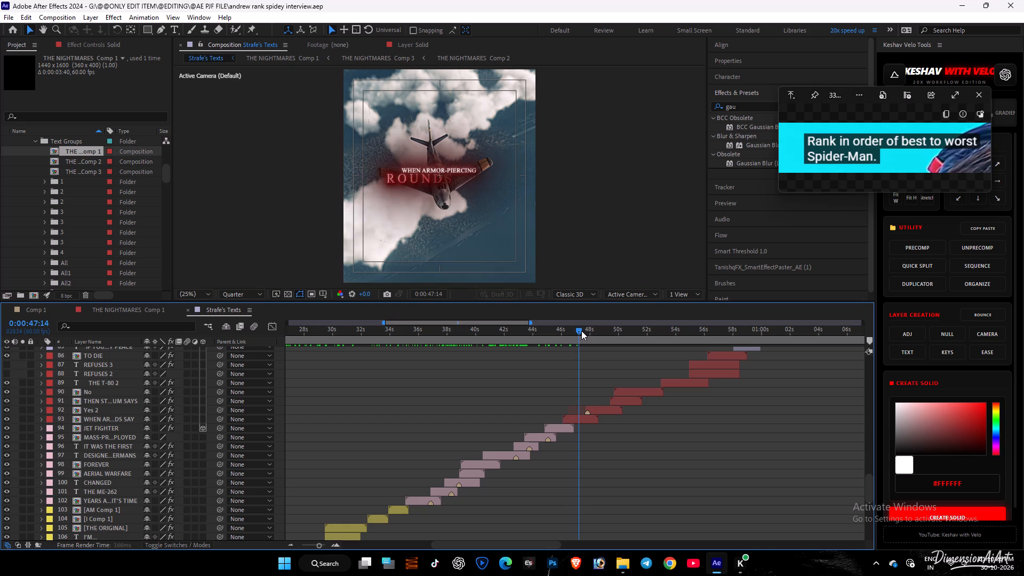
{"action": "left_click_drag", "start_coordinate": [581, 331], "coordinate": [587, 331]}
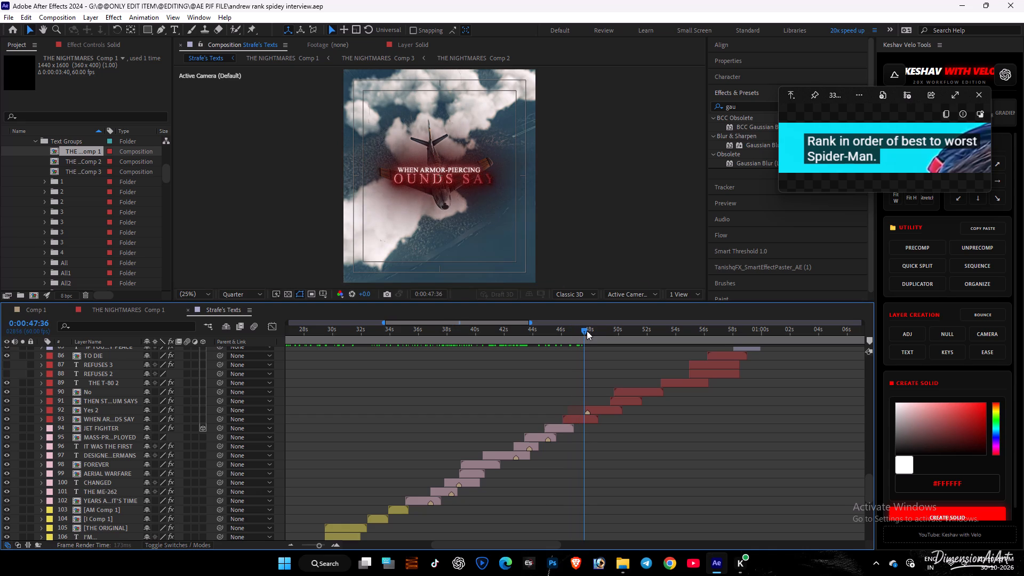
{"action": "left_click_drag", "start_coordinate": [587, 331], "coordinate": [602, 332]}
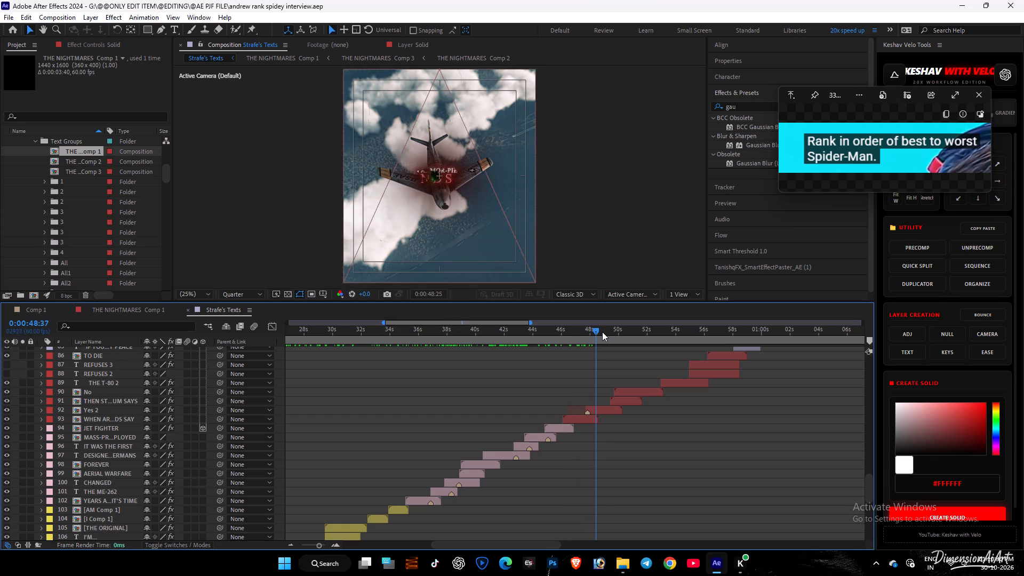
{"action": "left_click_drag", "start_coordinate": [602, 332], "coordinate": [626, 337]}
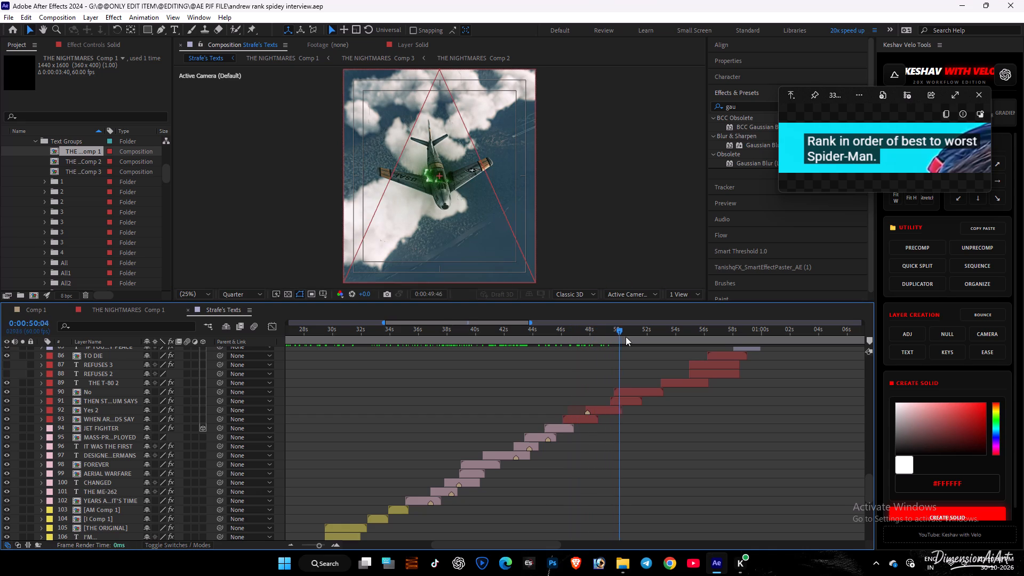
{"action": "left_click_drag", "start_coordinate": [626, 337], "coordinate": [628, 337]}
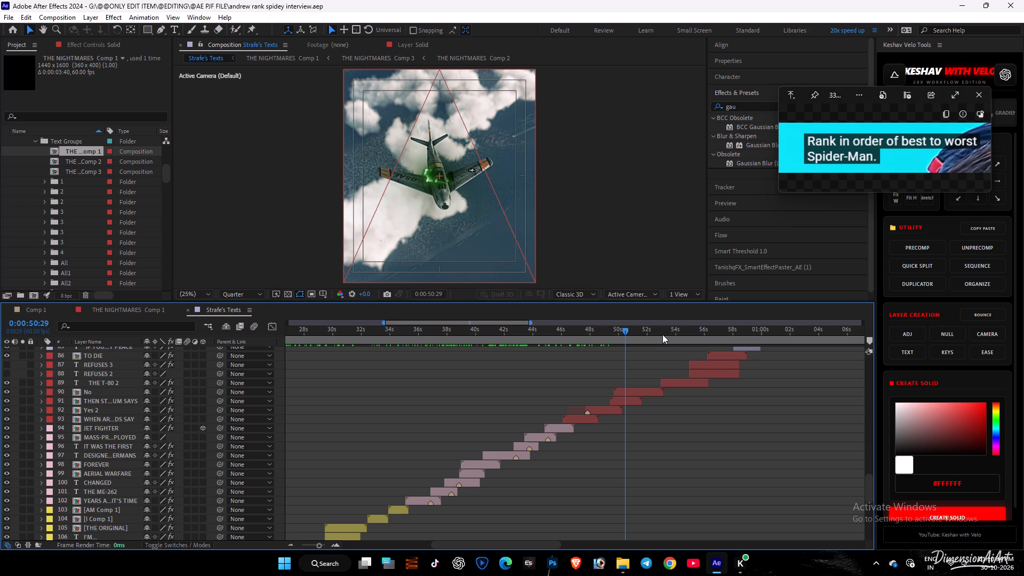
{"action": "left_click", "coordinate": [658, 334]}
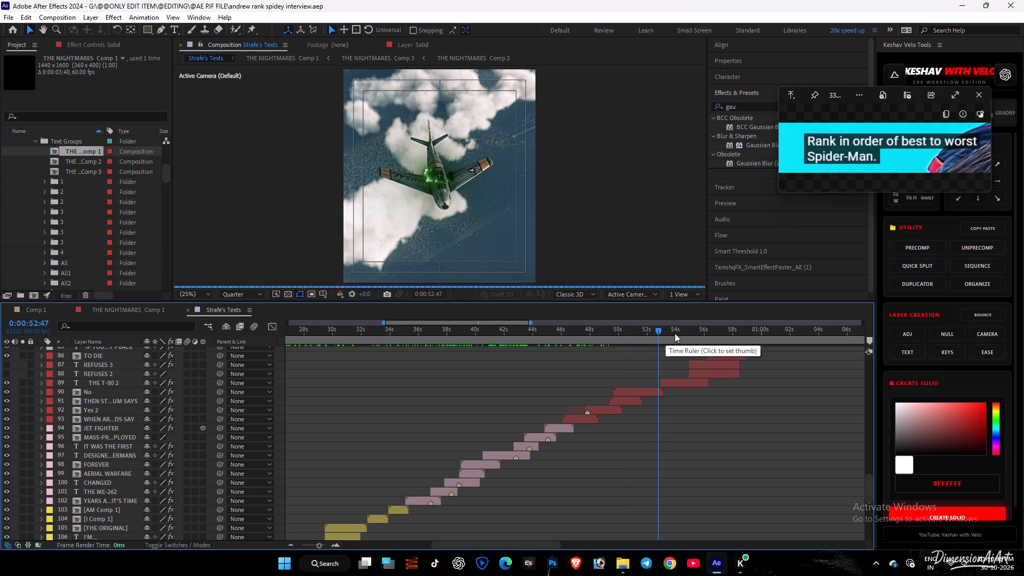
{"action": "left_click", "coordinate": [675, 329]}
{"action": "left_click", "coordinate": [634, 333]}
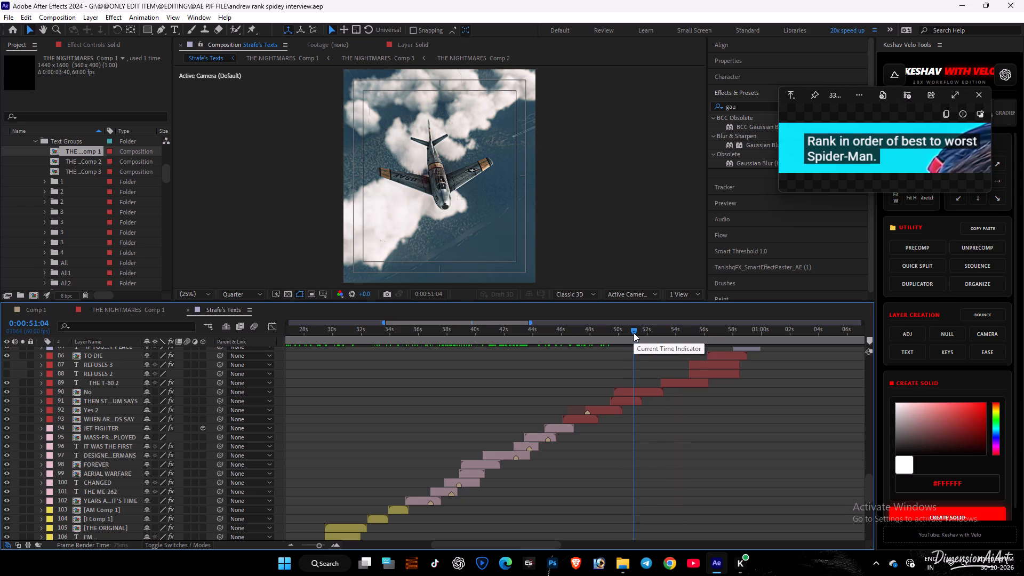
{"action": "left_click", "coordinate": [674, 330]}
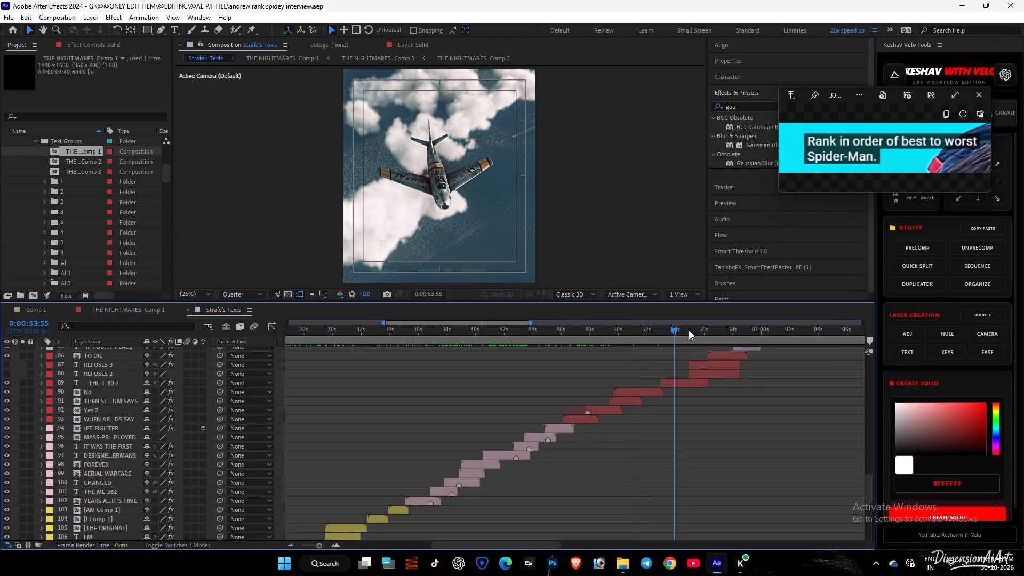
{"action": "left_click", "coordinate": [689, 332]}
{"action": "left_click_drag", "start_coordinate": [693, 334], "coordinate": [711, 331]}
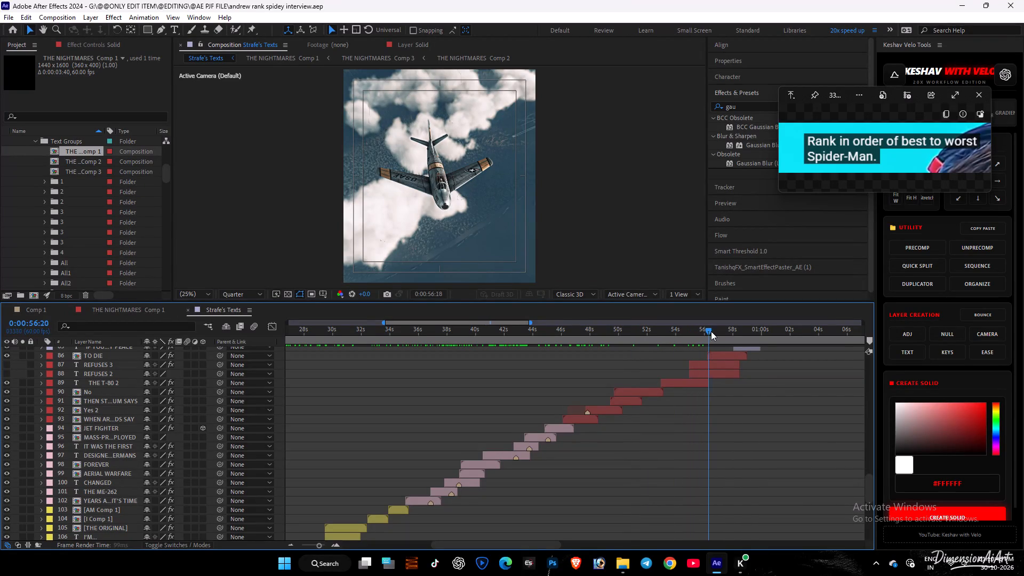
{"action": "left_click_drag", "start_coordinate": [711, 331], "coordinate": [737, 331]}
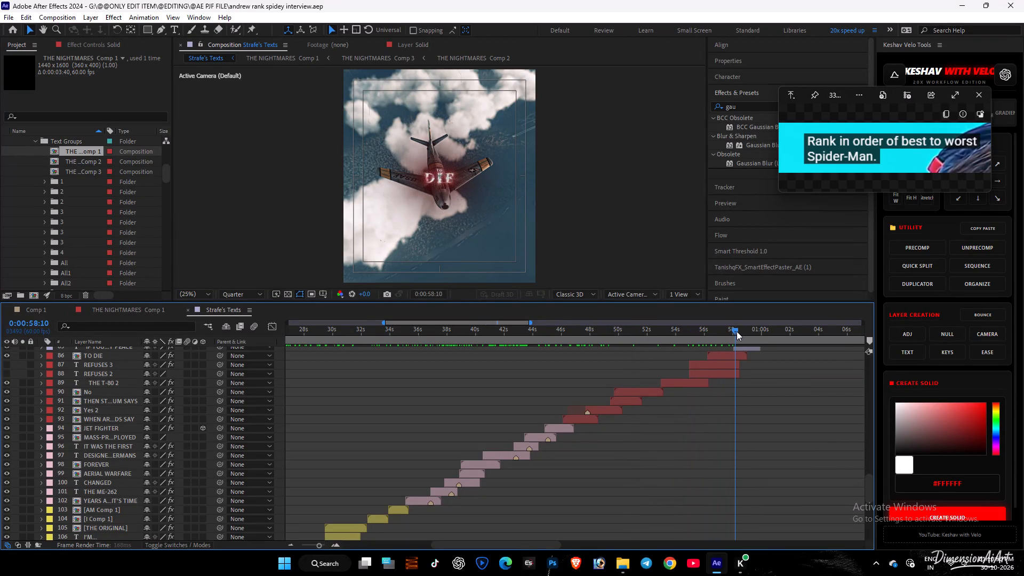
Examine the lavender-labelled text animations from IF YOU WANT PEACE through PERSONALLY, between about 58 seconds and 1:05.
{"action": "left_click_drag", "start_coordinate": [737, 331], "coordinate": [758, 334]}
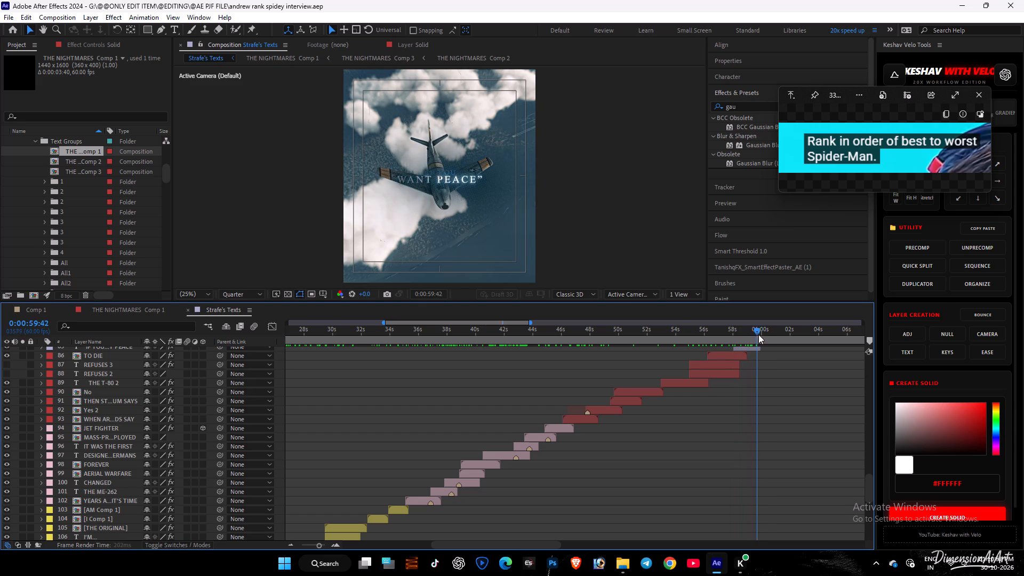
{"action": "left_click_drag", "start_coordinate": [758, 334], "coordinate": [789, 342]}
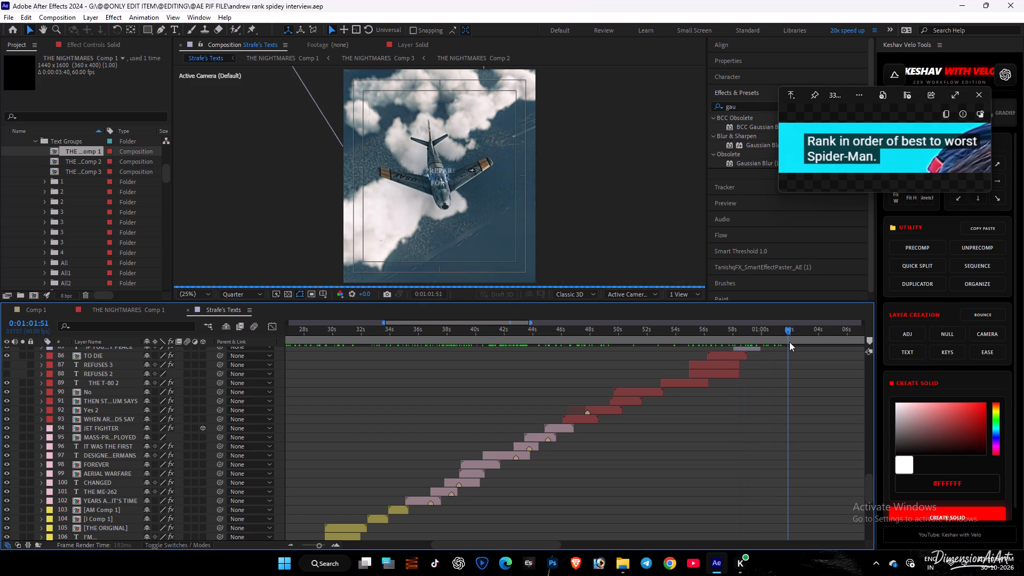
{"action": "left_click_drag", "start_coordinate": [789, 342], "coordinate": [790, 342]}
{"action": "scroll", "coordinate": [822, 397], "scroll_direction": "up", "scroll_amount": 1}
{"action": "left_click_drag", "start_coordinate": [795, 336], "coordinate": [805, 331]}
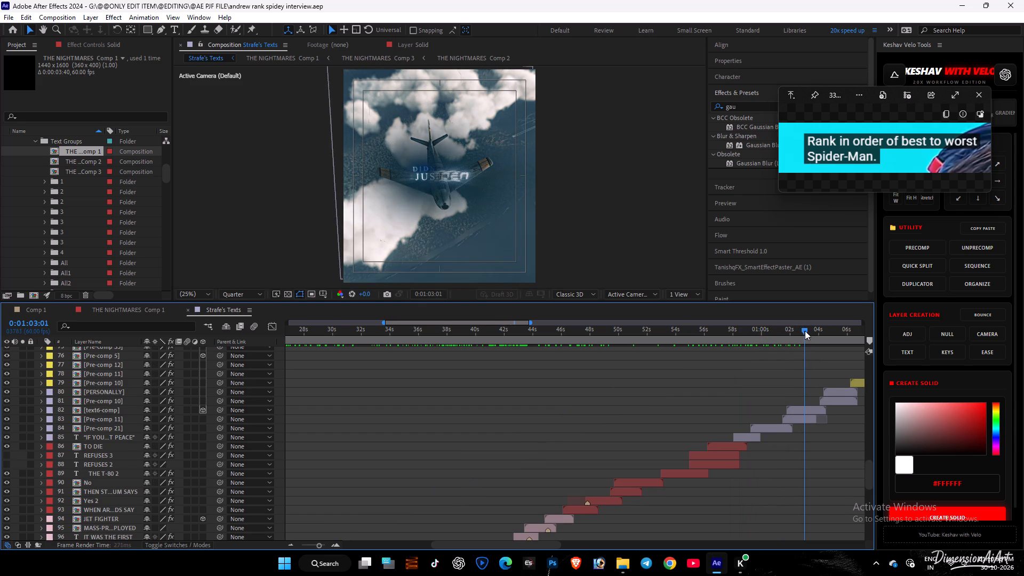
{"action": "left_click_drag", "start_coordinate": [805, 331], "coordinate": [820, 324]}
{"action": "left_click_drag", "start_coordinate": [532, 541], "coordinate": [588, 541]}
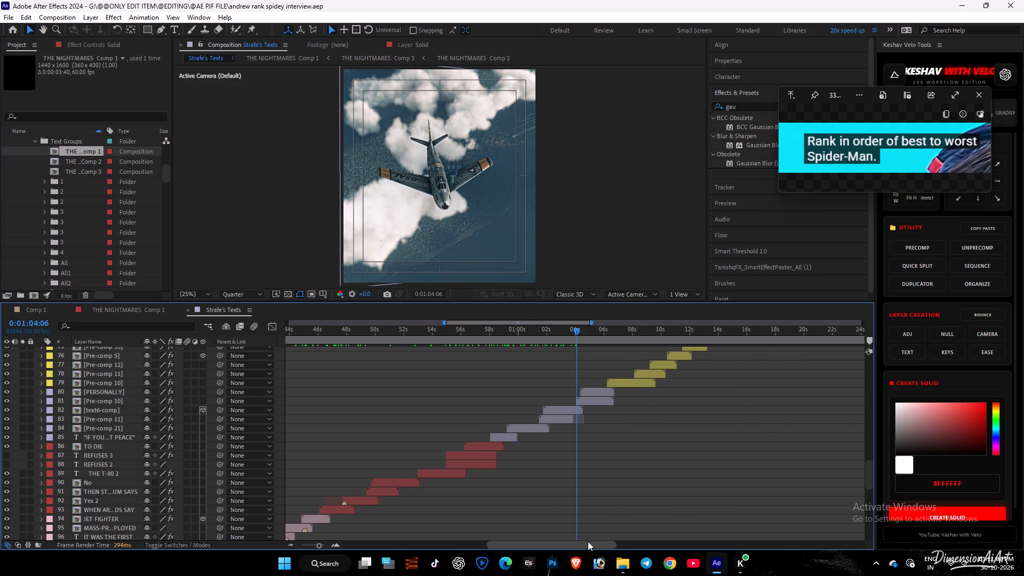
{"action": "left_click_drag", "start_coordinate": [588, 541], "coordinate": [600, 541]}
{"action": "left_click_drag", "start_coordinate": [532, 338], "coordinate": [540, 335]}
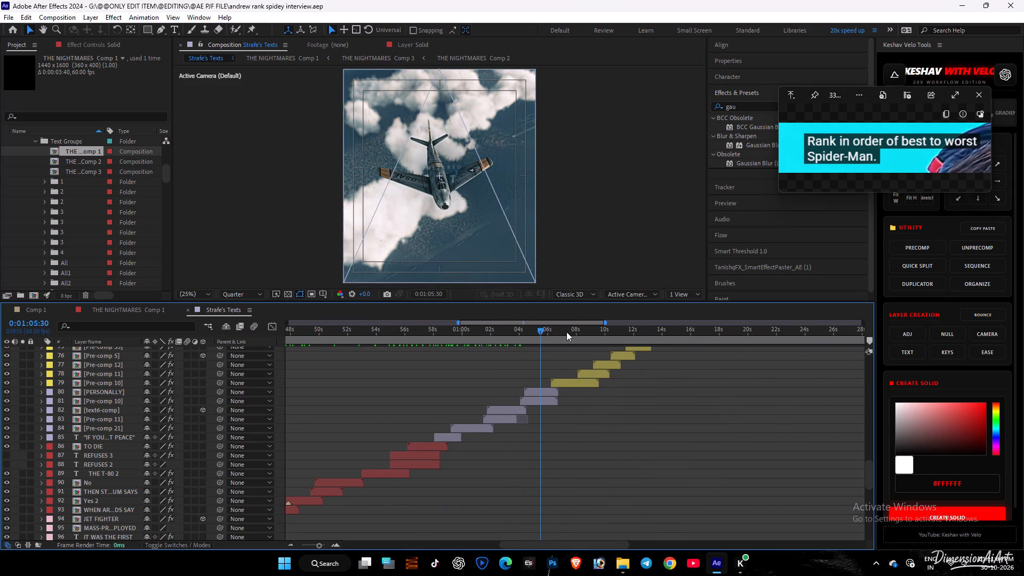
Examine the yellow-labelled text animations from Pre-comp 10 through PERSONALLY, between about 1:07 and 1:13.
{"action": "left_click", "coordinate": [566, 332]}
{"action": "left_click", "coordinate": [592, 330]}
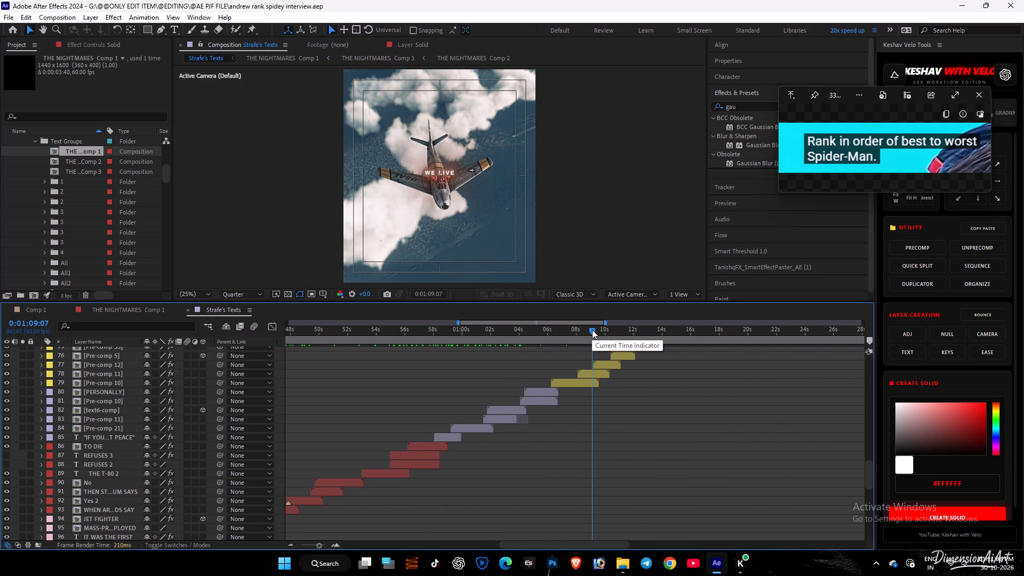
{"action": "left_click_drag", "start_coordinate": [592, 330], "coordinate": [631, 330]}
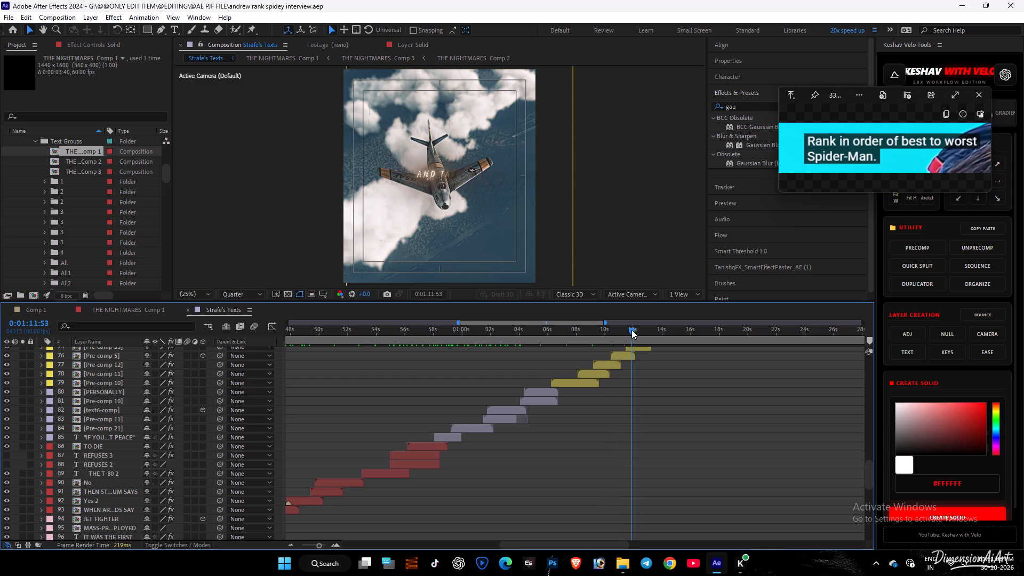
{"action": "left_click_drag", "start_coordinate": [631, 330], "coordinate": [644, 330]}
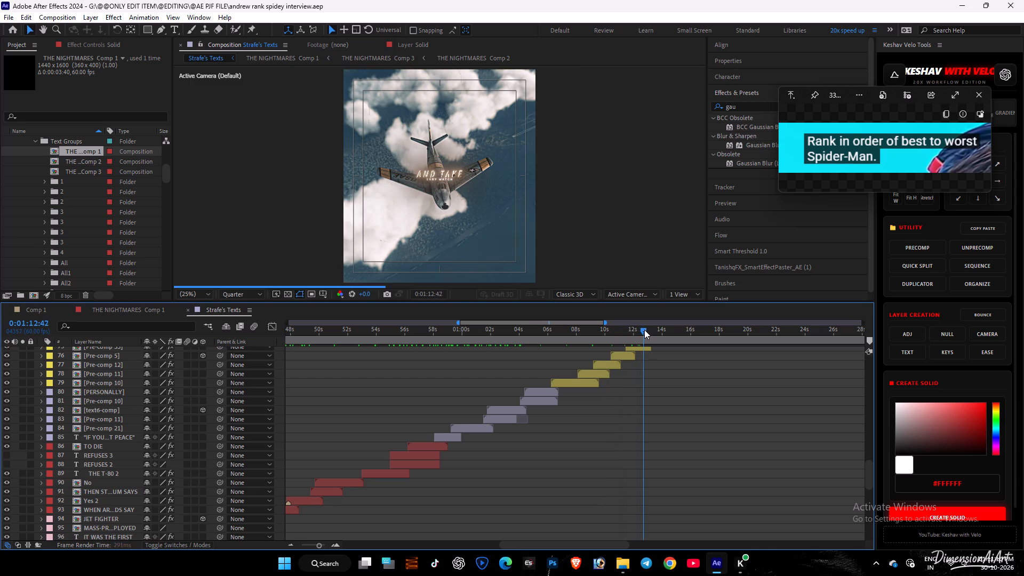
{"action": "left_click_drag", "start_coordinate": [644, 330], "coordinate": [658, 332]}
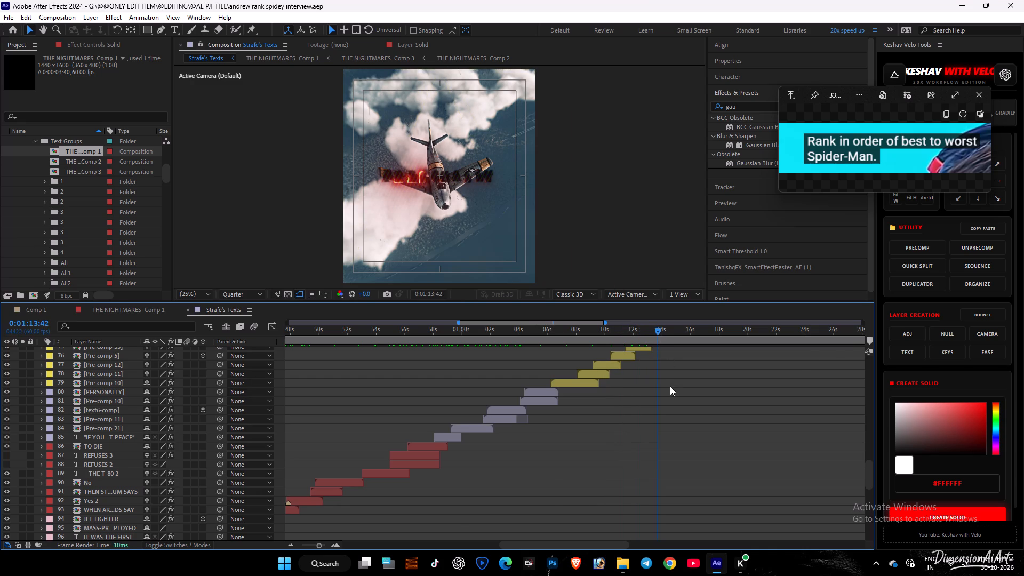
Examine the yellow-labelled text animations from Victories fuel us through EVERY SINGLE DAY, replaying Victories fuel us, between about 1:14 and 1:25.
{"action": "scroll", "coordinate": [670, 386], "scroll_direction": "up", "scroll_amount": 1}
{"action": "left_click", "coordinate": [670, 337]}
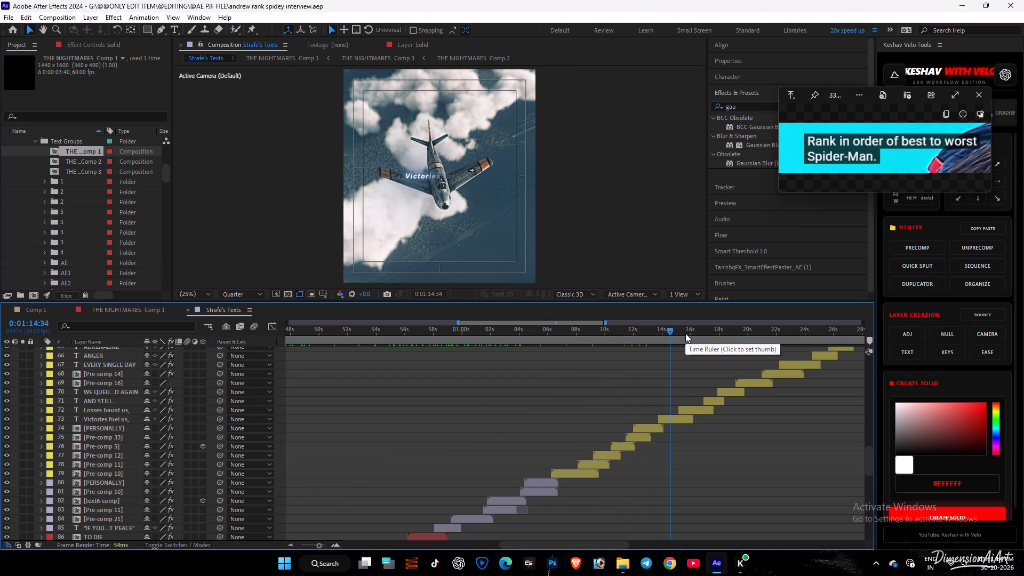
{"action": "left_click_drag", "start_coordinate": [673, 333], "coordinate": [681, 330]}
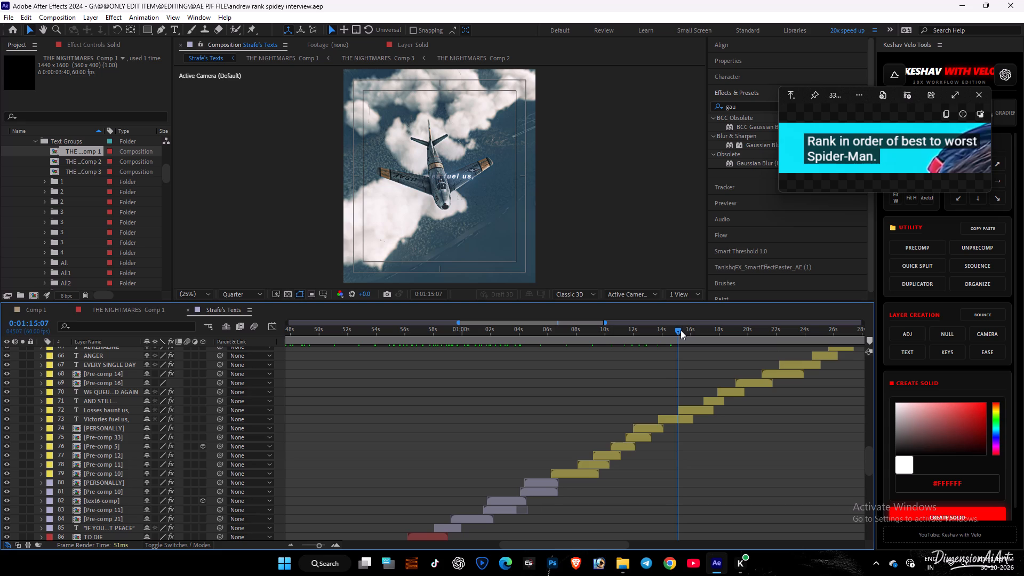
{"action": "left_click_drag", "start_coordinate": [681, 330], "coordinate": [670, 330]}
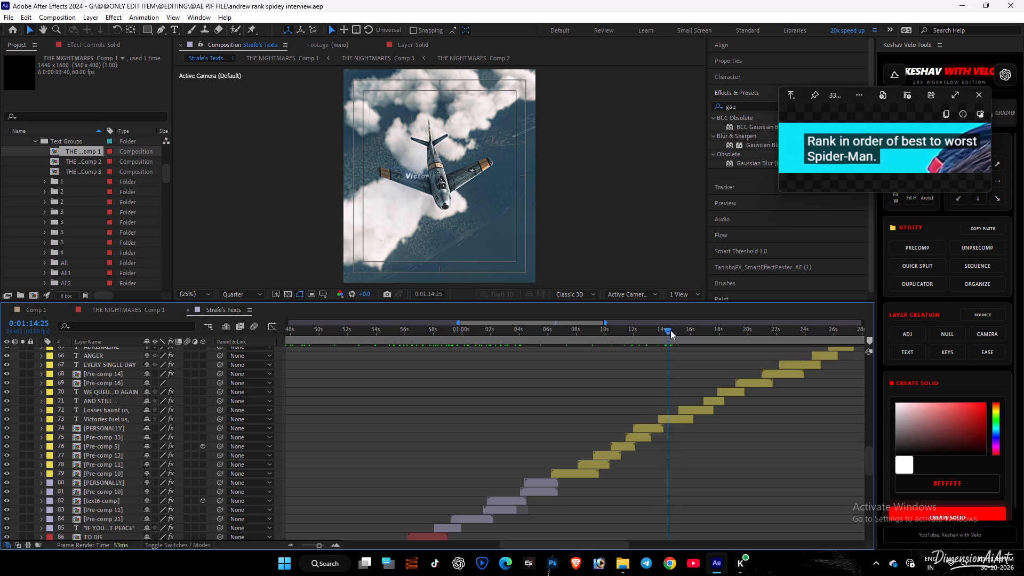
{"action": "left_click_drag", "start_coordinate": [670, 330], "coordinate": [691, 328]}
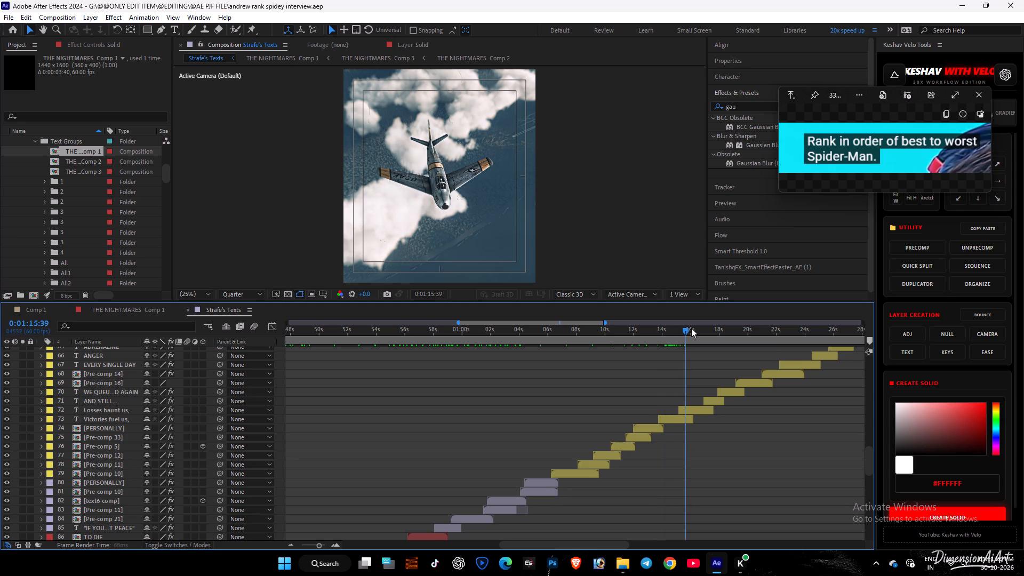
{"action": "left_click_drag", "start_coordinate": [691, 328], "coordinate": [703, 331]}
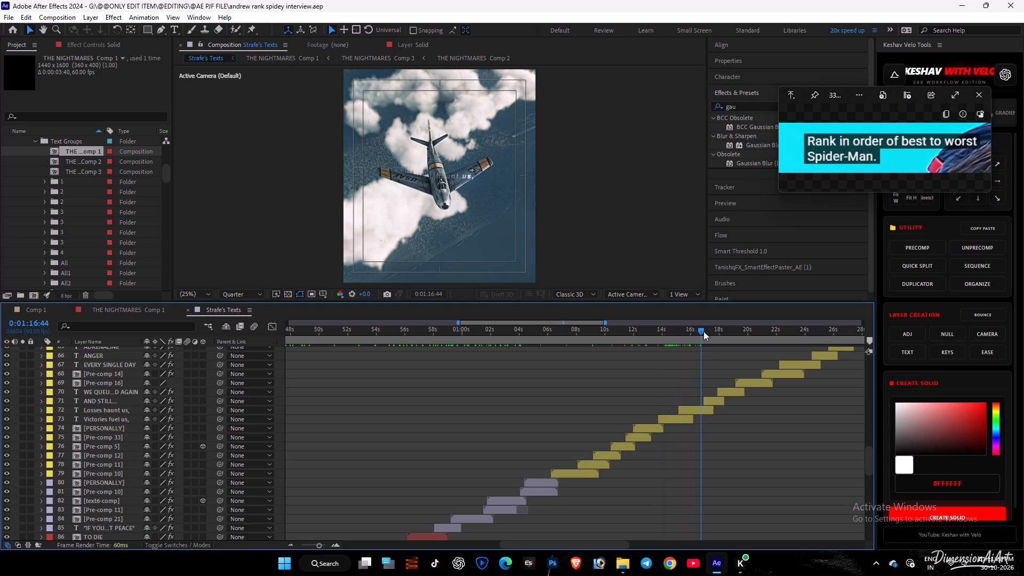
{"action": "left_click_drag", "start_coordinate": [703, 331], "coordinate": [731, 342]}
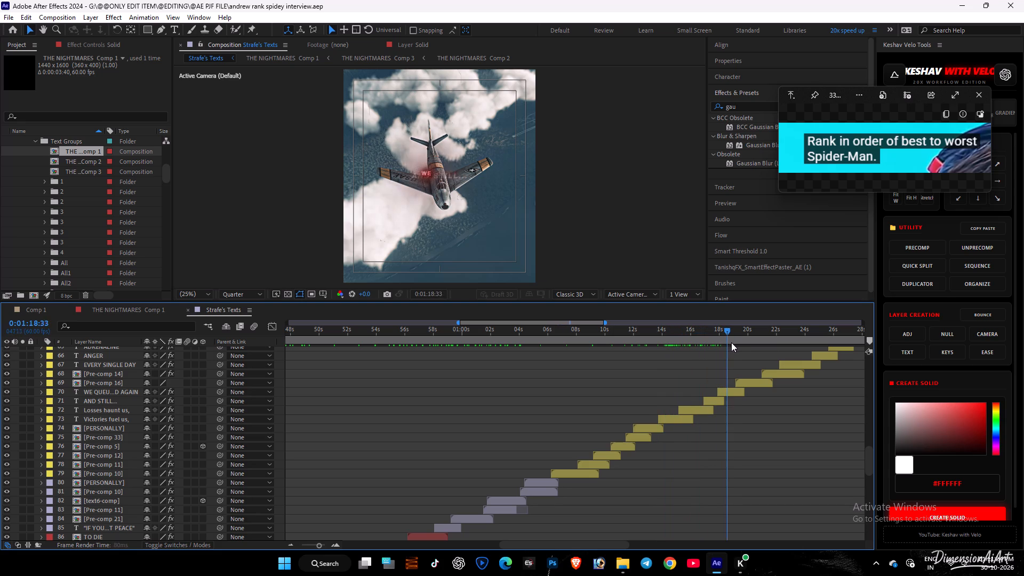
{"action": "left_click_drag", "start_coordinate": [731, 342], "coordinate": [754, 351]}
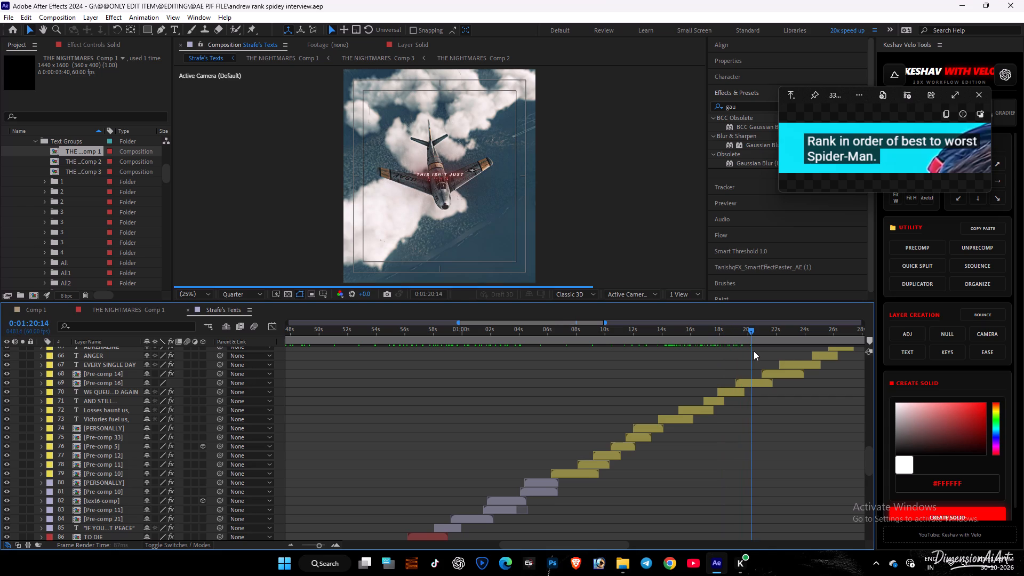
{"action": "left_click_drag", "start_coordinate": [754, 351], "coordinate": [781, 356]}
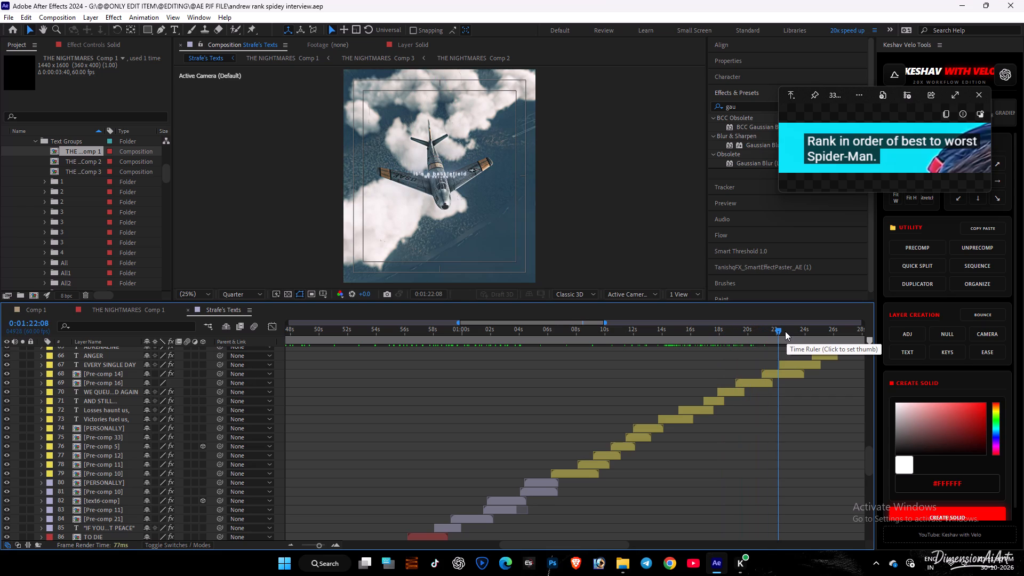
{"action": "left_click", "coordinate": [783, 330]}
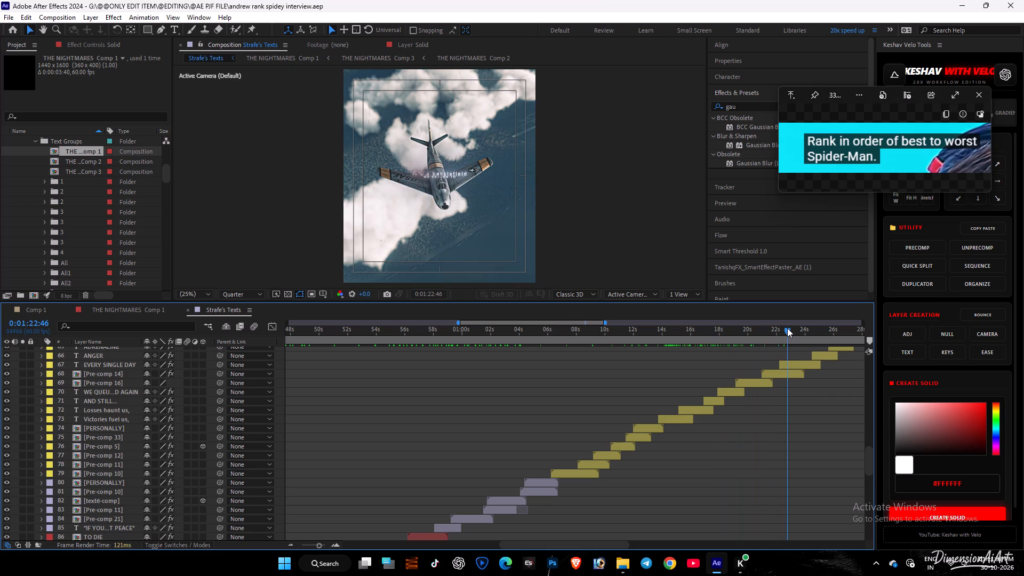
{"action": "left_click_drag", "start_coordinate": [787, 328], "coordinate": [821, 328]}
Examine the yellow-labelled text animations from ANGER through Pre-comp 22, between about 1:25 and 1:30.
{"action": "left_click_drag", "start_coordinate": [868, 467], "coordinate": [868, 458]}
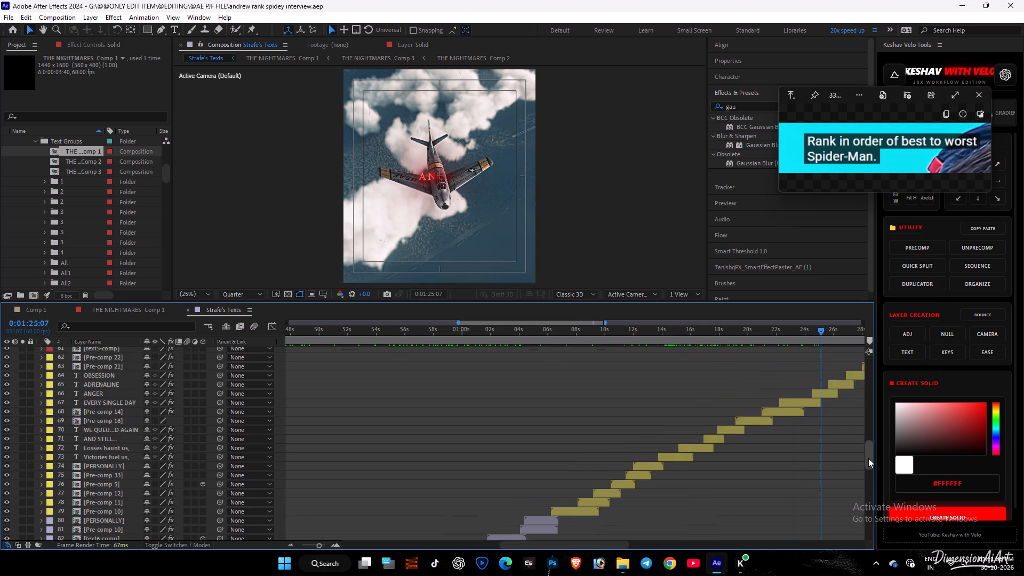
{"action": "left_click_drag", "start_coordinate": [868, 458], "coordinate": [868, 453]}
{"action": "left_click_drag", "start_coordinate": [518, 542], "coordinate": [570, 546]}
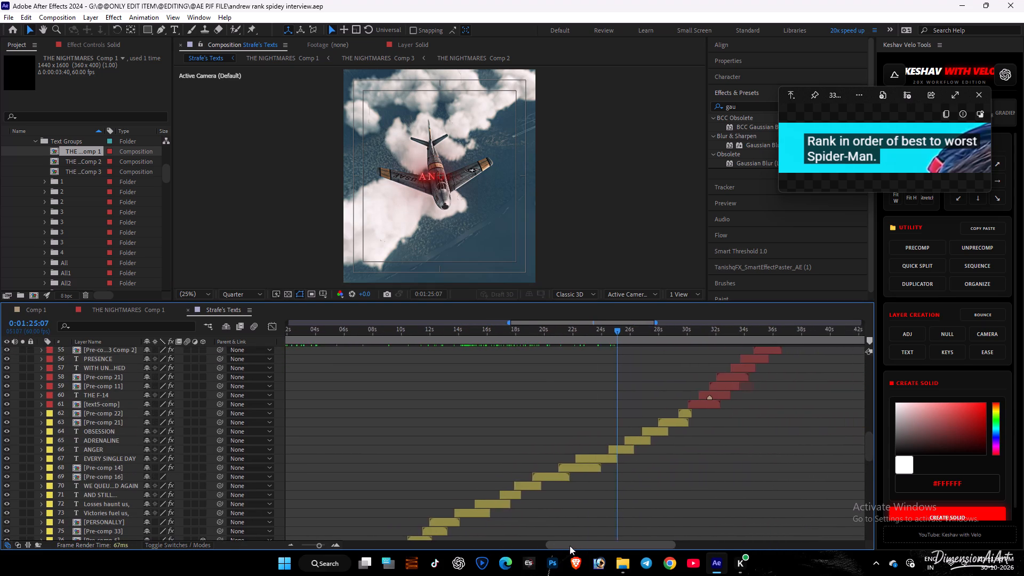
{"action": "left_click_drag", "start_coordinate": [570, 546], "coordinate": [606, 548]}
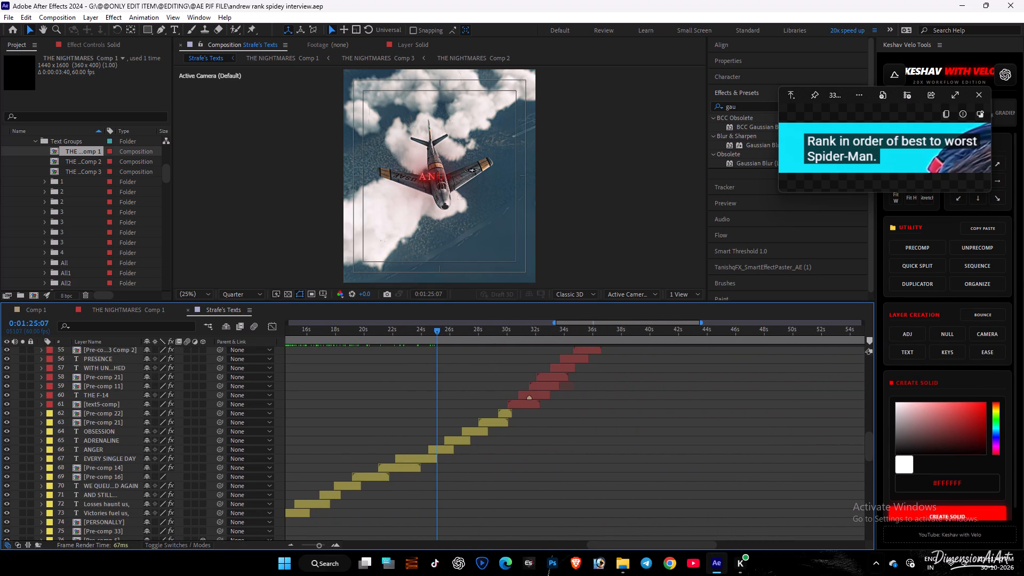
{"action": "left_click_drag", "start_coordinate": [870, 453], "coordinate": [869, 447]}
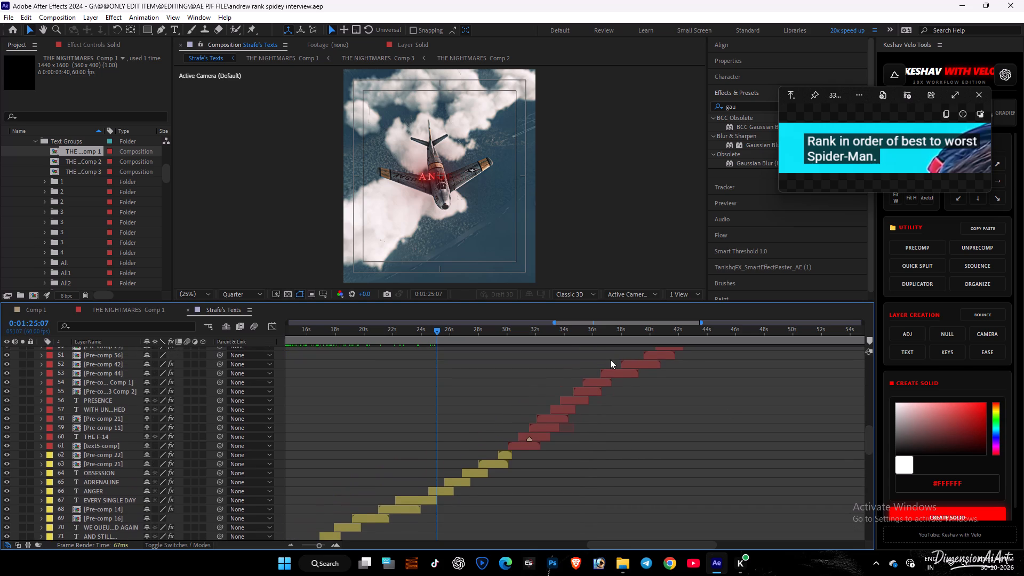
{"action": "left_click", "coordinate": [449, 332]}
{"action": "left_click_drag", "start_coordinate": [449, 332], "coordinate": [452, 331]}
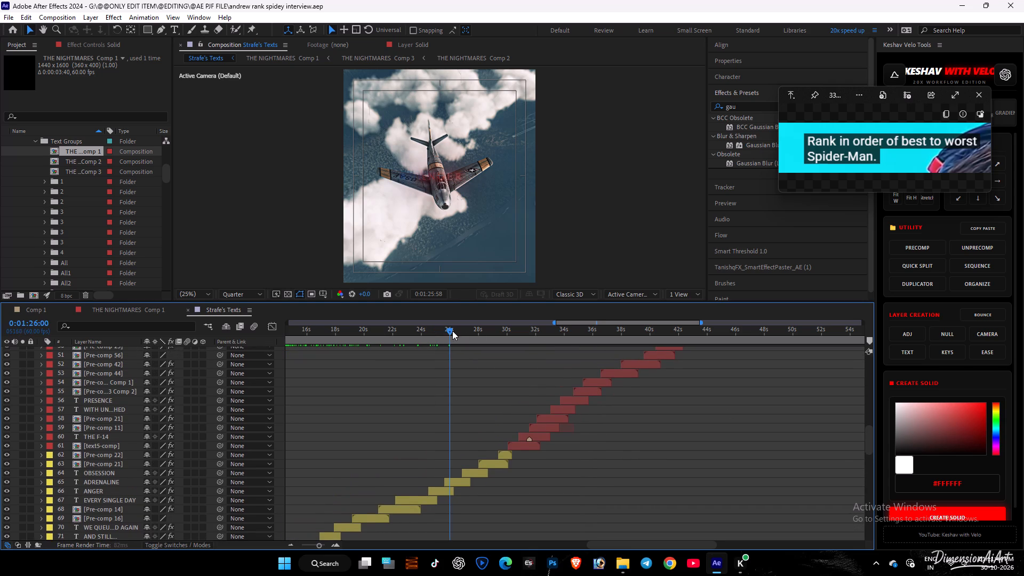
{"action": "left_click_drag", "start_coordinate": [452, 331], "coordinate": [470, 326]}
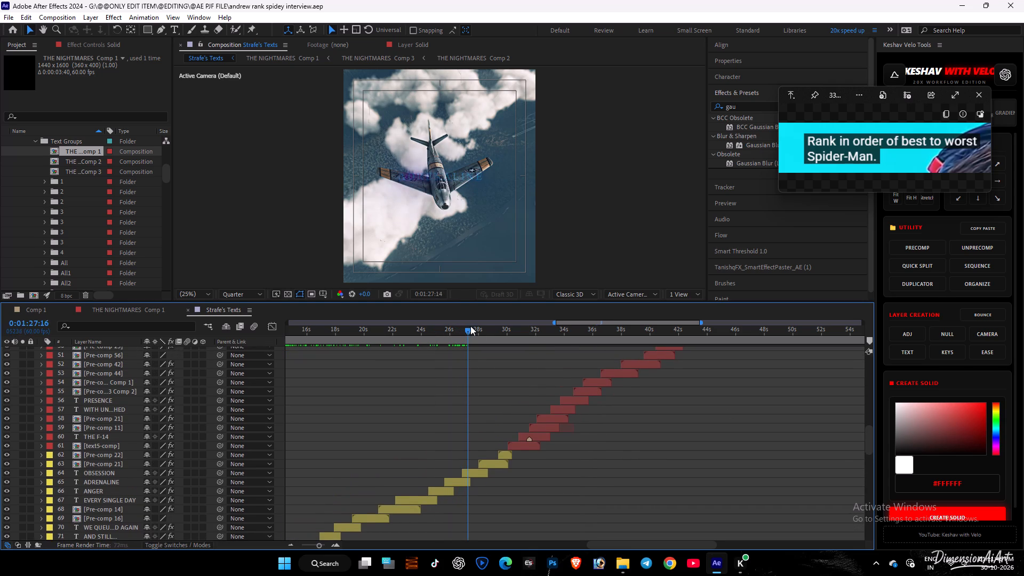
{"action": "left_click_drag", "start_coordinate": [470, 326], "coordinate": [502, 323]}
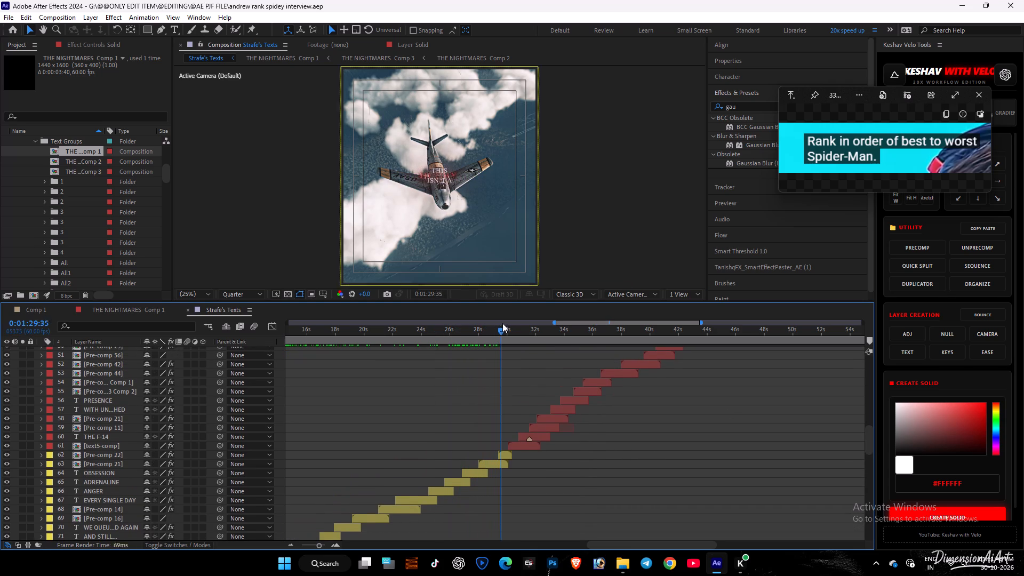
{"action": "left_click_drag", "start_coordinate": [502, 323], "coordinate": [498, 321]}
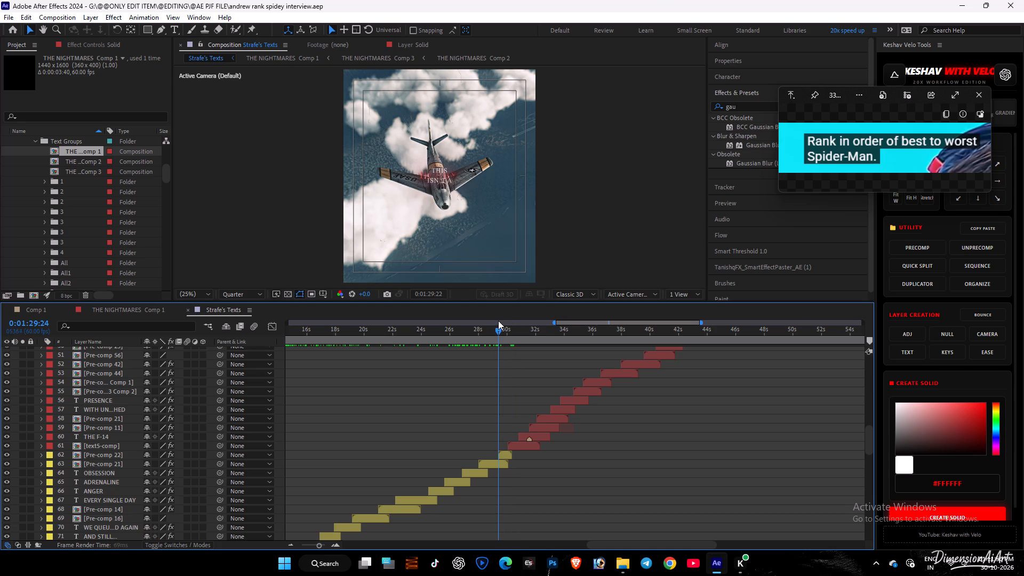
{"action": "left_click_drag", "start_coordinate": [498, 321], "coordinate": [502, 320]}
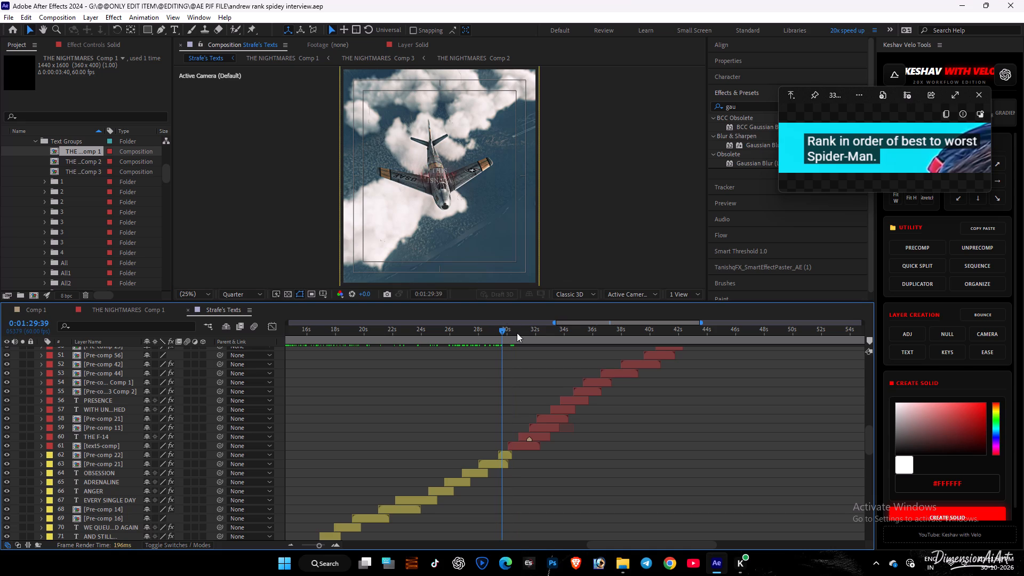
Examine the red-labelled text animations from text5-comp and THE F-14 through PRESENCE, between about 1:30 and 1:34.
{"action": "left_click_drag", "start_coordinate": [506, 332], "coordinate": [513, 332]}
{"action": "left_click_drag", "start_coordinate": [513, 332], "coordinate": [524, 330]}
{"action": "left_click", "coordinate": [533, 331]}
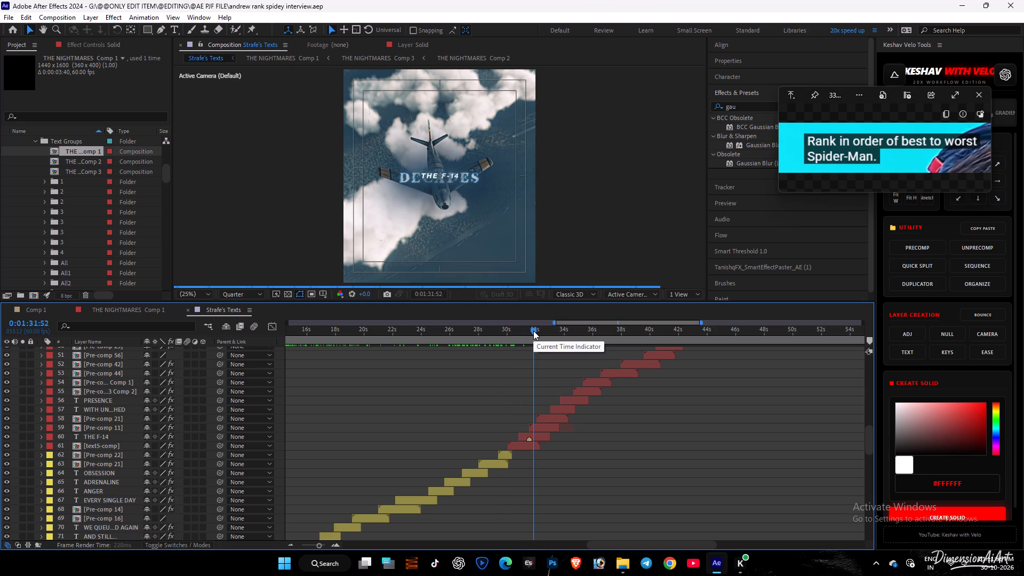
{"action": "left_click", "coordinate": [542, 331]}
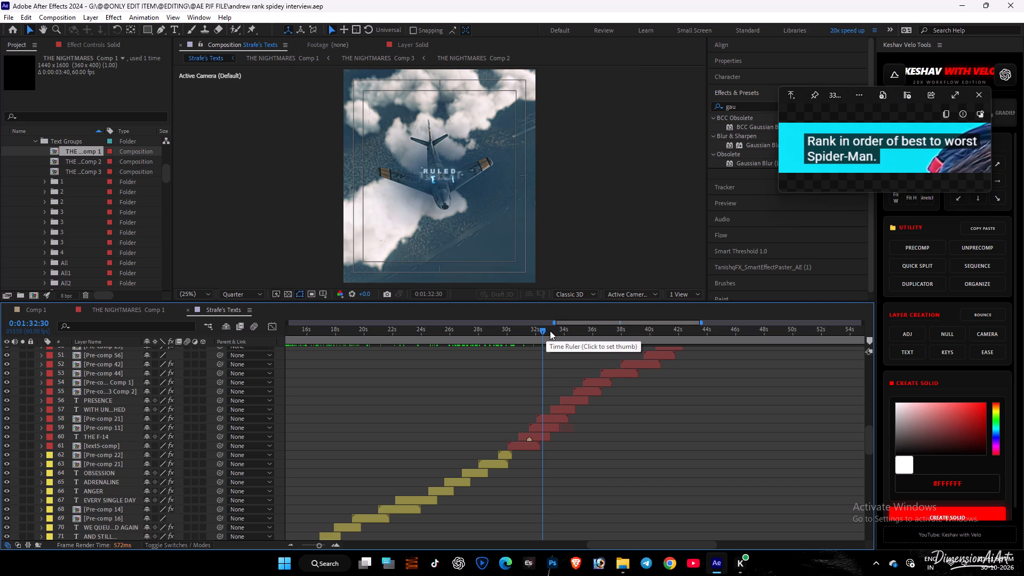
{"action": "left_click", "coordinate": [550, 331]}
{"action": "scroll", "coordinate": [550, 331], "scroll_direction": "up", "scroll_amount": 1}
{"action": "left_click", "coordinate": [550, 331]}
{"action": "left_click_drag", "start_coordinate": [554, 331], "coordinate": [563, 331]}
{"action": "left_click", "coordinate": [567, 331]}
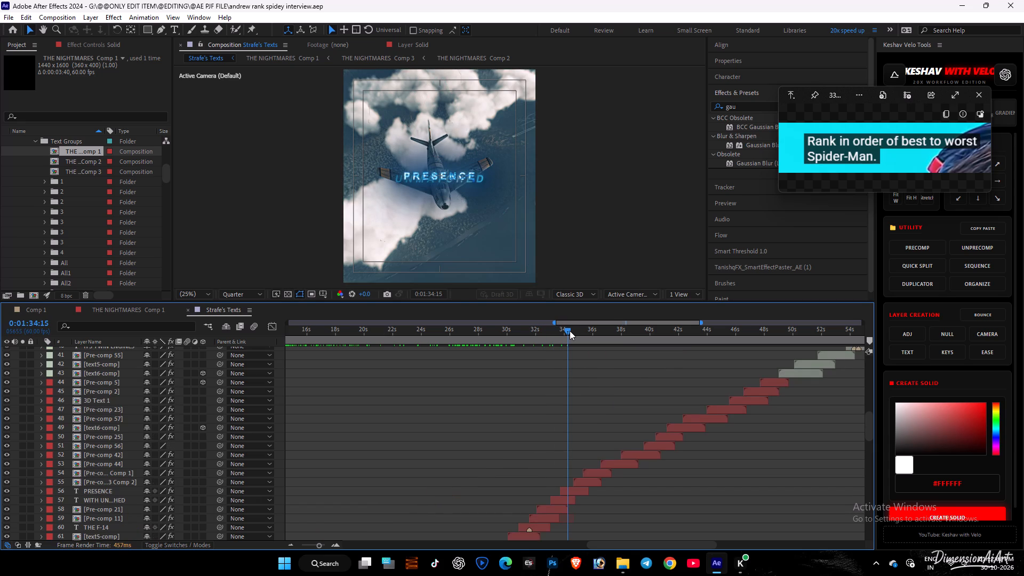
{"action": "left_click", "coordinate": [570, 331]}
Replay the red-labelled text animations from Pre-comp 11 through PRESENCE, between about 1:32 and 1:35.
{"action": "left_click_drag", "start_coordinate": [567, 331], "coordinate": [558, 331]}
{"action": "left_click_drag", "start_coordinate": [558, 331], "coordinate": [546, 332]}
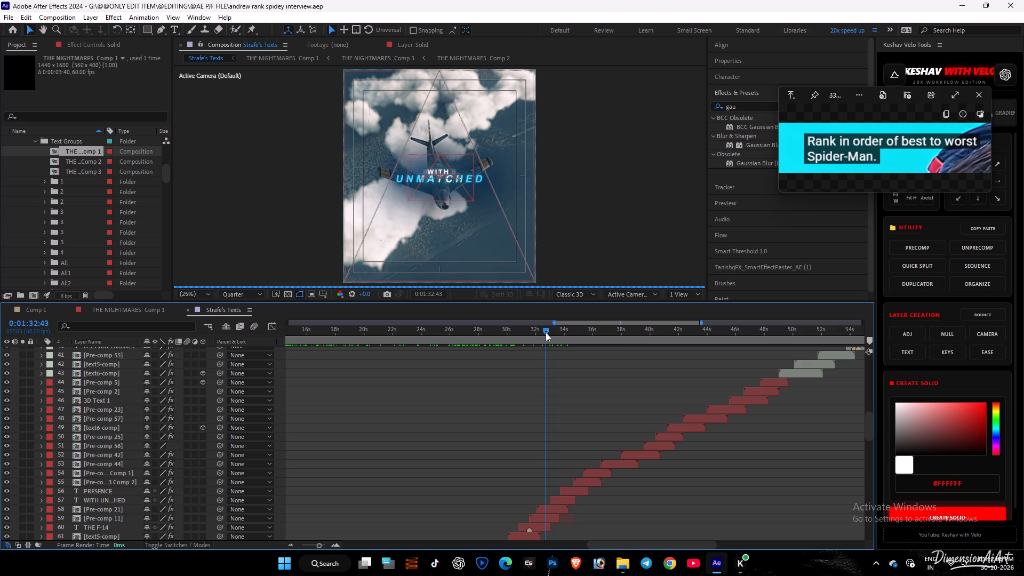
{"action": "left_click_drag", "start_coordinate": [546, 332], "coordinate": [554, 332]}
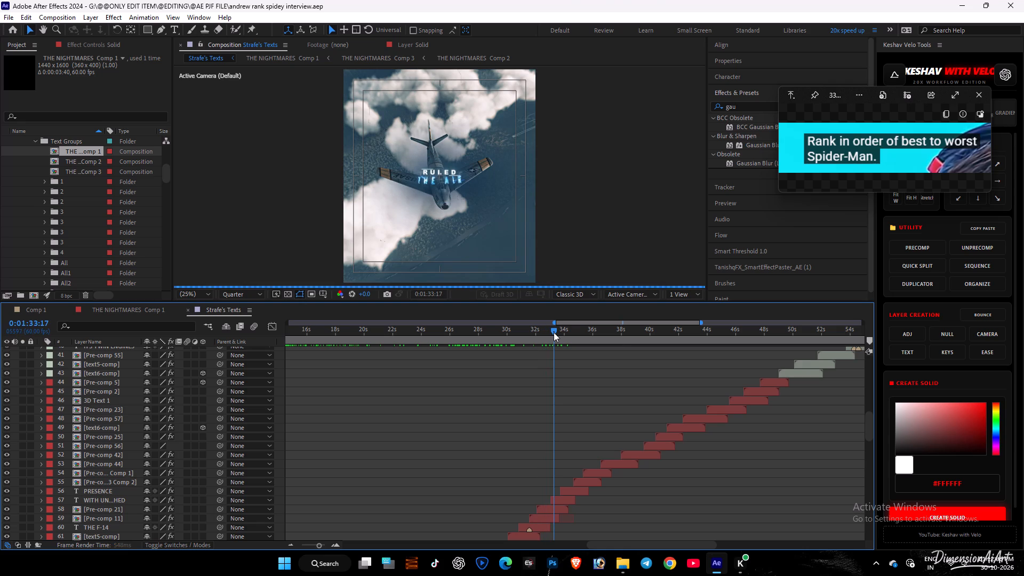
{"action": "left_click_drag", "start_coordinate": [554, 332], "coordinate": [571, 332]}
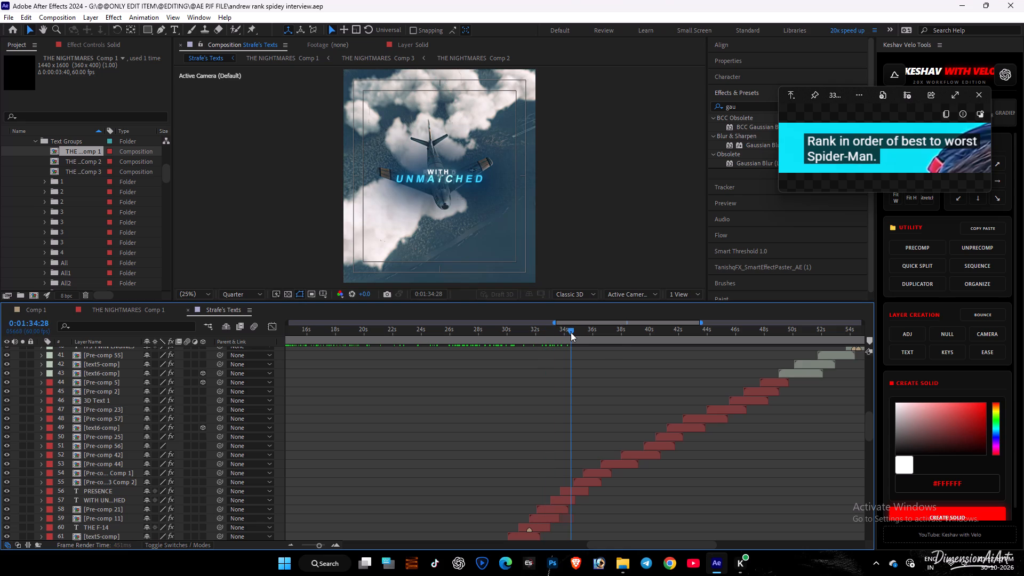
{"action": "left_click_drag", "start_coordinate": [571, 332], "coordinate": [588, 332]}
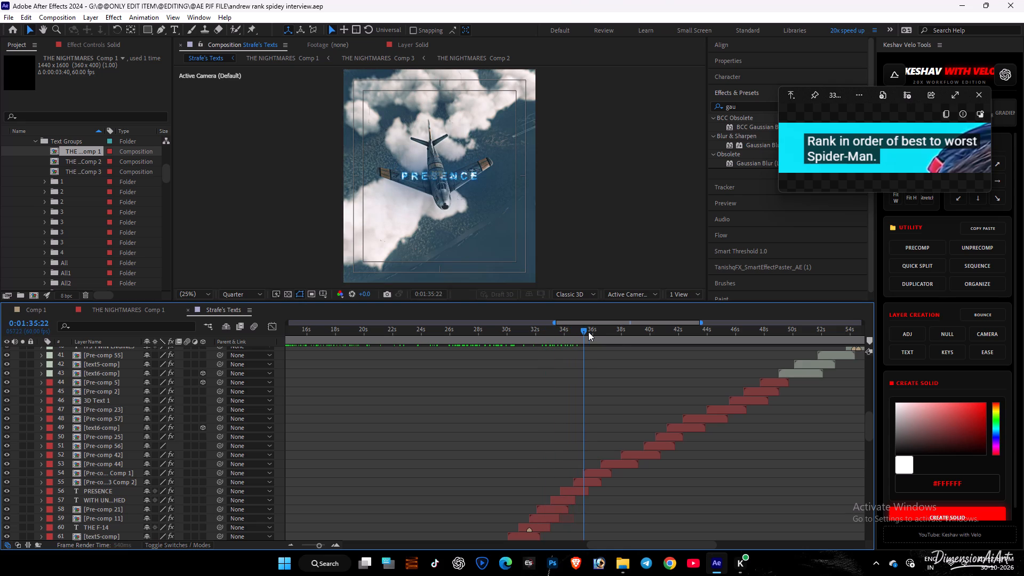
Examine the red-labelled text animations that follow PRESENCE, through Pre-comp 56 and Pre-comp 25, between about 1:35 and 1:41.
{"action": "left_click_drag", "start_coordinate": [588, 332], "coordinate": [601, 332]}
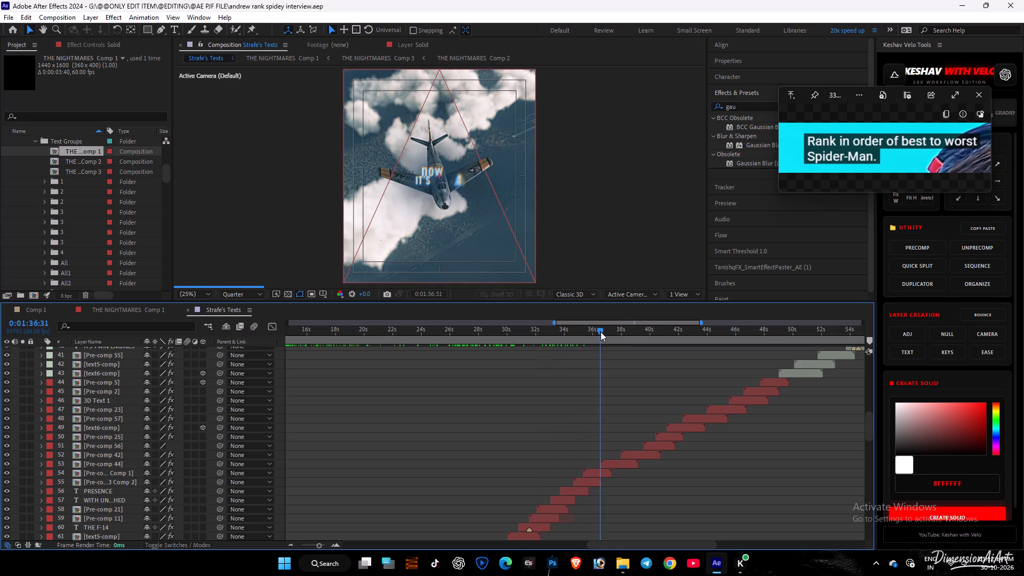
{"action": "left_click_drag", "start_coordinate": [601, 332], "coordinate": [603, 332]}
{"action": "left_click_drag", "start_coordinate": [604, 331], "coordinate": [612, 330]}
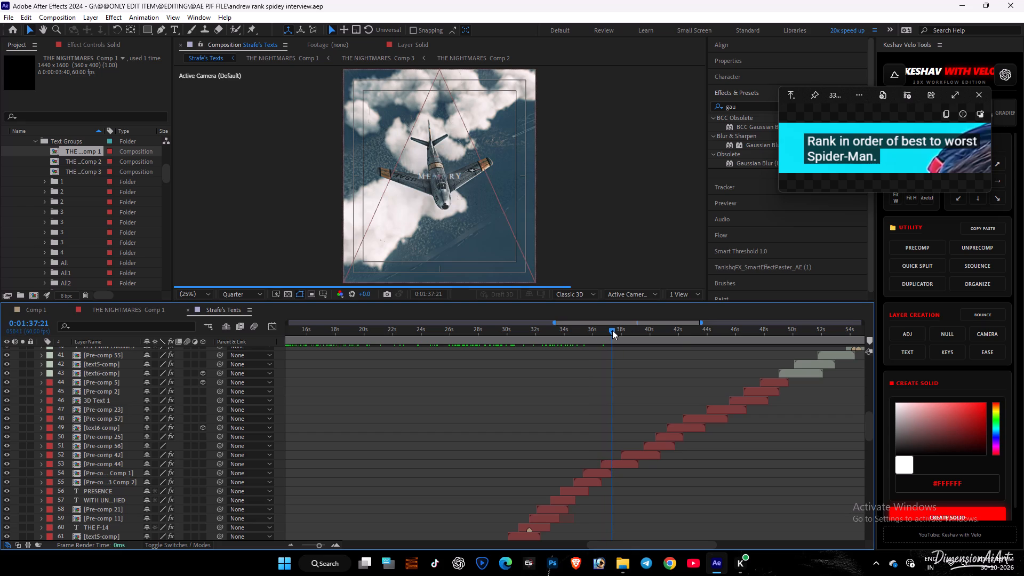
{"action": "left_click_drag", "start_coordinate": [612, 330], "coordinate": [618, 330]}
{"action": "left_click_drag", "start_coordinate": [618, 330], "coordinate": [623, 329]}
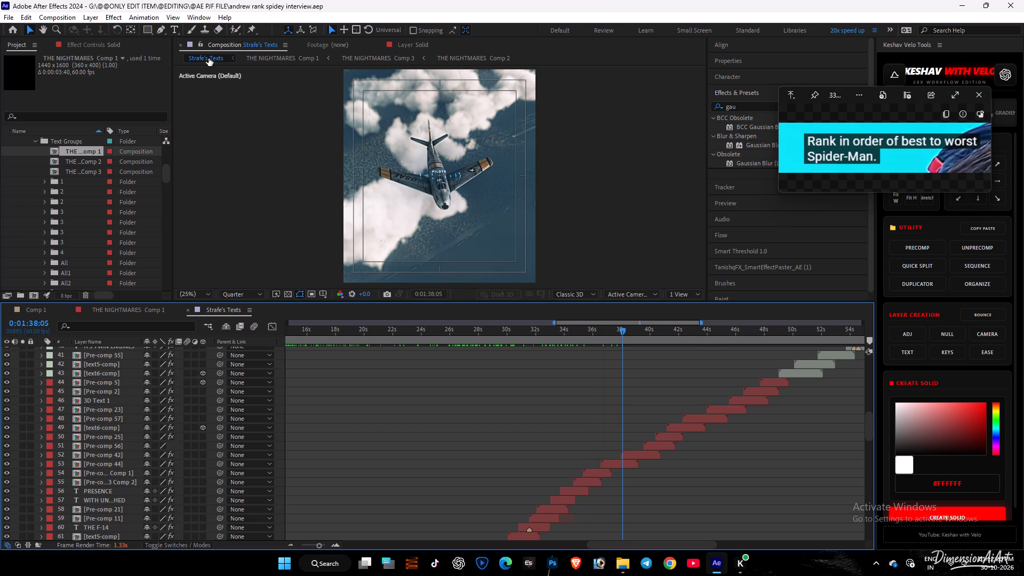
{"action": "left_click", "coordinate": [627, 334]}
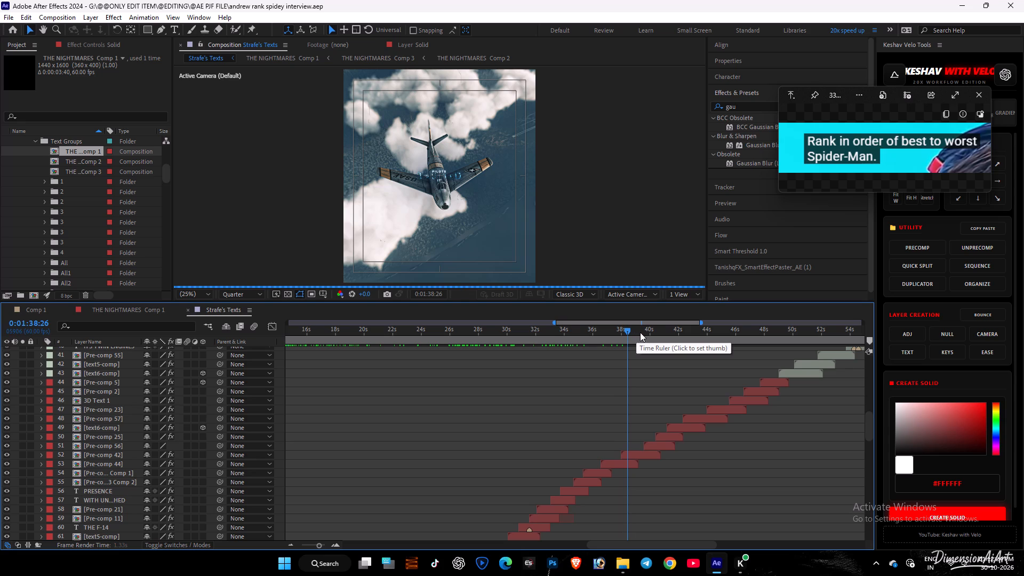
{"action": "left_click", "coordinate": [640, 332]}
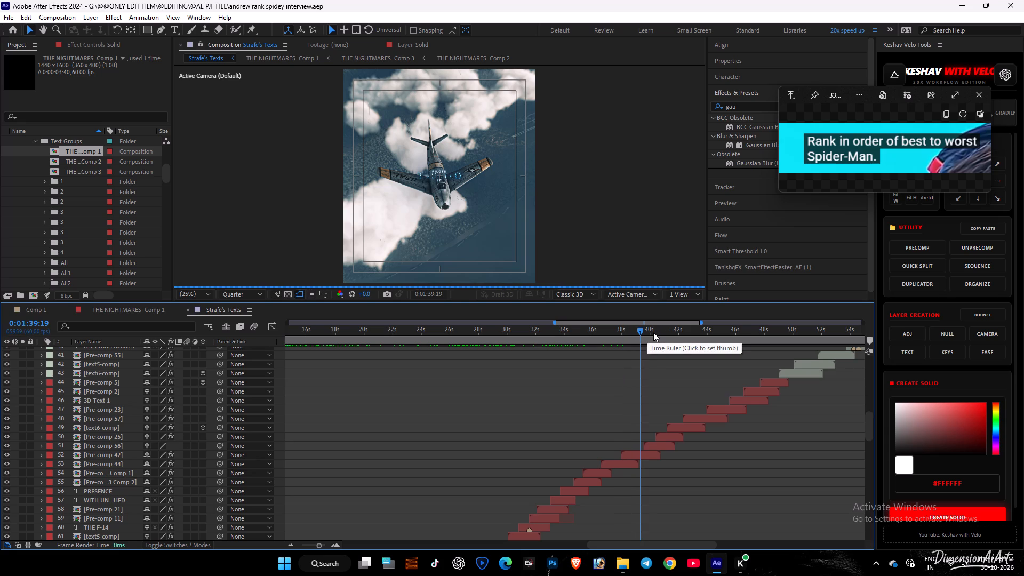
{"action": "left_click", "coordinate": [653, 332]}
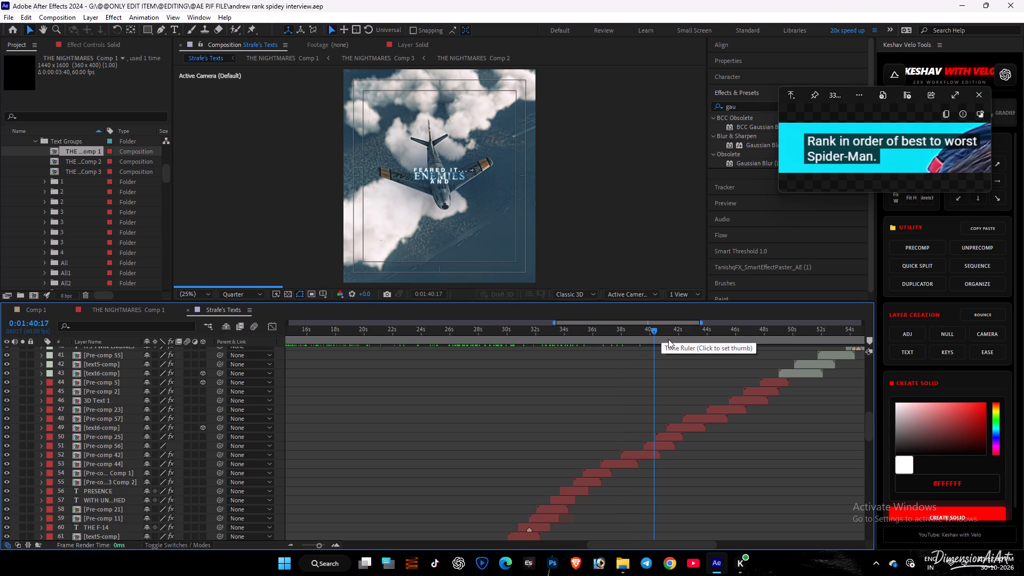
{"action": "left_click", "coordinate": [666, 337]}
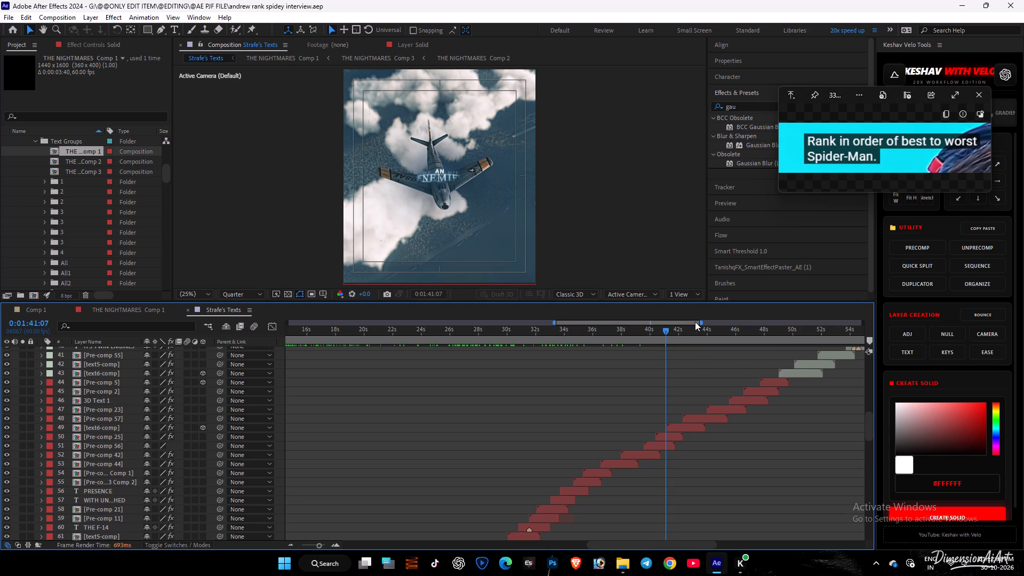
Examine the red-labelled text animations from text6-comp through Pre-comp 23, replaying text6-comp, between about 1:41 and 1:46.
{"action": "scroll", "coordinate": [685, 330], "scroll_direction": "up", "scroll_amount": 1}
{"action": "left_click", "coordinate": [685, 330]}
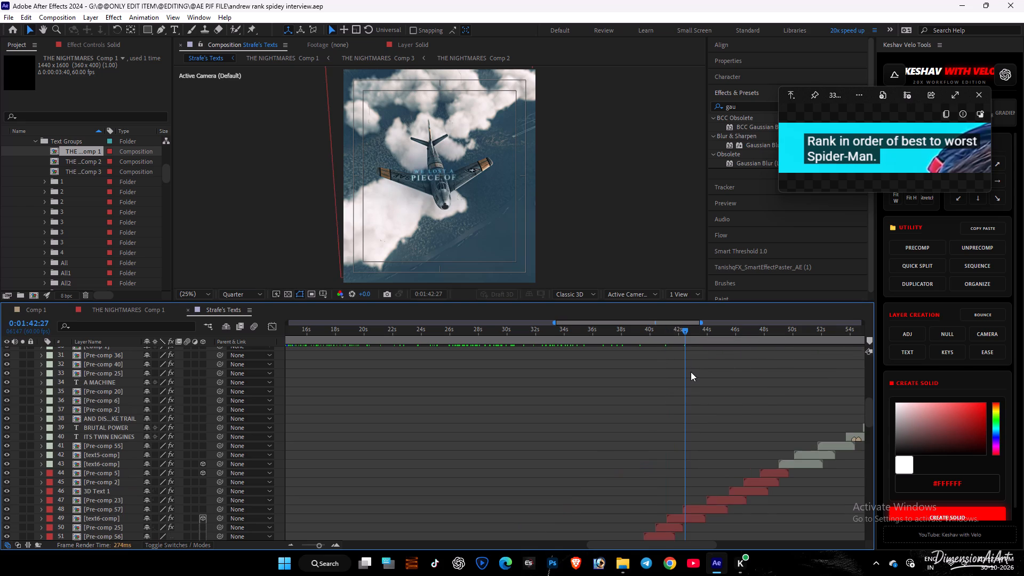
{"action": "scroll", "coordinate": [691, 372], "scroll_direction": "down", "scroll_amount": 1}
{"action": "left_click_drag", "start_coordinate": [683, 330], "coordinate": [674, 331]}
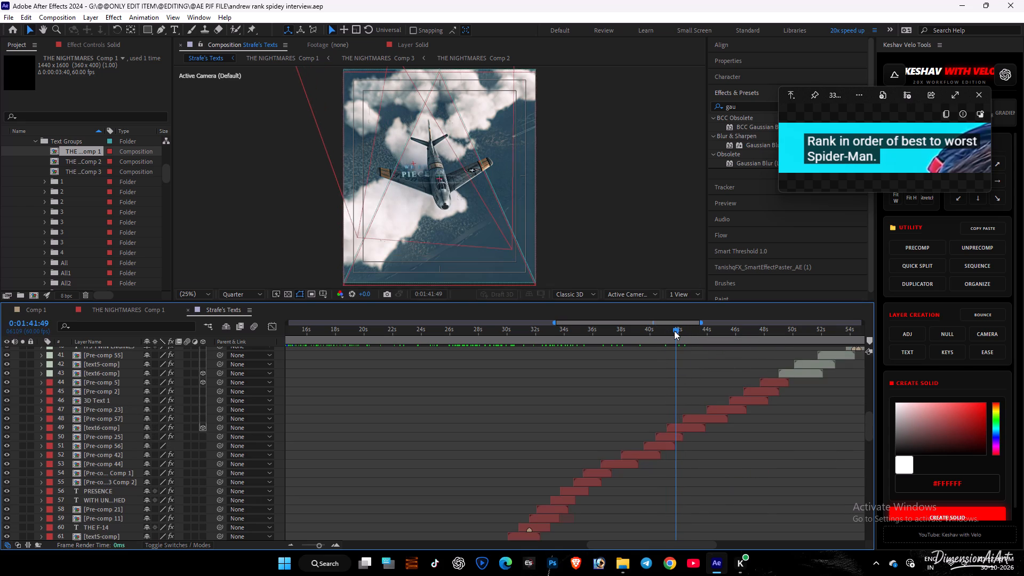
{"action": "left_click_drag", "start_coordinate": [674, 331], "coordinate": [682, 330]}
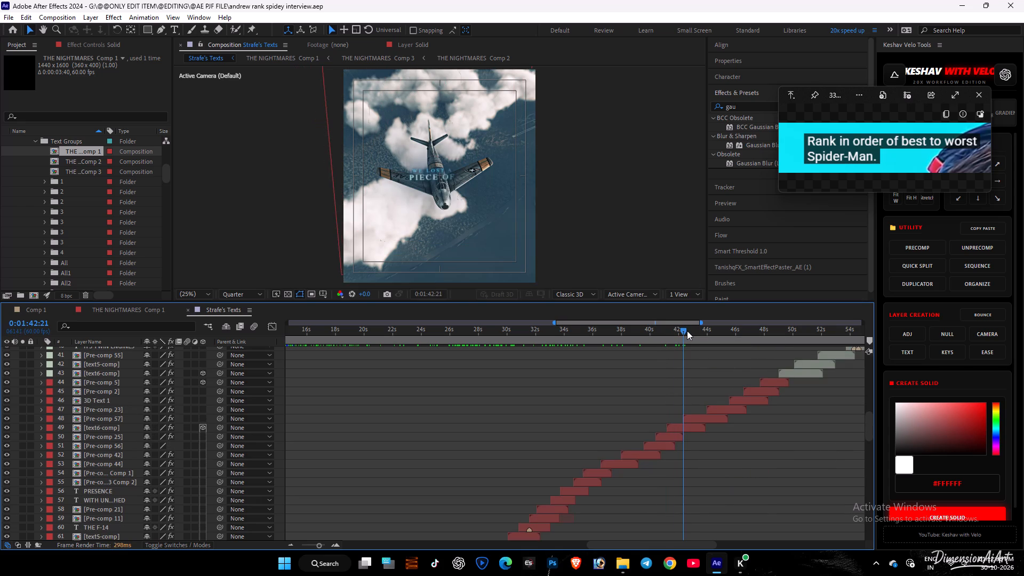
{"action": "left_click", "coordinate": [687, 331]}
{"action": "left_click", "coordinate": [699, 332]}
{"action": "left_click", "coordinate": [708, 333]}
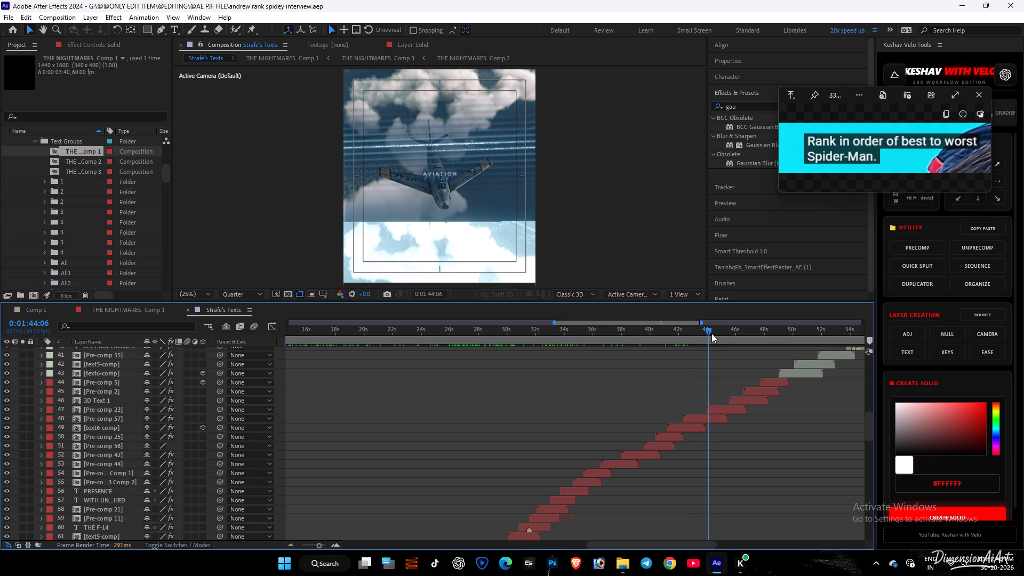
{"action": "left_click", "coordinate": [711, 333]}
{"action": "left_click", "coordinate": [718, 333]}
{"action": "left_click", "coordinate": [719, 331]}
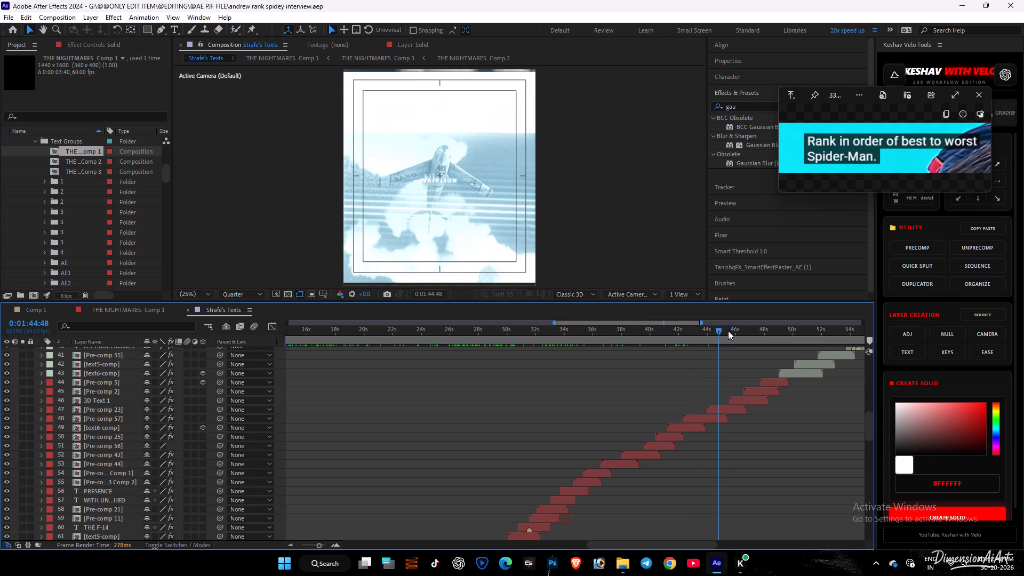
{"action": "left_click", "coordinate": [728, 331]}
{"action": "left_click", "coordinate": [732, 330]}
{"action": "left_click", "coordinate": [735, 330]}
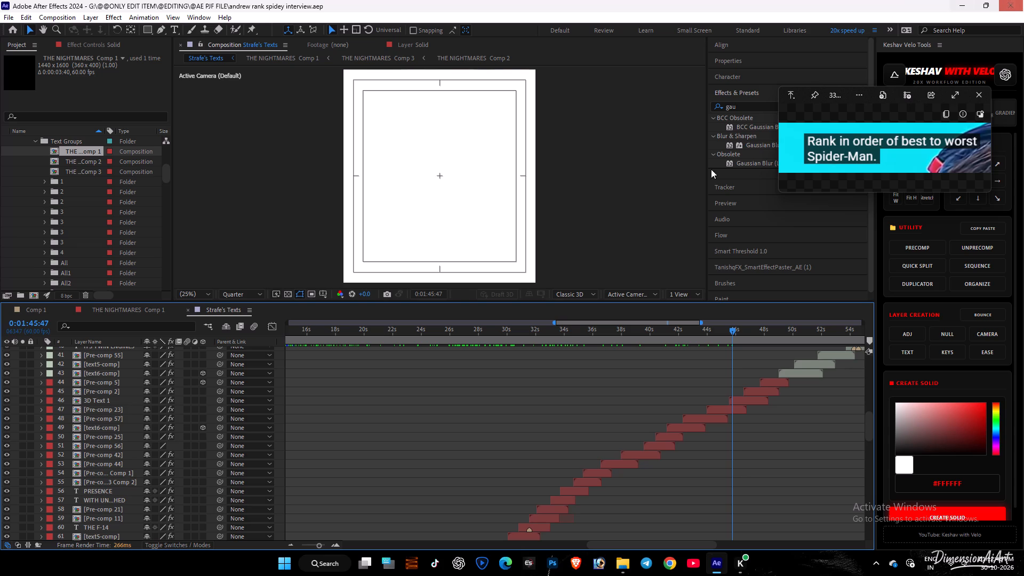
{"action": "left_click", "coordinate": [746, 336]}
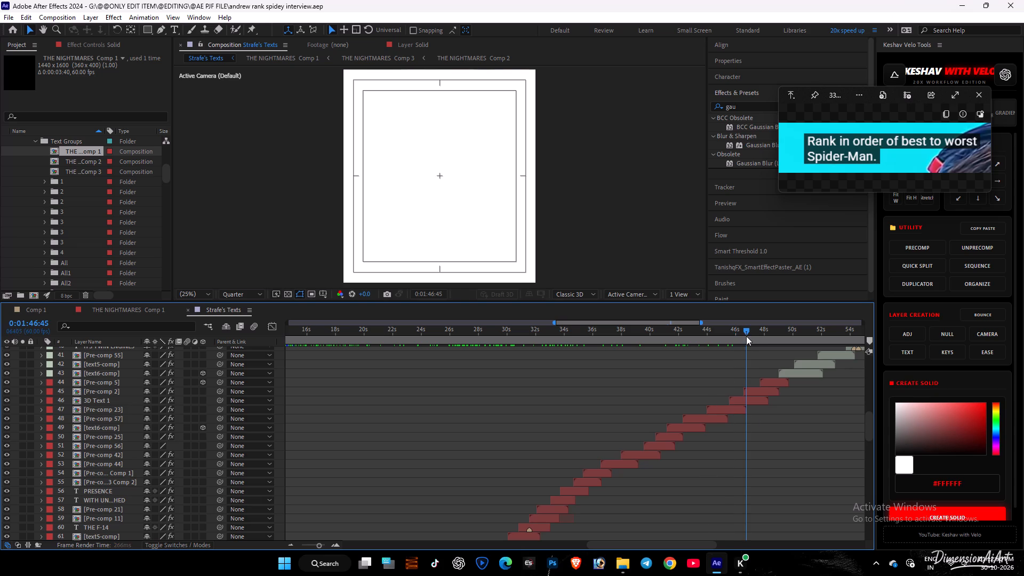
Examine the red-labelled text animations 3D Text 1, Pre-comp 2 and Pre-comp 5, replaying them between about 1:46 and 1:49.
{"action": "left_click_drag", "start_coordinate": [750, 331], "coordinate": [760, 331]}
{"action": "left_click_drag", "start_coordinate": [770, 331], "coordinate": [786, 331]}
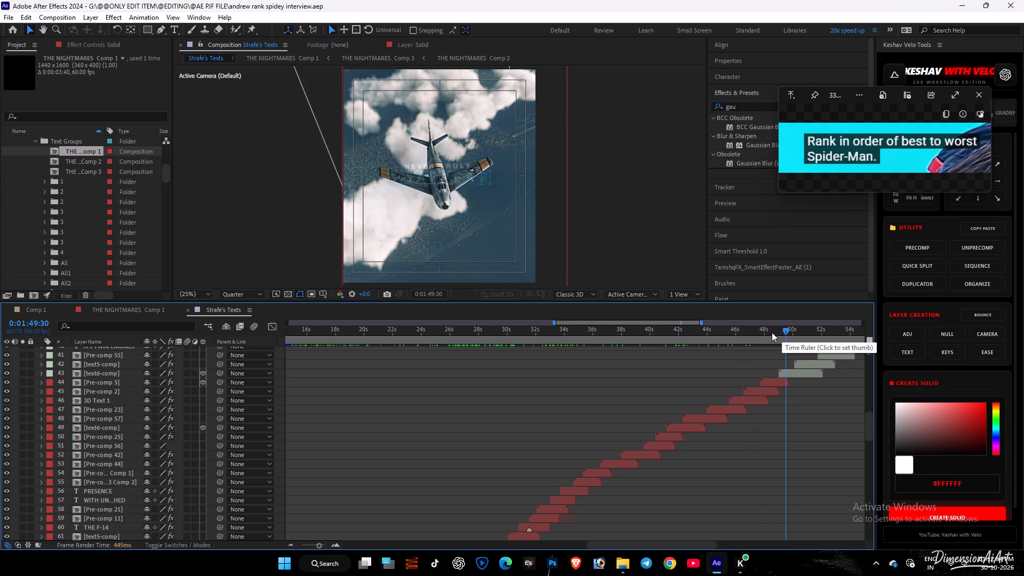
{"action": "left_click", "coordinate": [772, 332]}
{"action": "left_click_drag", "start_coordinate": [772, 332], "coordinate": [784, 332]}
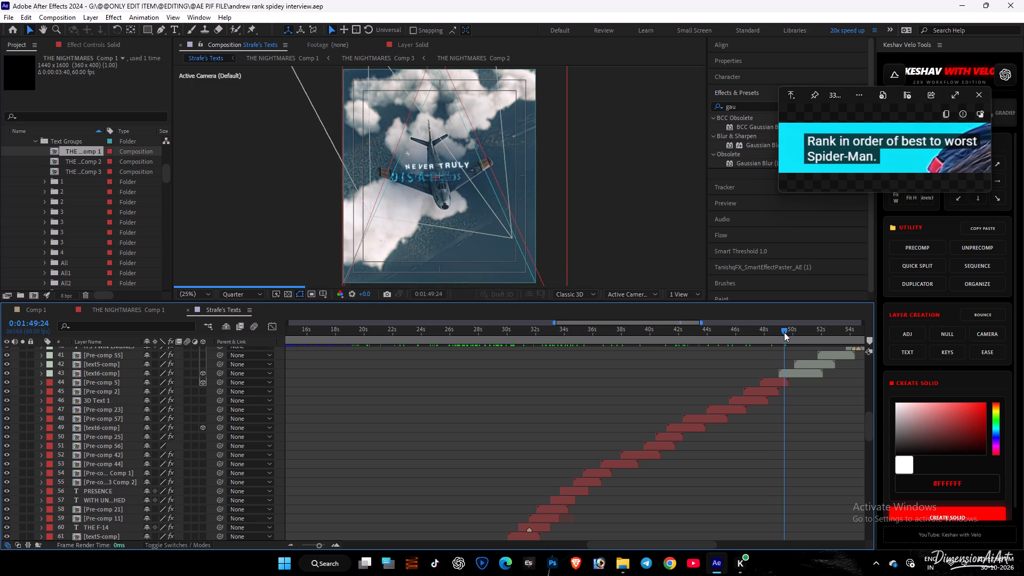
{"action": "left_click_drag", "start_coordinate": [784, 332], "coordinate": [758, 331]}
{"action": "left_click", "coordinate": [778, 331]}
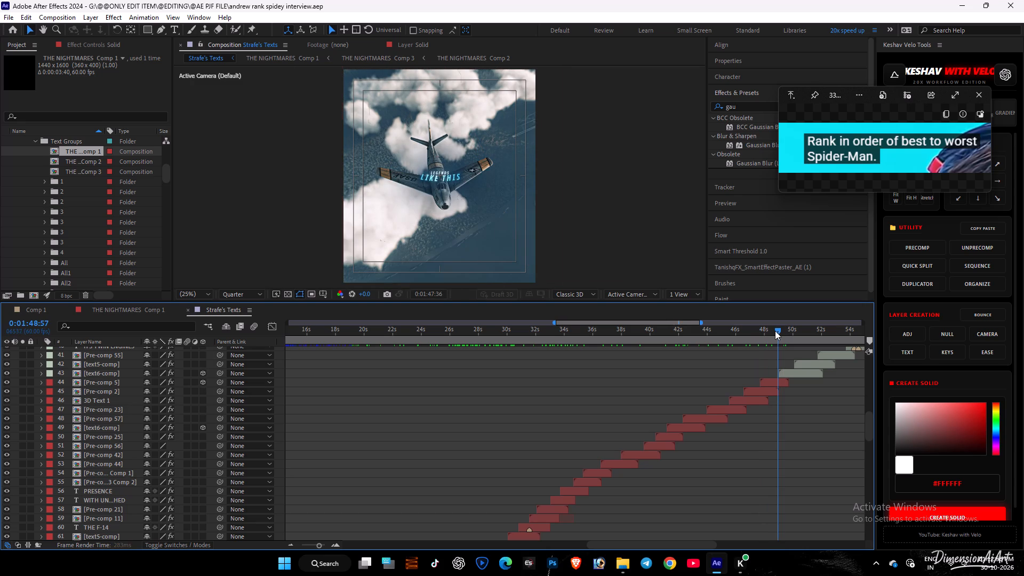
{"action": "left_click_drag", "start_coordinate": [774, 331], "coordinate": [754, 332]}
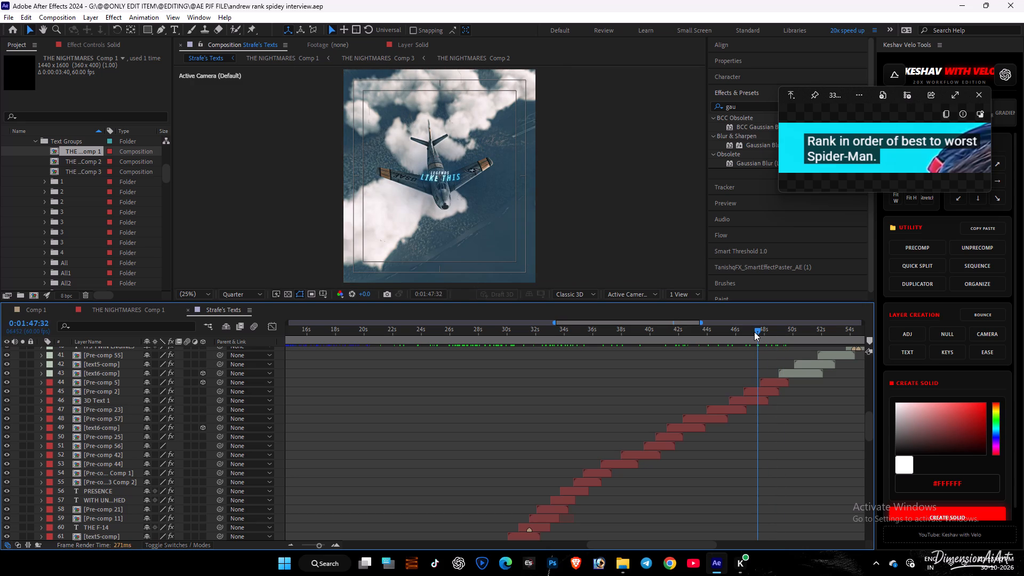
{"action": "left_click", "coordinate": [754, 332]}
{"action": "left_click", "coordinate": [755, 332]}
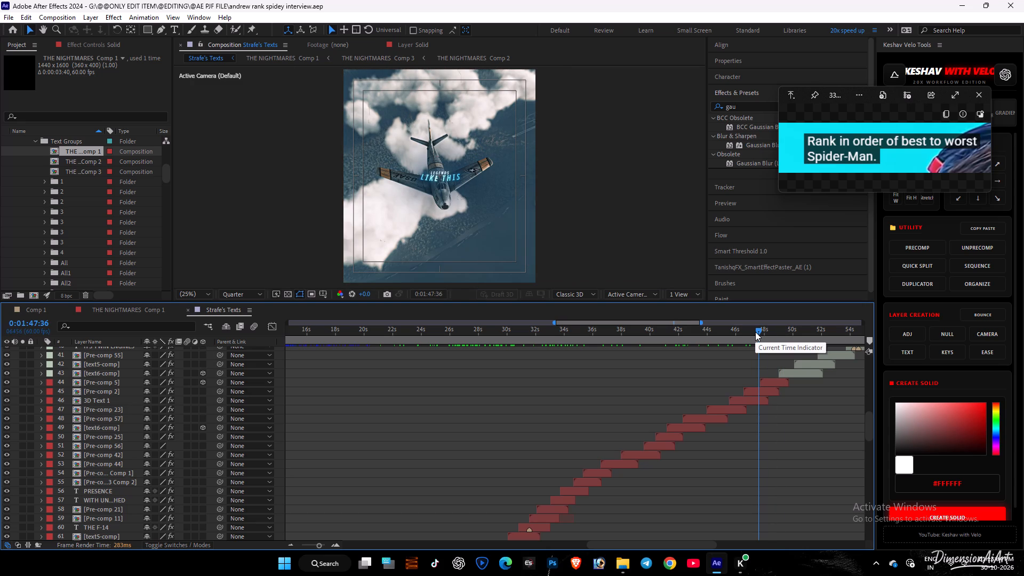
{"action": "left_click_drag", "start_coordinate": [755, 332], "coordinate": [766, 330]}
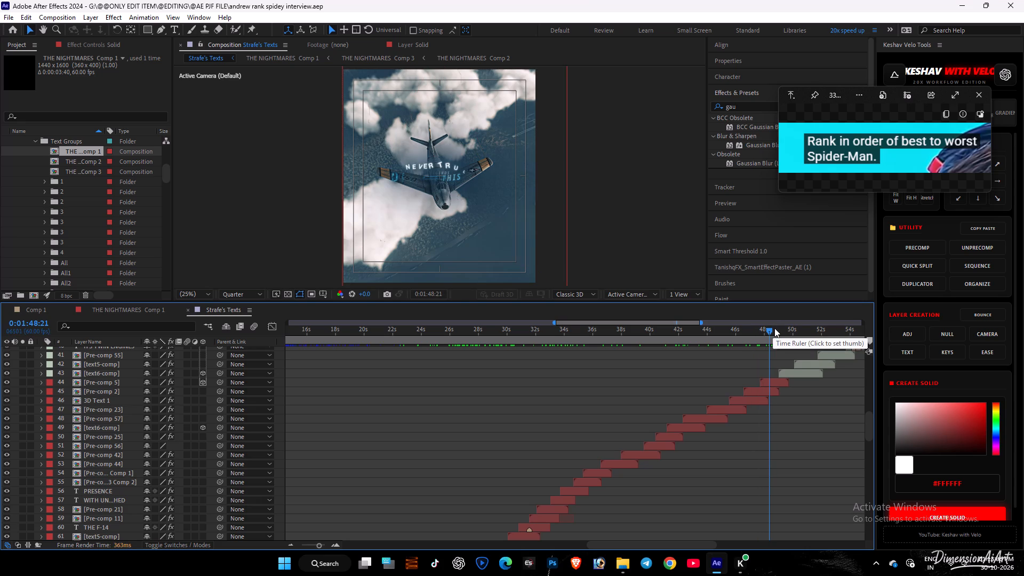
{"action": "left_click", "coordinate": [770, 332]}
{"action": "left_click_drag", "start_coordinate": [774, 332], "coordinate": [786, 331]}
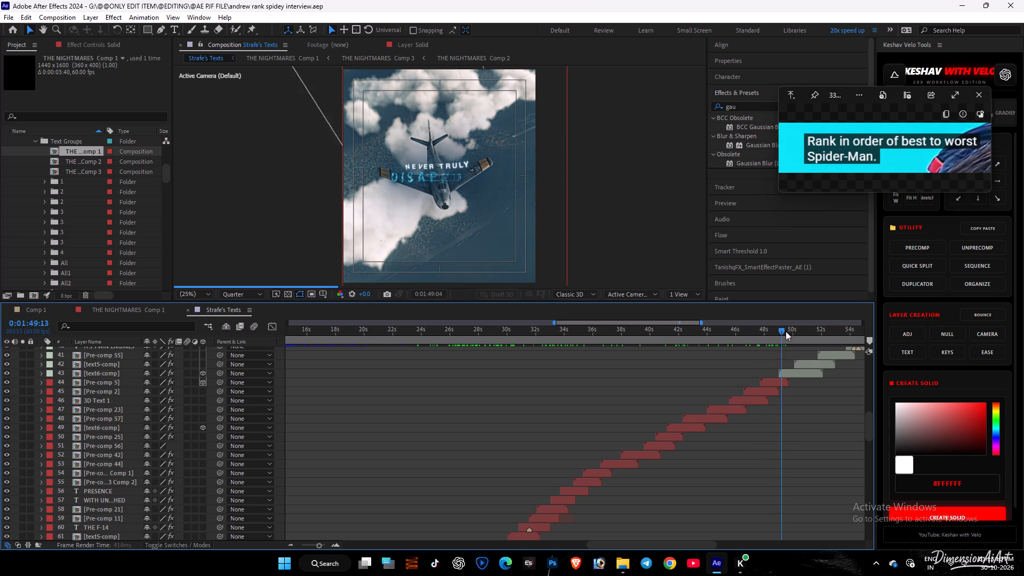
{"action": "left_click_drag", "start_coordinate": [786, 331], "coordinate": [789, 331]}
Examine the pale-green-labelled text animations from text6-comp through Pre-comp 55, between about 1:50 and 1:54.
{"action": "left_click", "coordinate": [798, 331]}
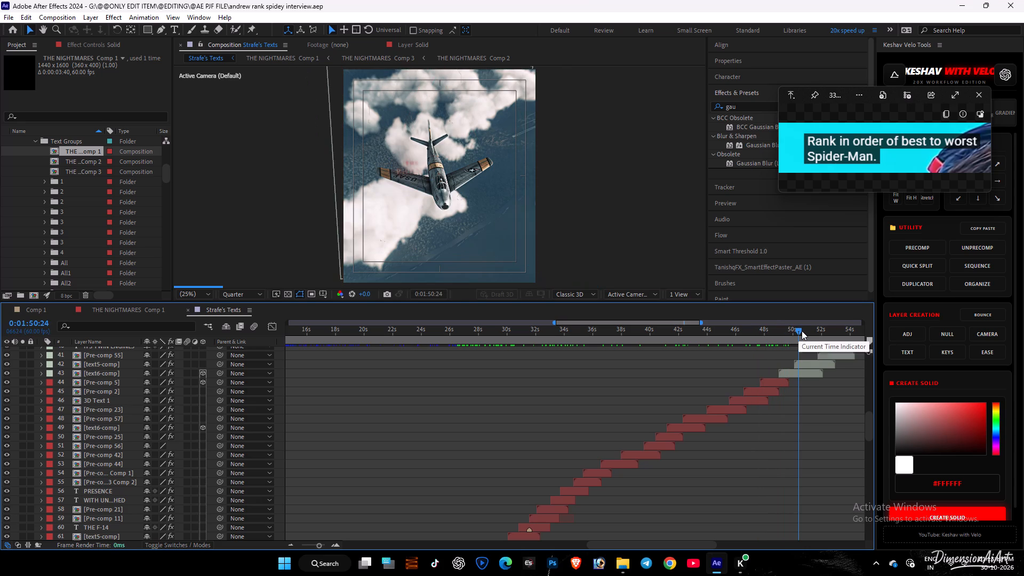
{"action": "left_click", "coordinate": [807, 331]}
{"action": "left_click", "coordinate": [814, 331]}
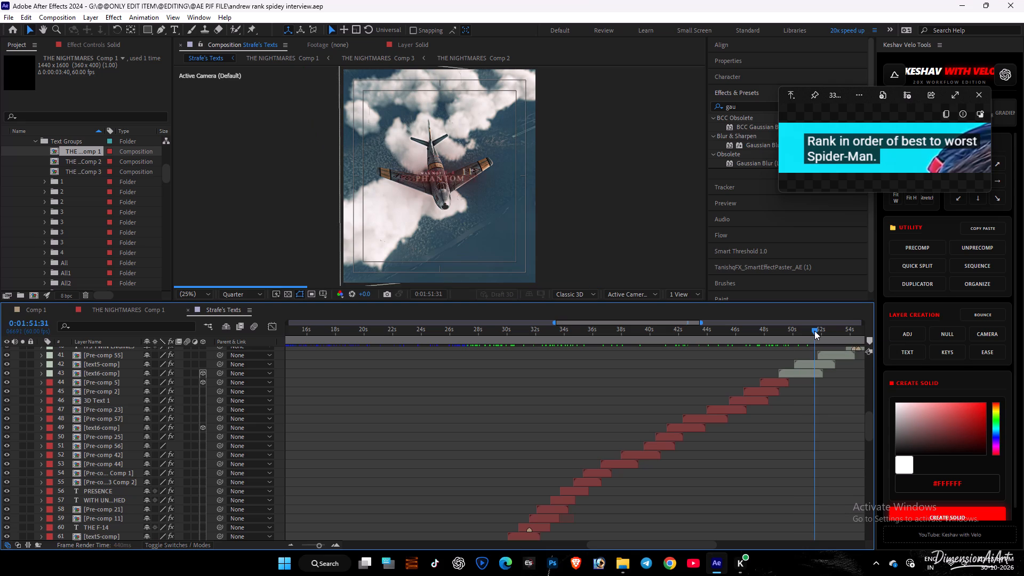
{"action": "left_click", "coordinate": [826, 331]}
{"action": "left_click", "coordinate": [831, 331]}
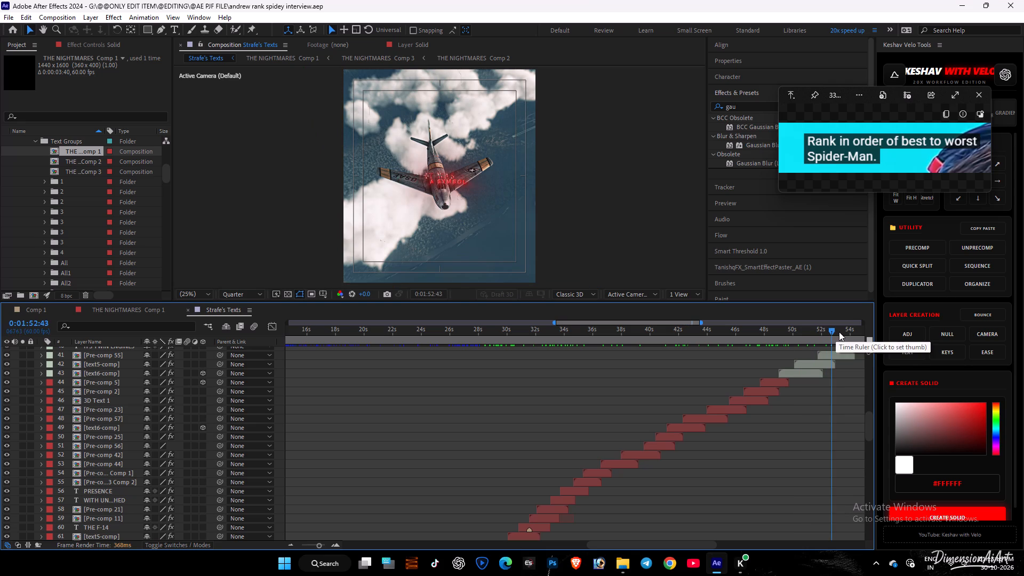
{"action": "left_click", "coordinate": [839, 332]}
{"action": "left_click", "coordinate": [842, 332]}
{"action": "left_click", "coordinate": [847, 332]}
{"action": "left_click", "coordinate": [852, 332]}
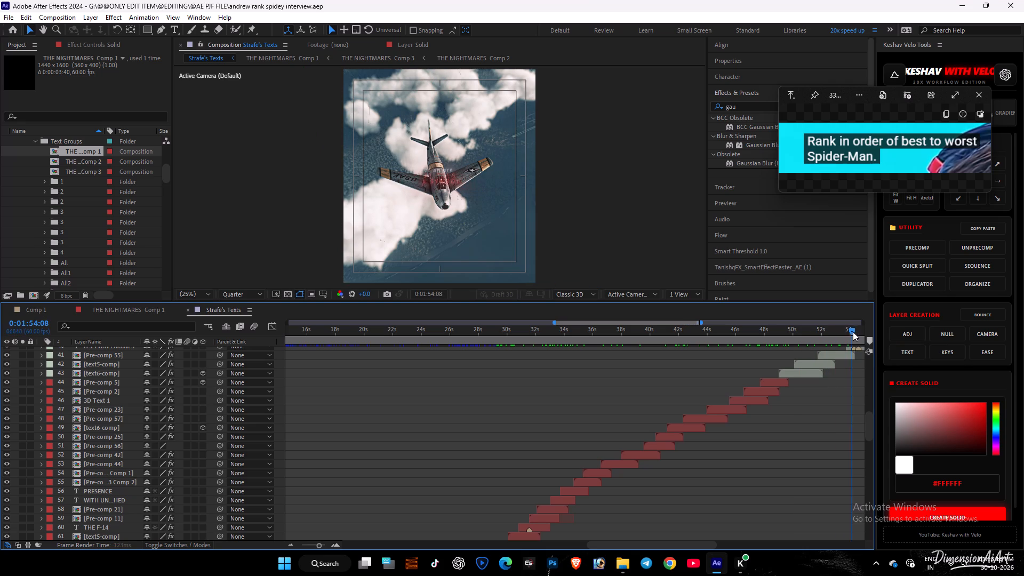
Examine the pale-green-labelled text animations from ITS TWIN ENGINES through Pre-comp 36, between about 1:54 and 2:04.
{"action": "left_click_drag", "start_coordinate": [873, 429], "coordinate": [869, 411]}
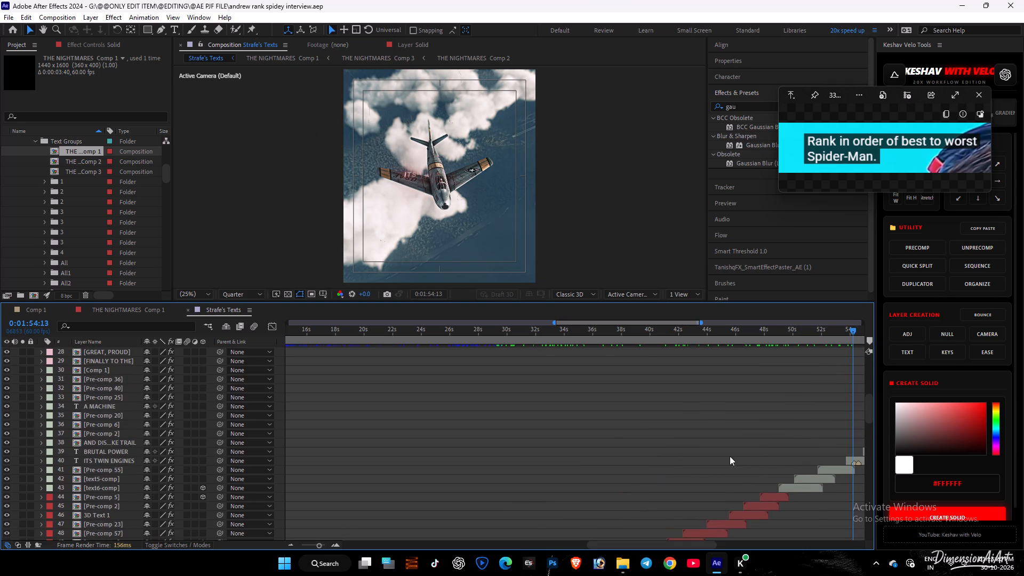
{"action": "left_click_drag", "start_coordinate": [596, 546], "coordinate": [699, 539]}
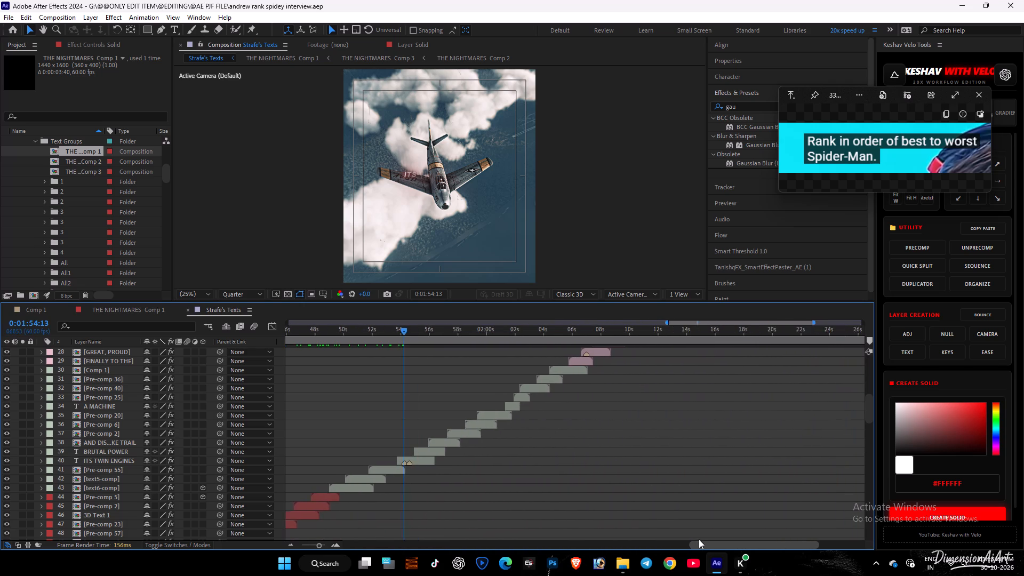
{"action": "left_click_drag", "start_coordinate": [699, 539], "coordinate": [713, 539]}
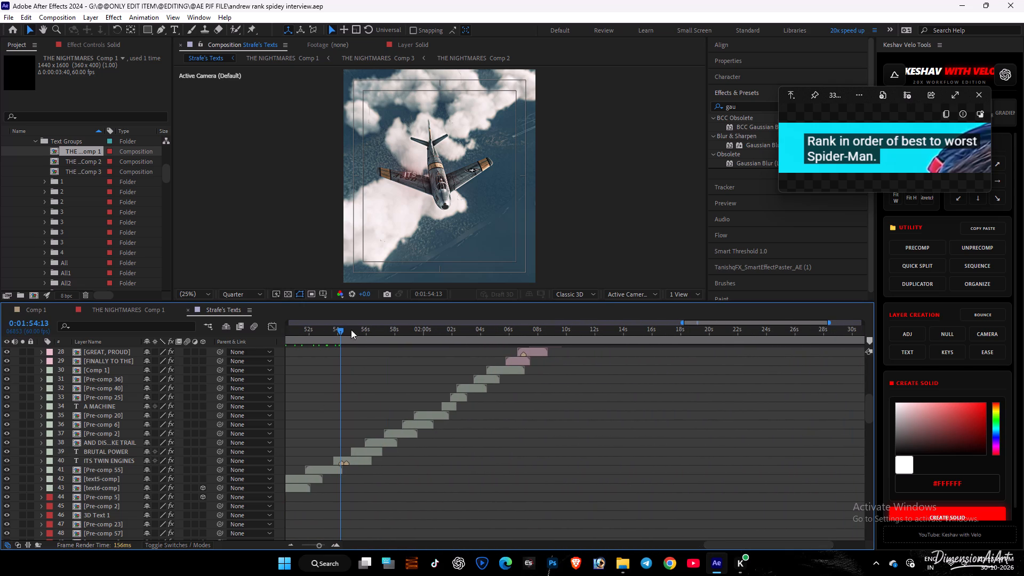
{"action": "left_click_drag", "start_coordinate": [346, 331], "coordinate": [348, 333]}
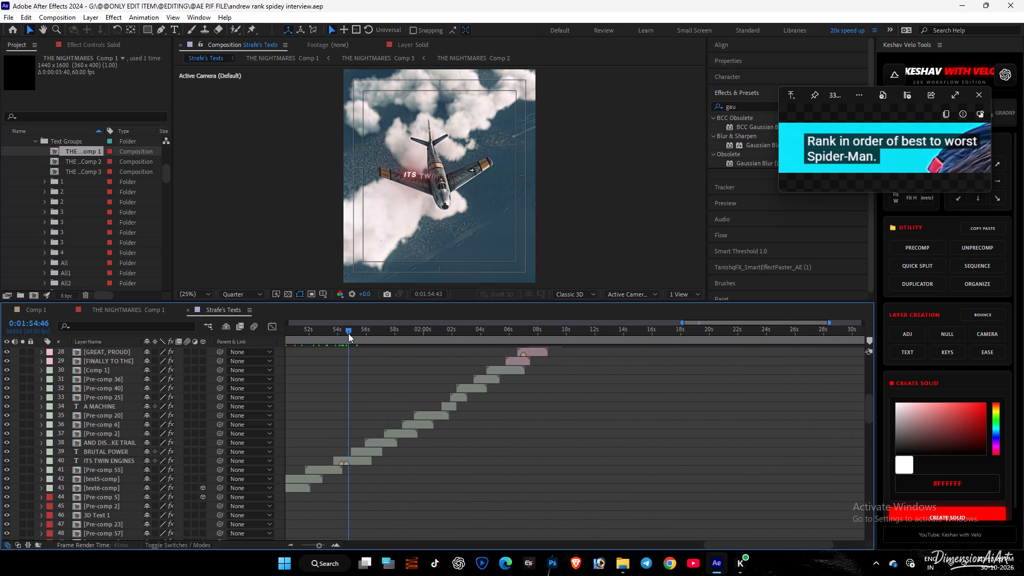
{"action": "left_click_drag", "start_coordinate": [348, 333], "coordinate": [374, 334]}
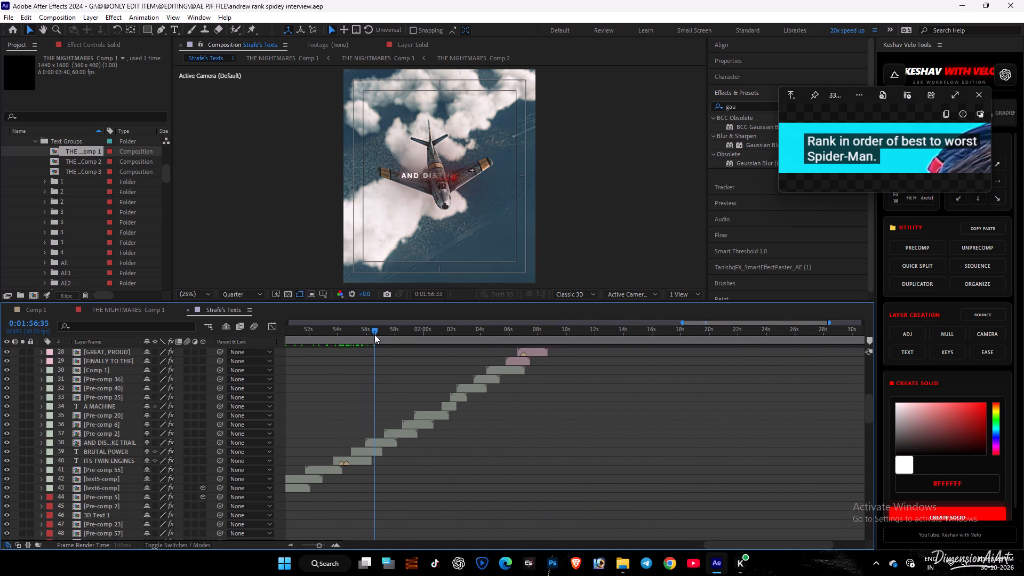
{"action": "left_click_drag", "start_coordinate": [374, 334], "coordinate": [405, 343]}
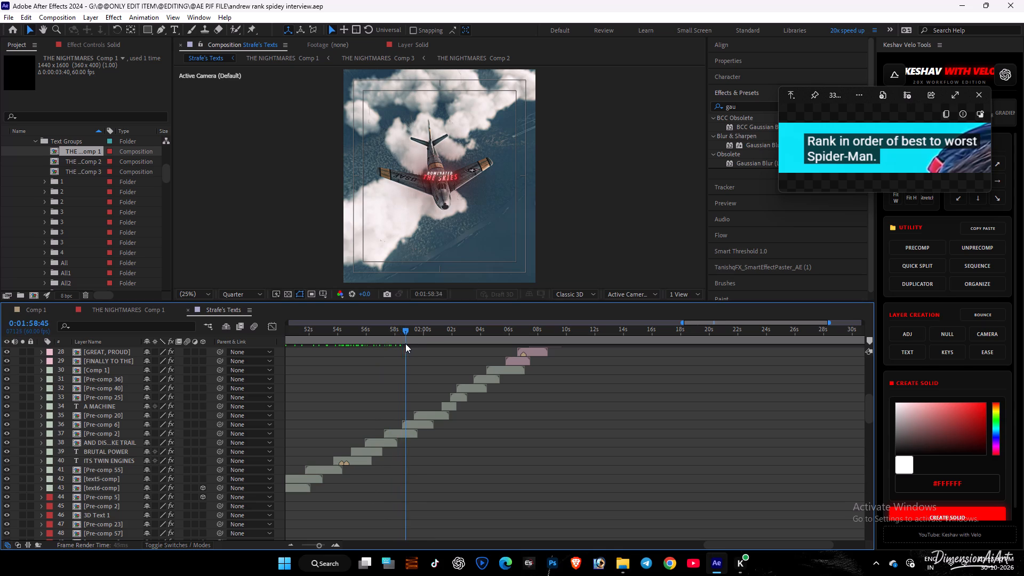
{"action": "left_click_drag", "start_coordinate": [405, 343], "coordinate": [449, 355]}
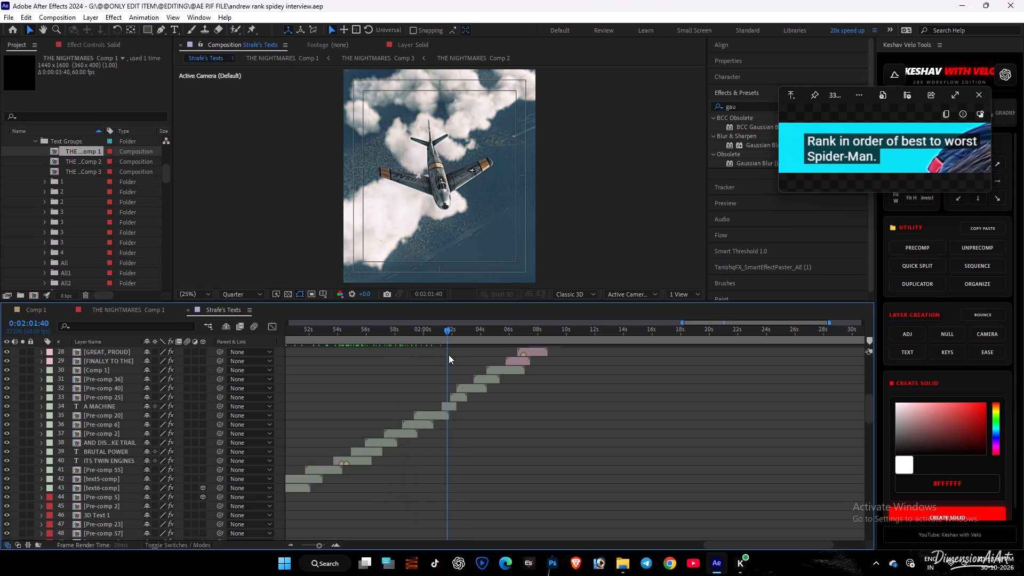
{"action": "left_click_drag", "start_coordinate": [449, 355], "coordinate": [462, 366]}
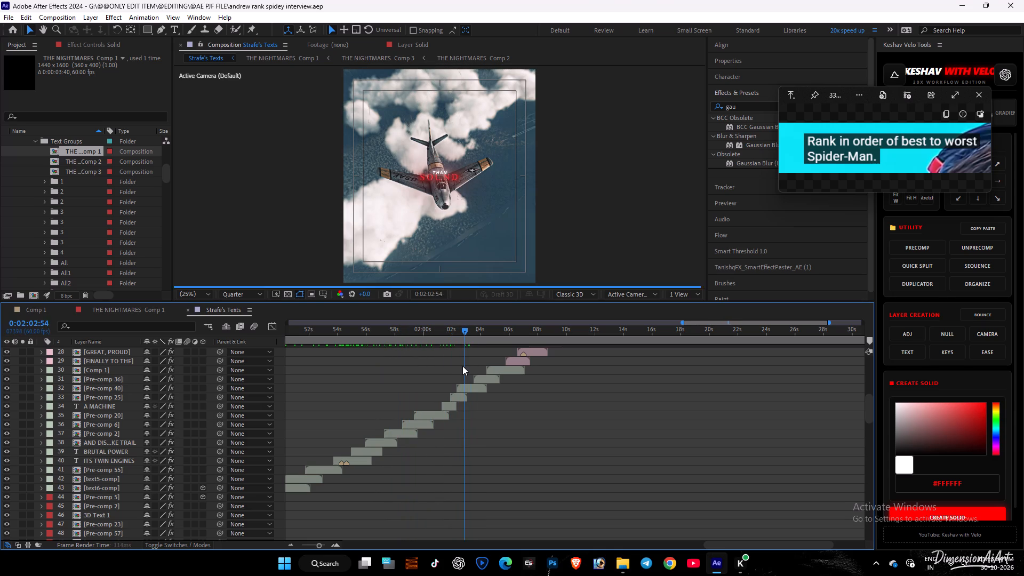
{"action": "left_click_drag", "start_coordinate": [462, 366], "coordinate": [474, 368]}
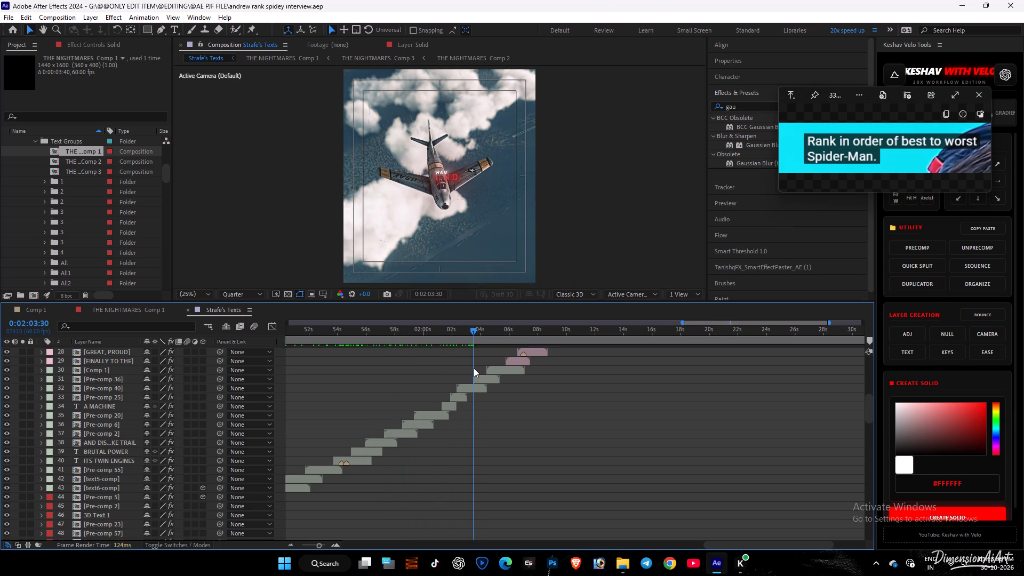
{"action": "left_click_drag", "start_coordinate": [474, 368], "coordinate": [491, 381]}
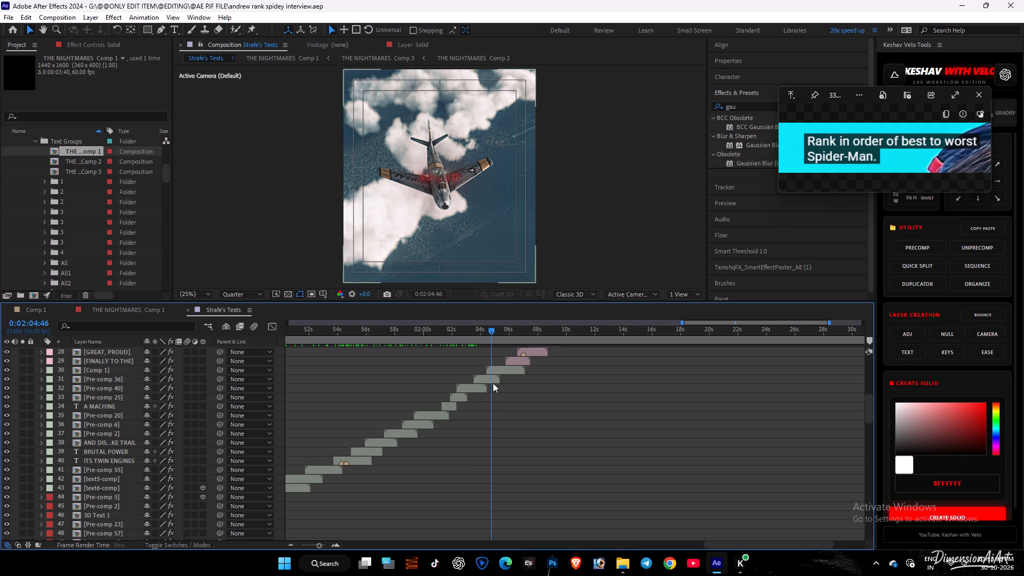
{"action": "left_click", "coordinate": [479, 334]}
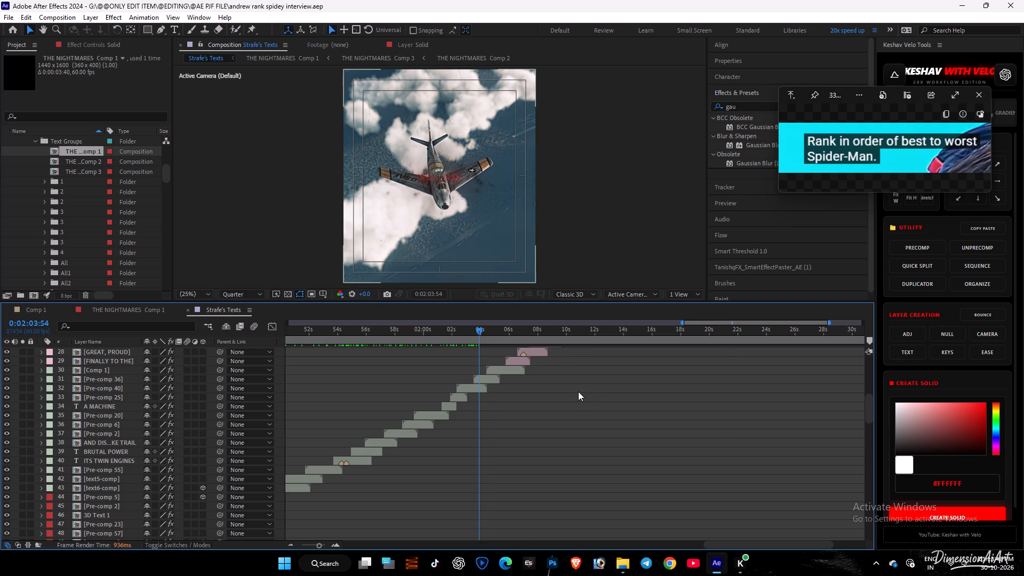
Examine the text animations from the pale-green Comp 1 through the pink-labelled FINALLY TO THE, GREAT, PROUD and Pre-comp 18, between about 2:04 and 2:10.
{"action": "scroll", "coordinate": [577, 391], "scroll_direction": "up", "scroll_amount": 2}
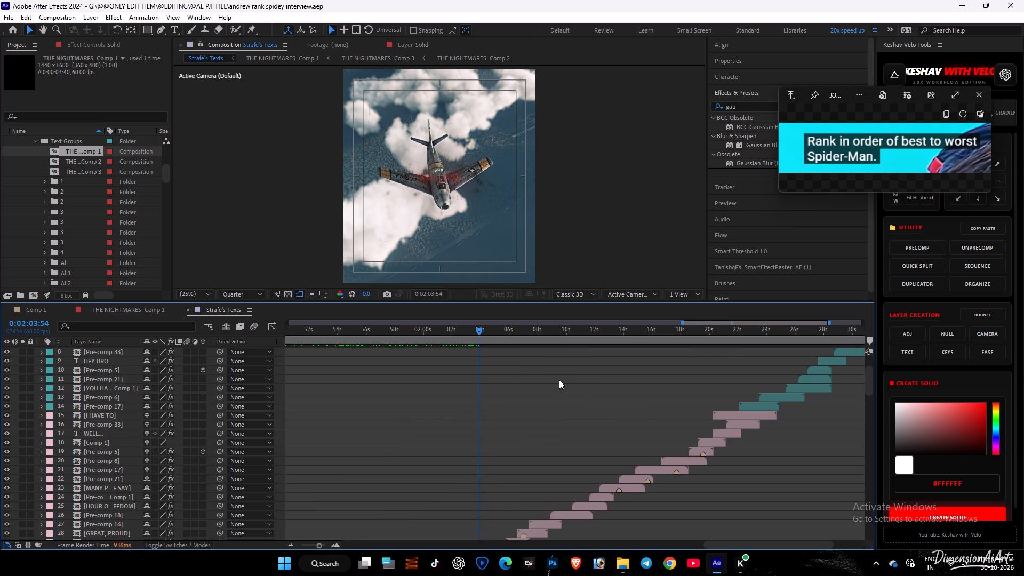
{"action": "left_click", "coordinate": [487, 334]}
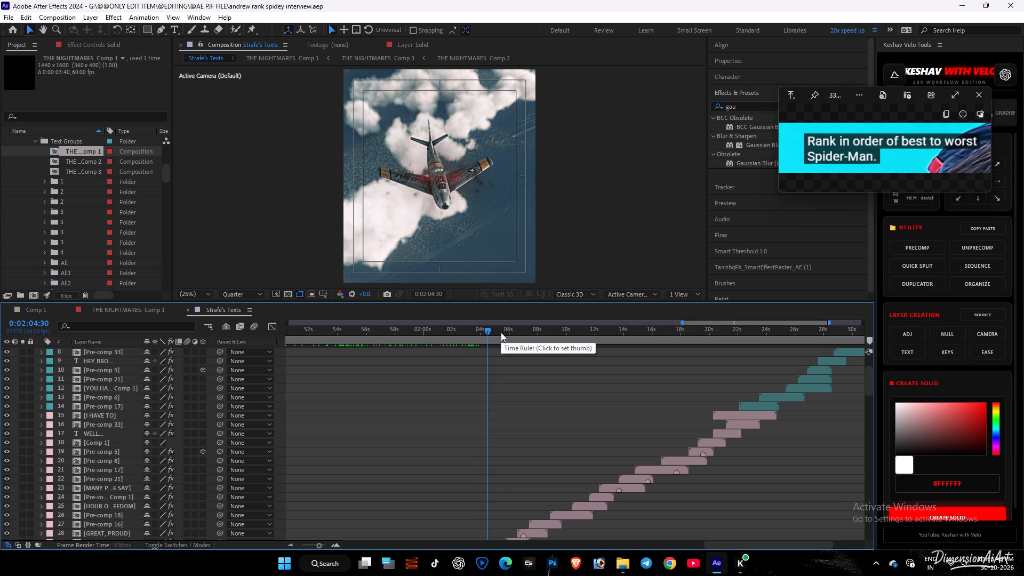
{"action": "left_click", "coordinate": [501, 332]}
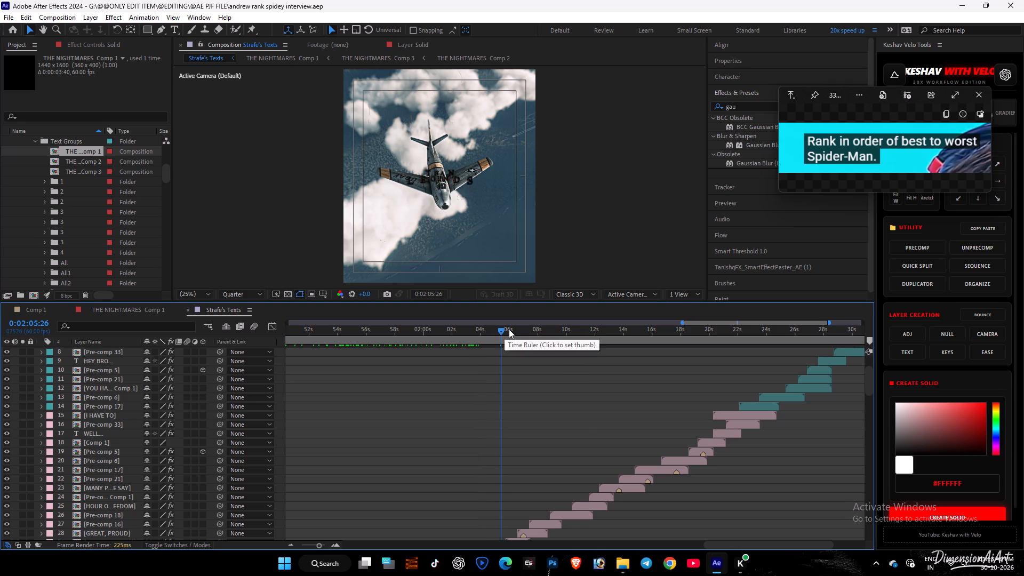
{"action": "left_click", "coordinate": [509, 329]}
{"action": "left_click", "coordinate": [518, 329]}
{"action": "left_click", "coordinate": [533, 327]}
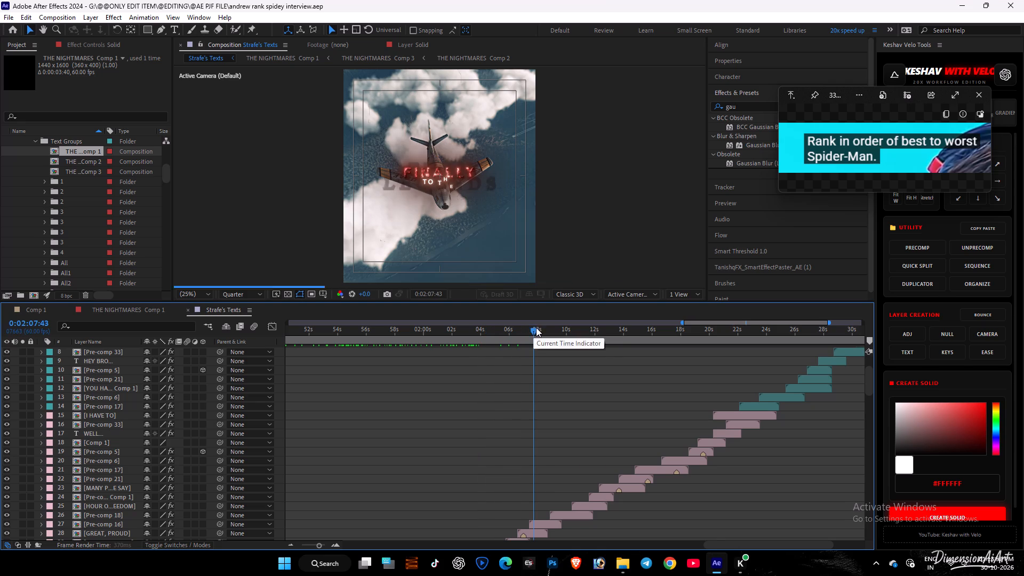
{"action": "left_click", "coordinate": [545, 327]}
{"action": "left_click", "coordinate": [556, 327]}
{"action": "left_click", "coordinate": [565, 327]}
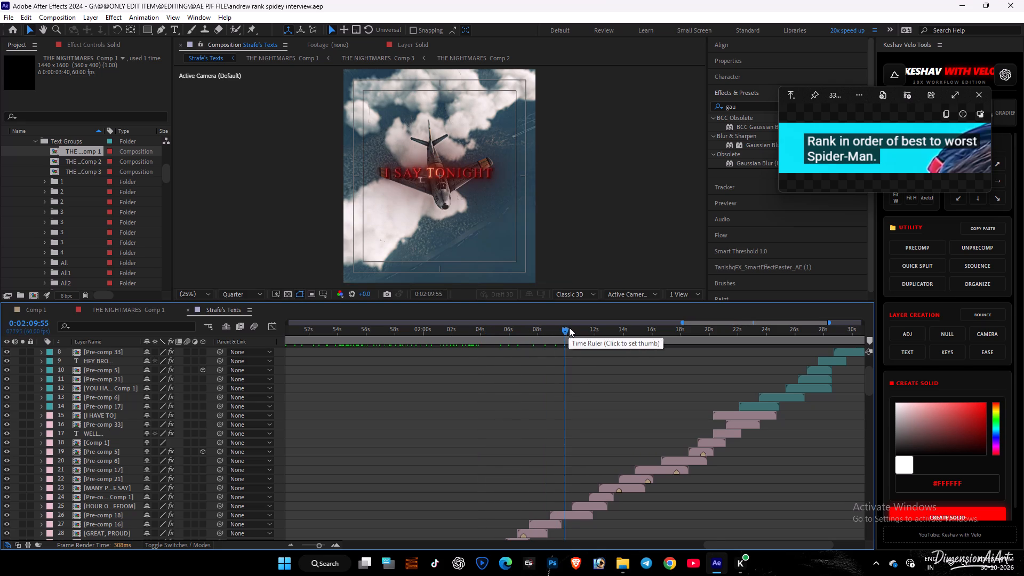
Examine the pink-labelled text animations from the HOUR OF YOUR layer through Pre-comp 21, between about 2:10 and 2:15.
{"action": "left_click", "coordinate": [571, 327]}
{"action": "left_click", "coordinate": [576, 327]}
{"action": "left_click", "coordinate": [584, 327]}
{"action": "left_click", "coordinate": [589, 327]}
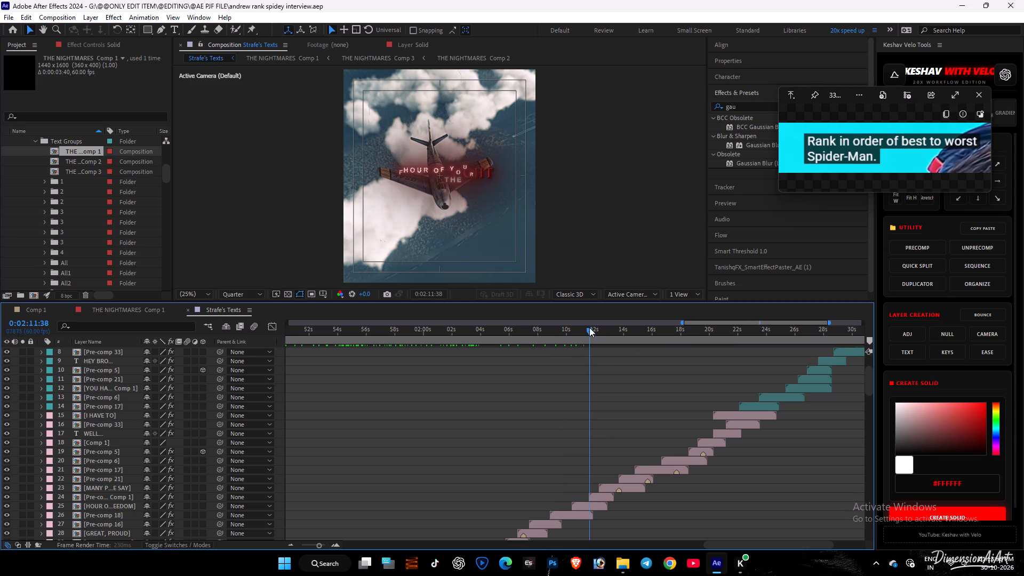
{"action": "left_click", "coordinate": [598, 327]}
{"action": "left_click", "coordinate": [603, 330]}
{"action": "left_click", "coordinate": [607, 330]}
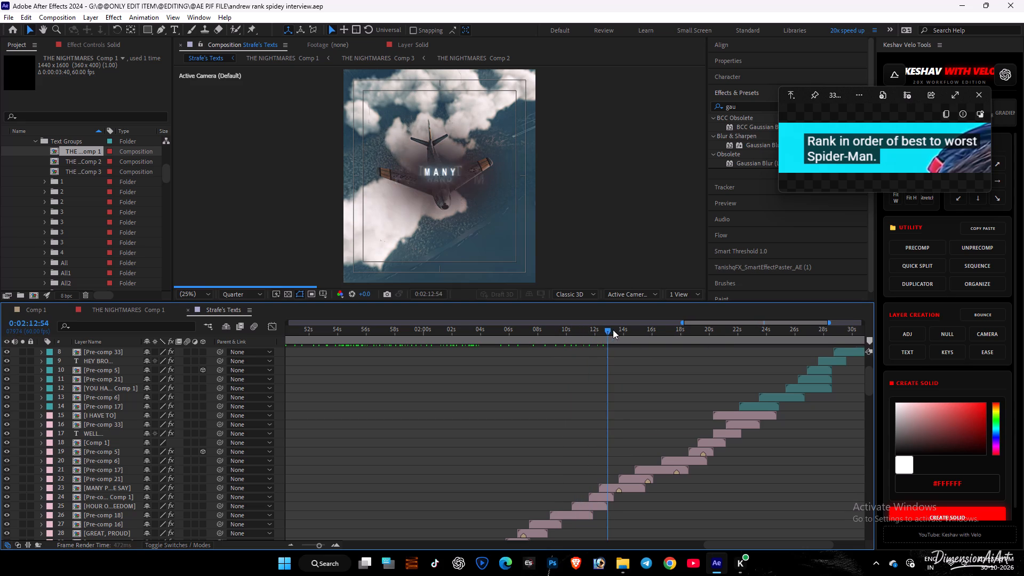
{"action": "left_click", "coordinate": [614, 331]}
{"action": "left_click", "coordinate": [620, 333]}
{"action": "left_click", "coordinate": [629, 333]}
{"action": "left_click", "coordinate": [636, 335]}
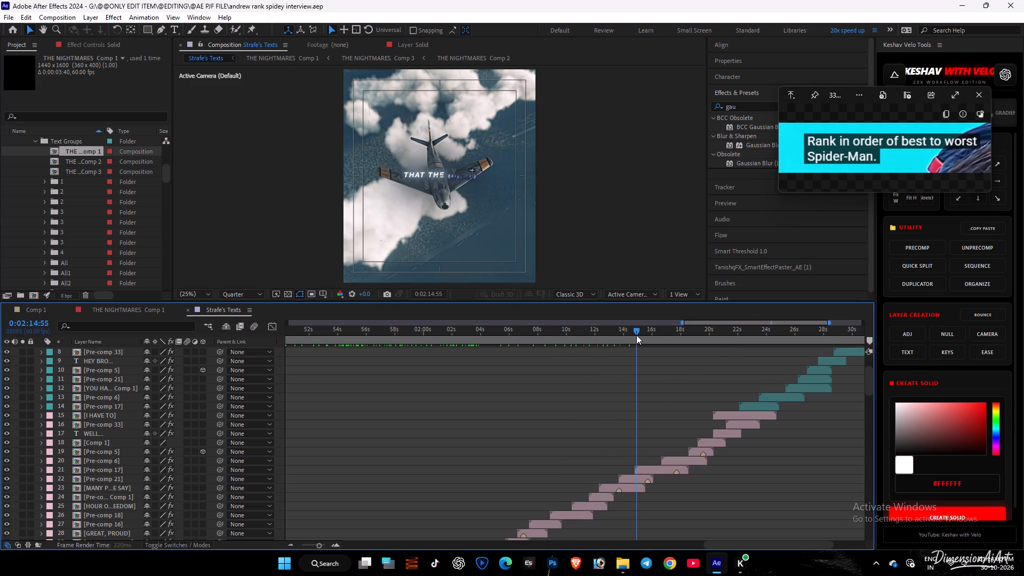
Examine the pink-labelled text animations from Pre-comp 17 through WELL... and I HAVE TO, between about 2:15 and 2:22.
{"action": "left_click", "coordinate": [639, 335]}
{"action": "left_click", "coordinate": [646, 334]}
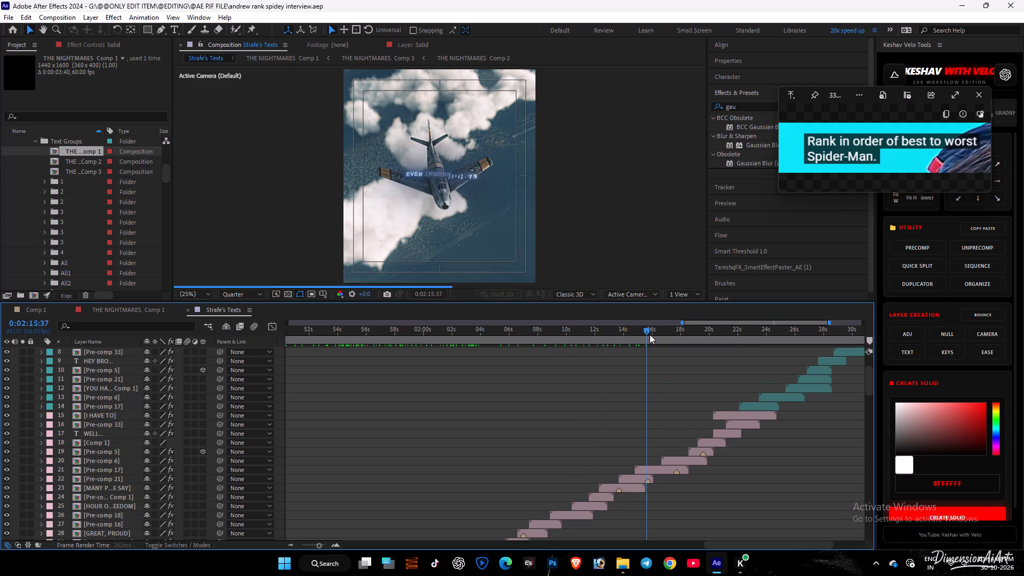
{"action": "left_click", "coordinate": [652, 334]}
{"action": "left_click", "coordinate": [659, 334]}
{"action": "left_click", "coordinate": [664, 335]}
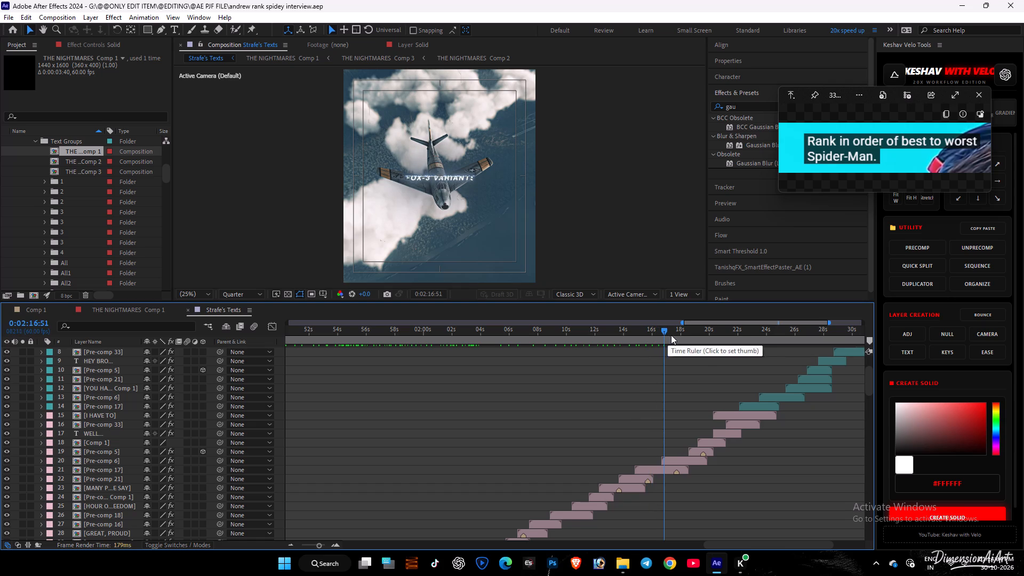
{"action": "left_click", "coordinate": [671, 335]}
{"action": "left_click", "coordinate": [676, 335]}
{"action": "left_click", "coordinate": [681, 336]}
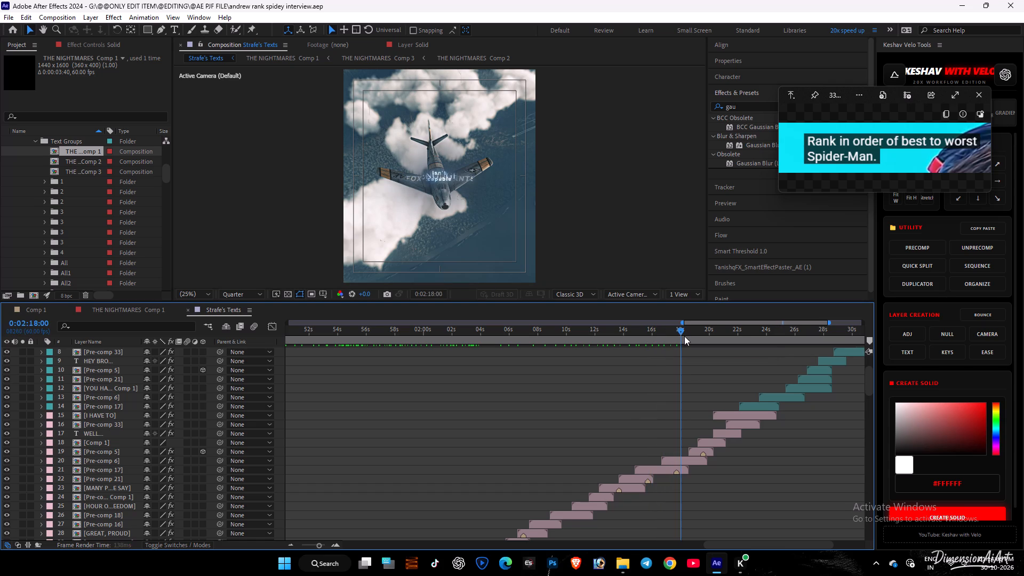
{"action": "left_click", "coordinate": [689, 335]}
{"action": "left_click", "coordinate": [698, 334]}
{"action": "left_click", "coordinate": [707, 335]}
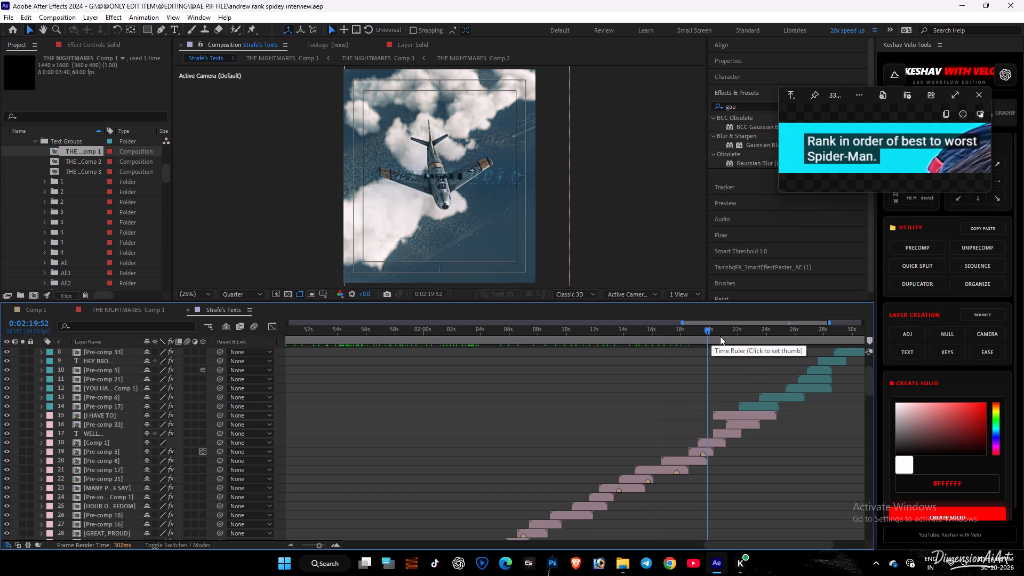
{"action": "left_click", "coordinate": [720, 336]}
{"action": "left_click", "coordinate": [729, 334]}
{"action": "left_click", "coordinate": [737, 332]}
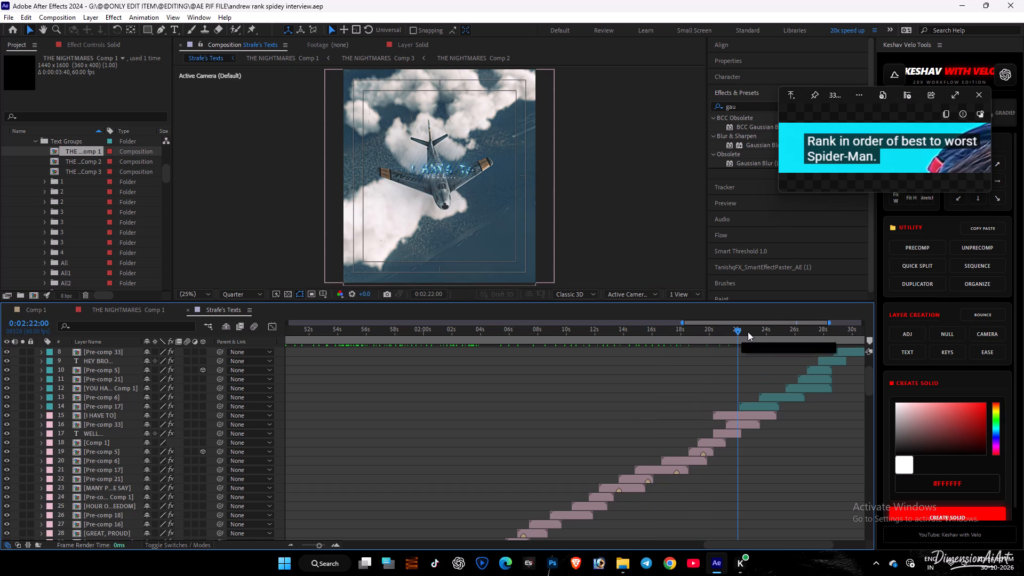
Examine the teal-labelled text animations from Pre-comp 17 through HEY BRO... and Pre-comp 33, between about 2:22 and 2:29.
{"action": "scroll", "coordinate": [811, 411], "scroll_direction": "up", "scroll_amount": 5}
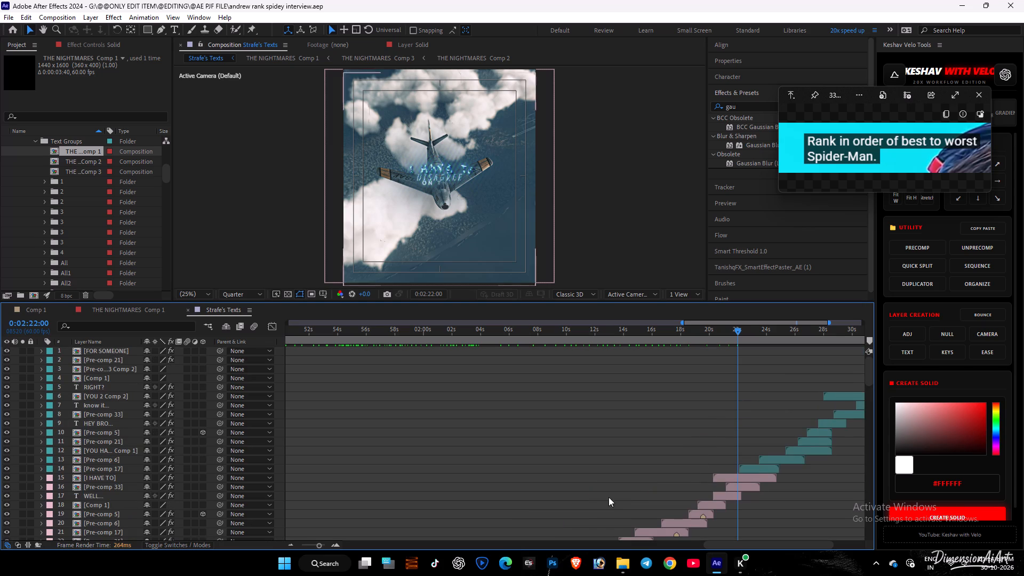
{"action": "left_click_drag", "start_coordinate": [729, 545], "coordinate": [826, 538]}
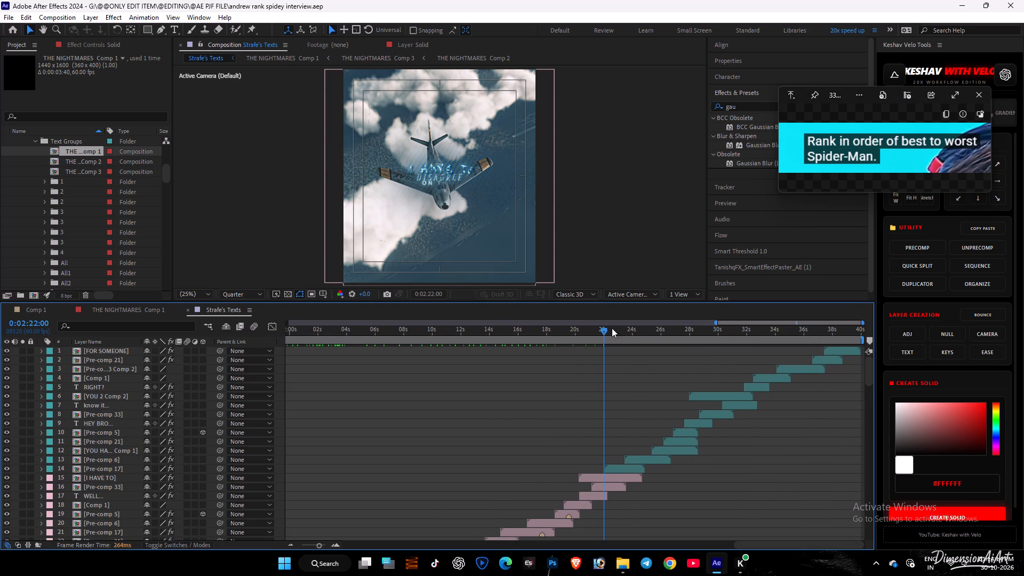
{"action": "left_click", "coordinate": [612, 328]}
{"action": "left_click", "coordinate": [621, 329]}
{"action": "left_click", "coordinate": [636, 328]}
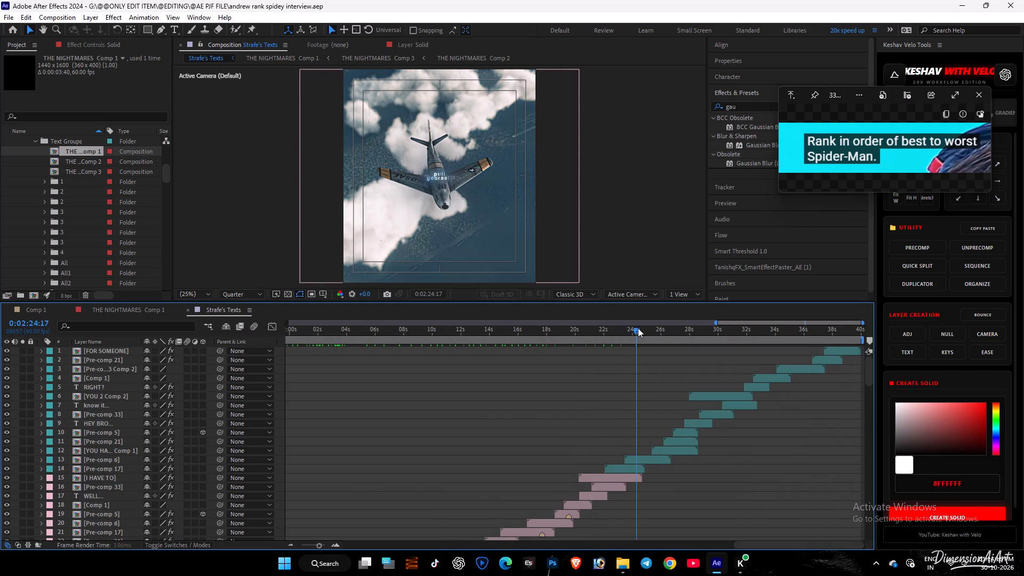
{"action": "left_click", "coordinate": [653, 329]}
{"action": "left_click", "coordinate": [661, 329]}
{"action": "left_click", "coordinate": [687, 326]}
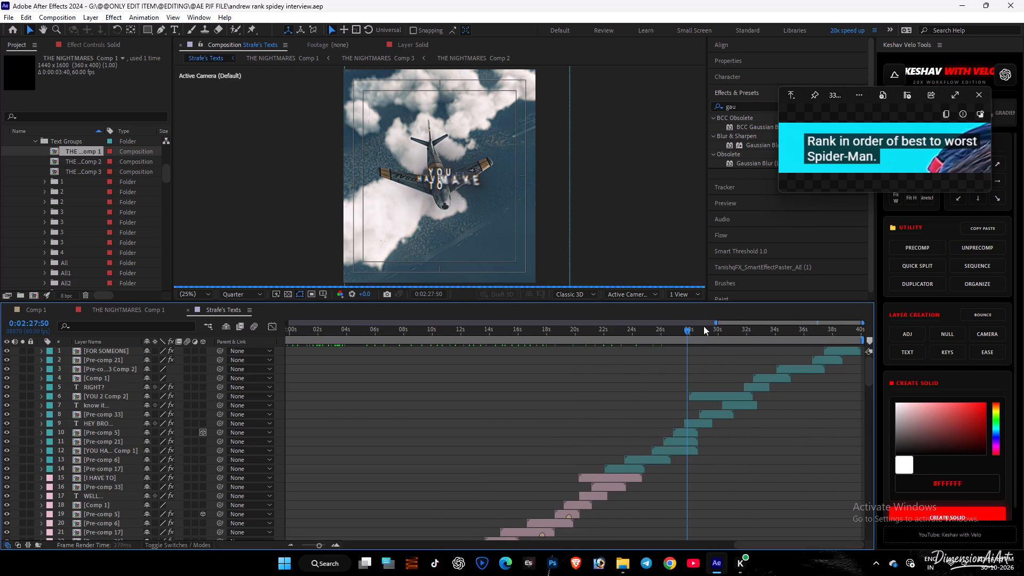
{"action": "left_click", "coordinate": [703, 326]}
{"action": "left_click", "coordinate": [711, 331]}
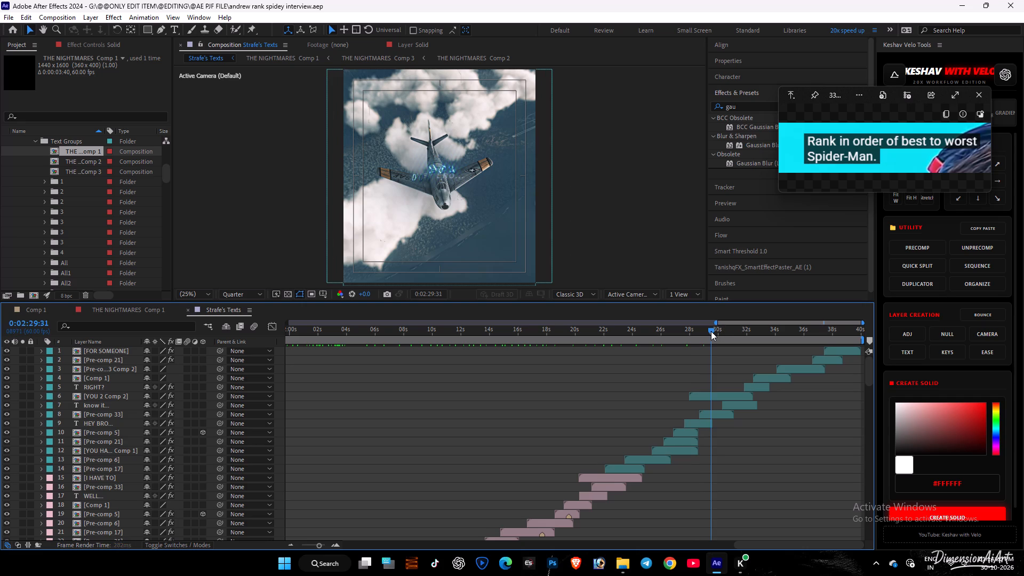
Examine the last teal-labelled text animations, from know it... through FOR SOMEONE, between about 2:30 and the composition's end at 2:40.
{"action": "left_click", "coordinate": [719, 334]}
{"action": "left_click", "coordinate": [730, 334]}
{"action": "left_click", "coordinate": [741, 334]}
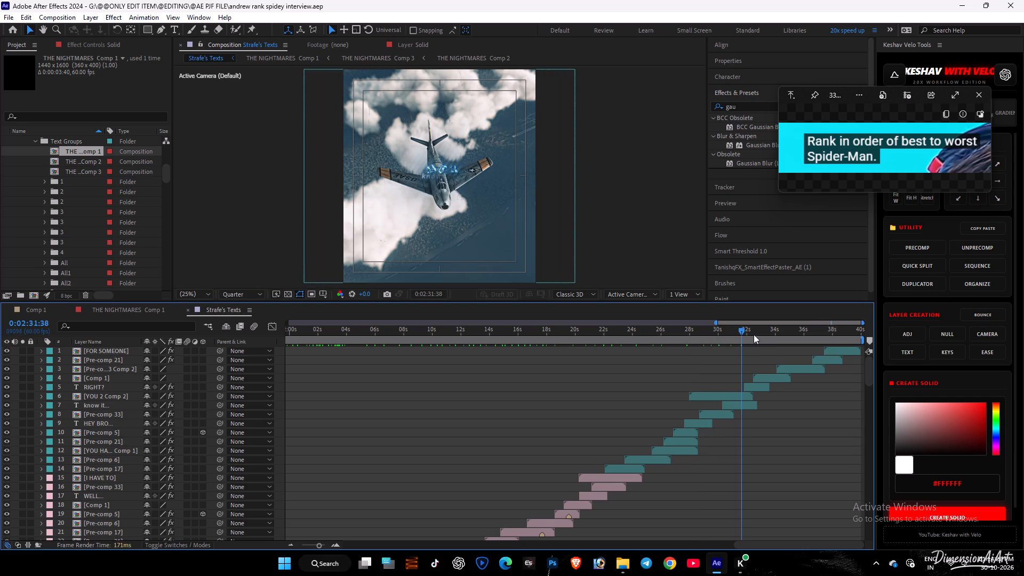
{"action": "left_click", "coordinate": [755, 334]}
{"action": "left_click", "coordinate": [767, 335]}
{"action": "left_click", "coordinate": [776, 338]}
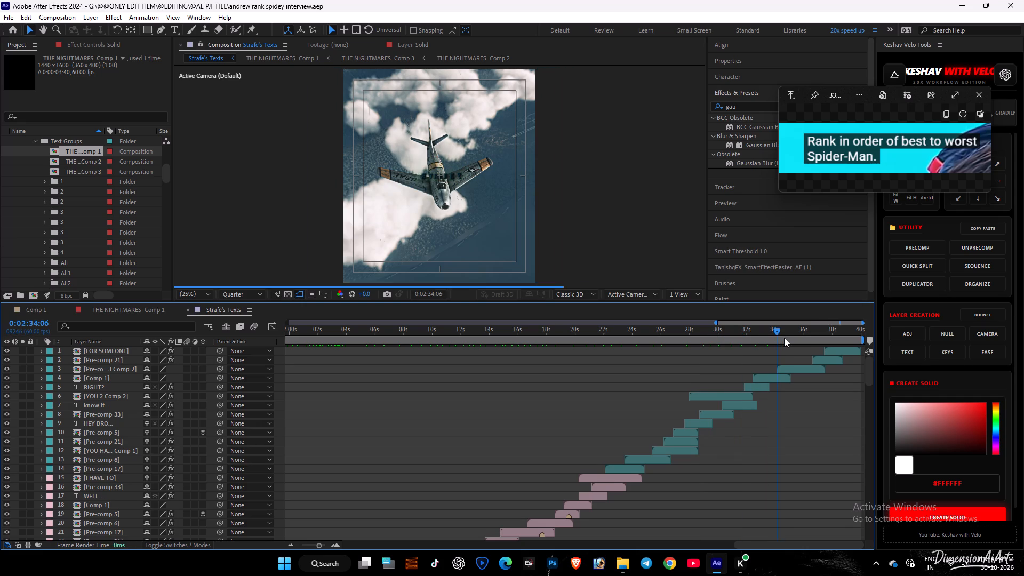
{"action": "left_click", "coordinate": [784, 338]}
{"action": "left_click", "coordinate": [798, 337]}
{"action": "left_click", "coordinate": [813, 336]}
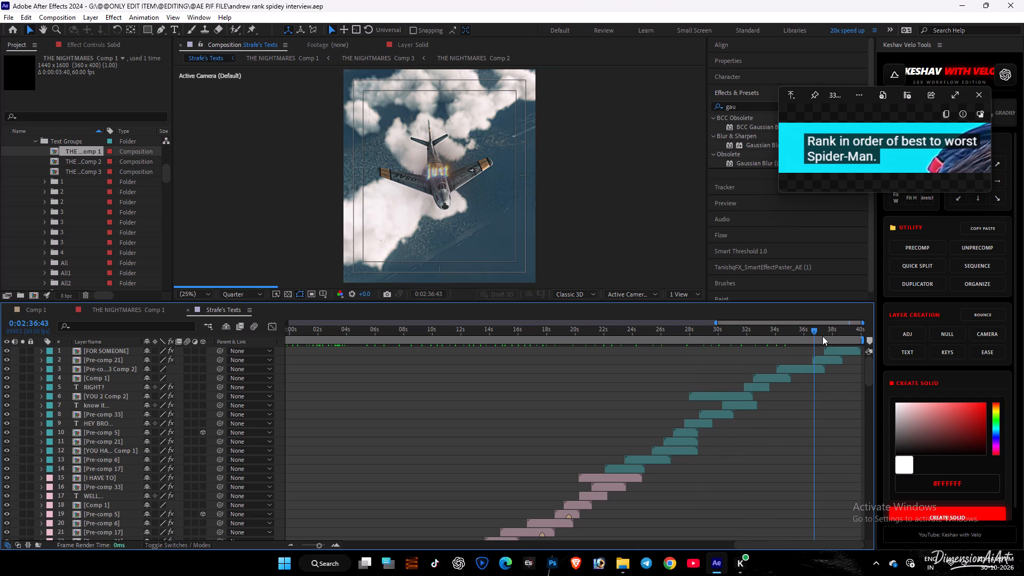
{"action": "left_click", "coordinate": [831, 336]}
{"action": "left_click", "coordinate": [842, 329]}
{"action": "left_click", "coordinate": [846, 328]}
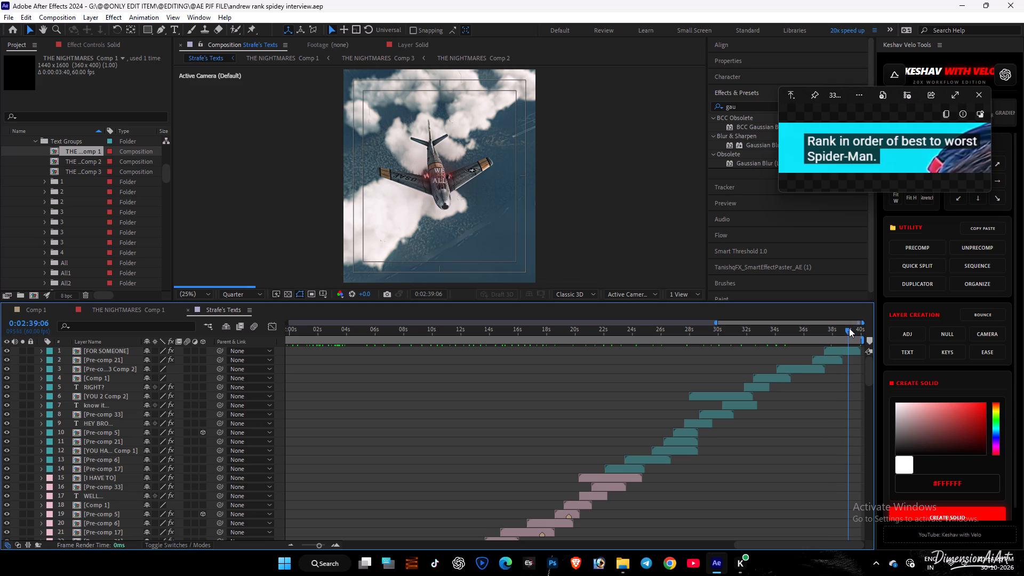
{"action": "left_click_drag", "start_coordinate": [851, 328], "coordinate": [870, 325]}
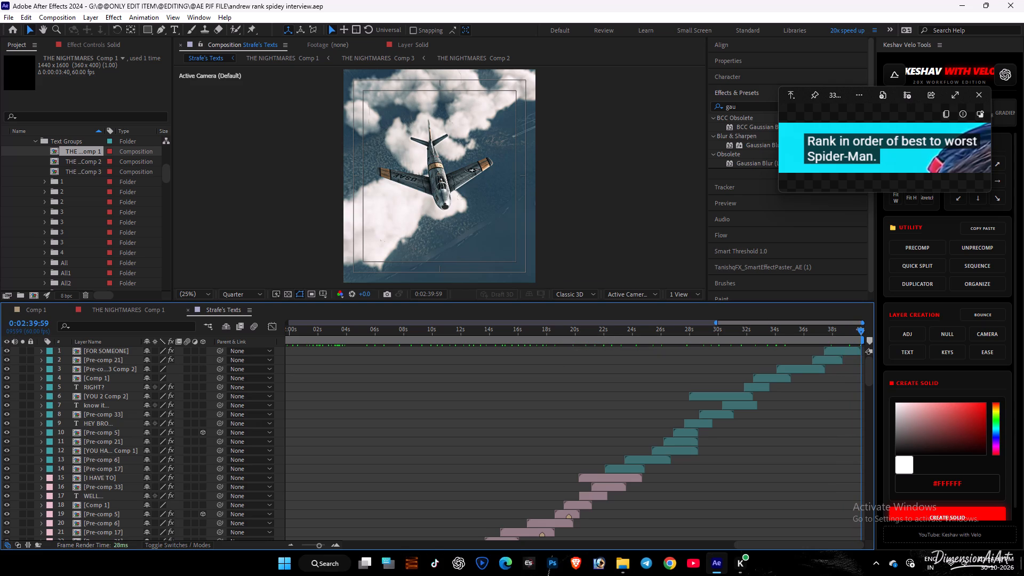
Examine the pink-labelled text animations from YEARS A...IT'S TIME through DESIGNED BY THE GERMANS, between about 0:35 and 0:42.
{"action": "scroll", "coordinate": [410, 401], "scroll_direction": "down", "scroll_amount": 1}
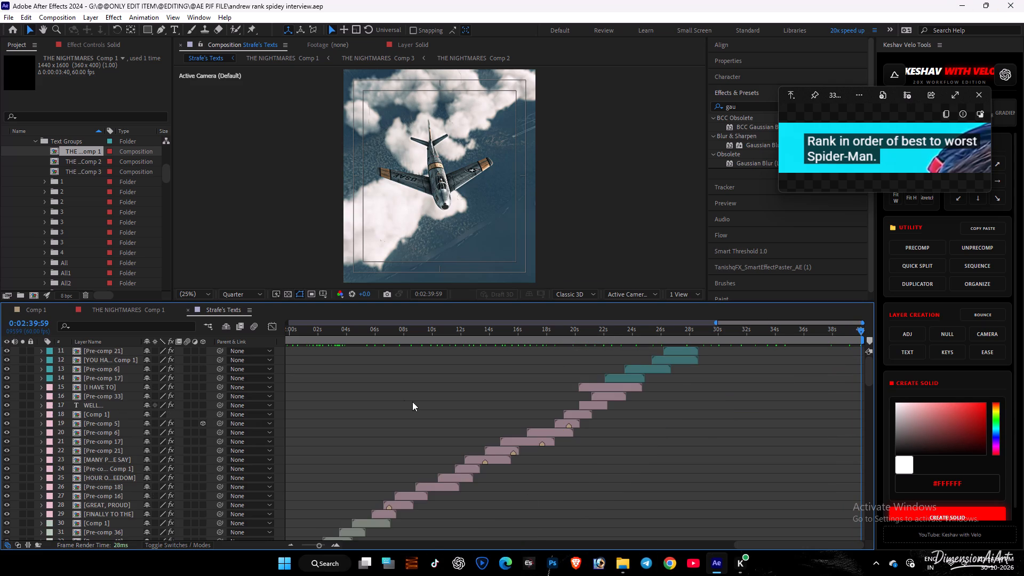
{"action": "left_click_drag", "start_coordinate": [762, 543], "coordinate": [629, 543]}
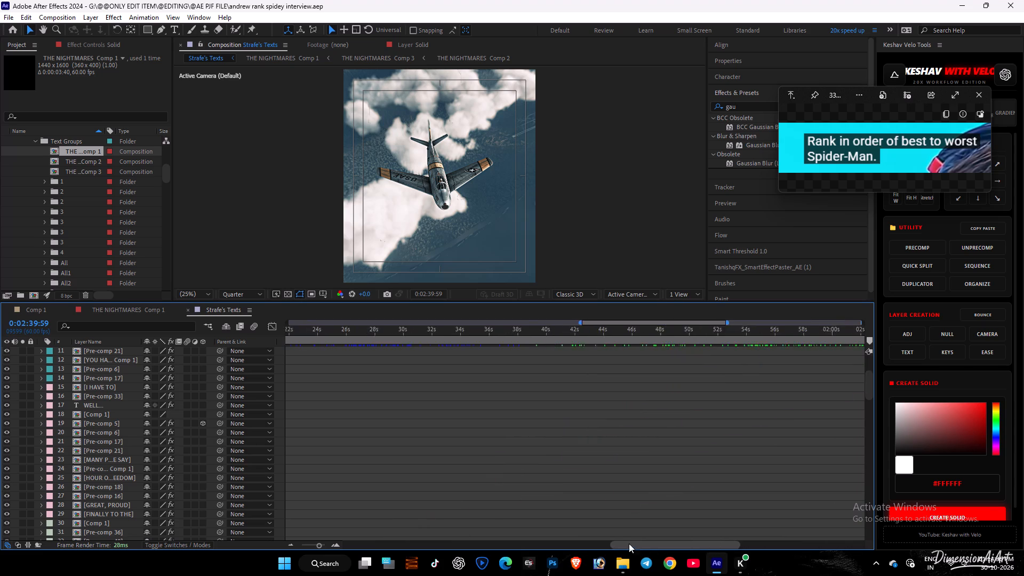
{"action": "left_click_drag", "start_coordinate": [629, 543], "coordinate": [463, 537]}
{"action": "scroll", "coordinate": [398, 358], "scroll_direction": "down", "scroll_amount": 12}
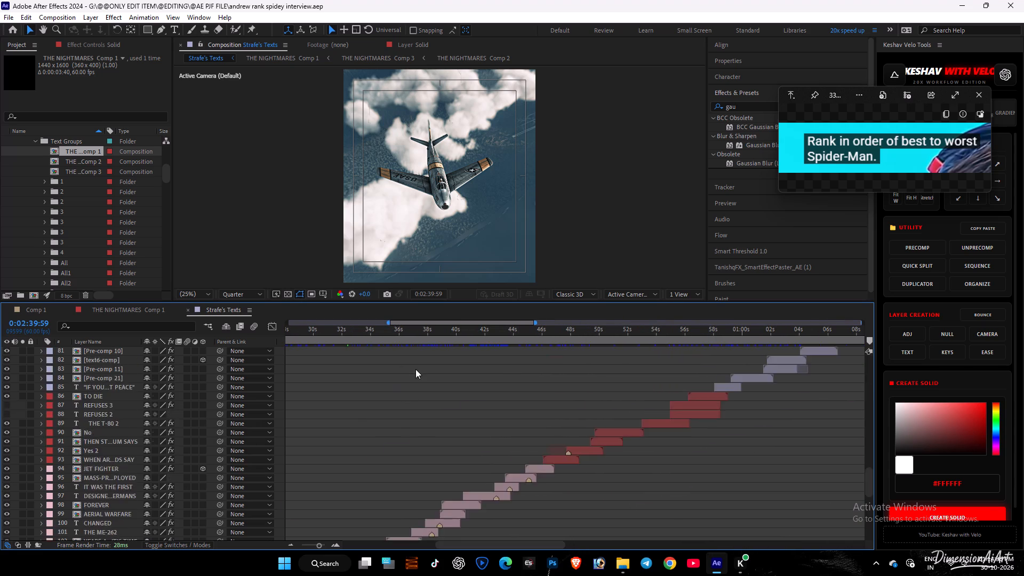
{"action": "scroll", "coordinate": [415, 369], "scroll_direction": "down", "scroll_amount": 3}
{"action": "left_click", "coordinate": [386, 333]}
{"action": "scroll", "coordinate": [436, 394], "scroll_direction": "up", "scroll_amount": 2}
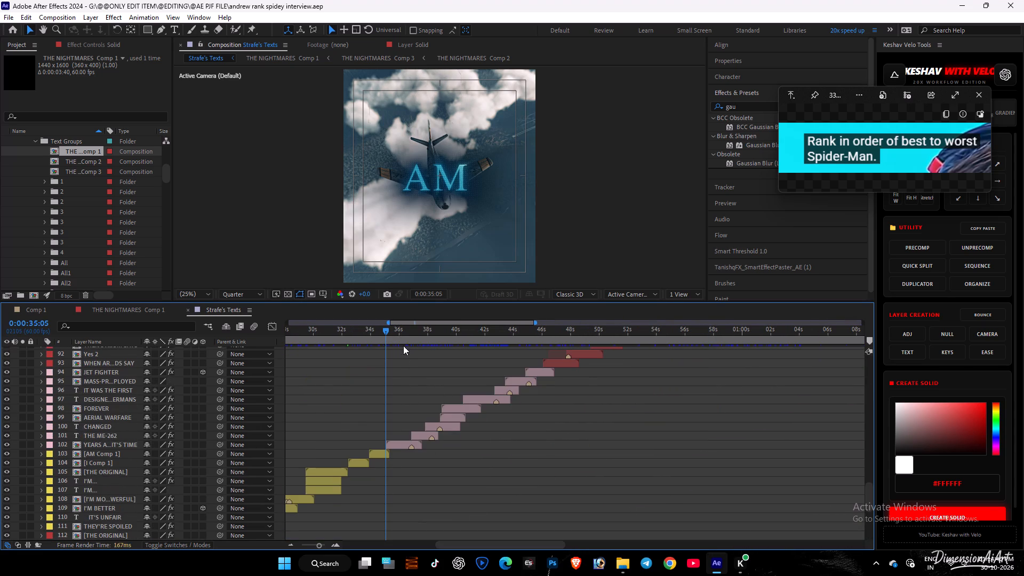
{"action": "left_click_drag", "start_coordinate": [403, 333], "coordinate": [428, 331]}
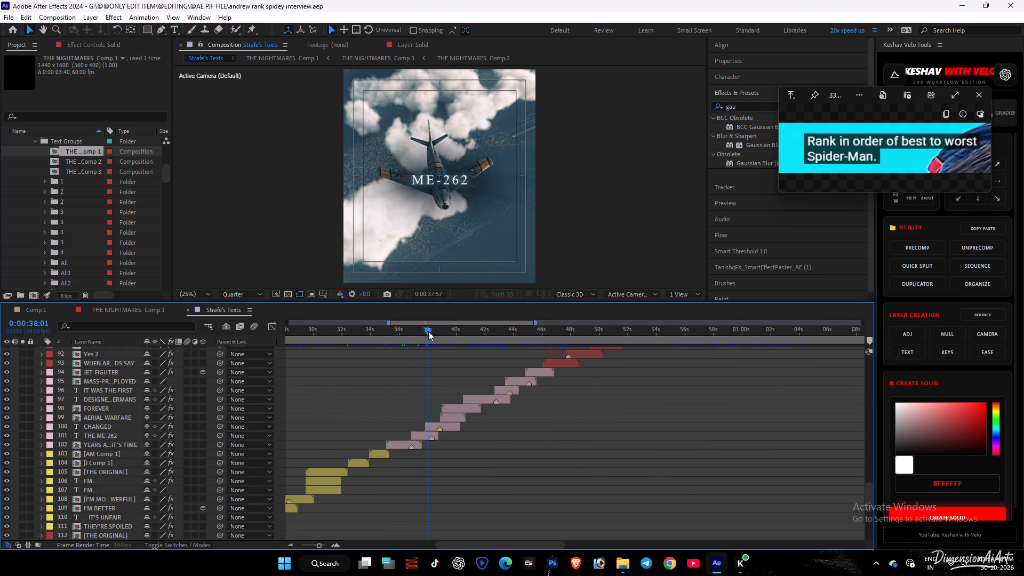
{"action": "left_click_drag", "start_coordinate": [428, 331], "coordinate": [475, 337]}
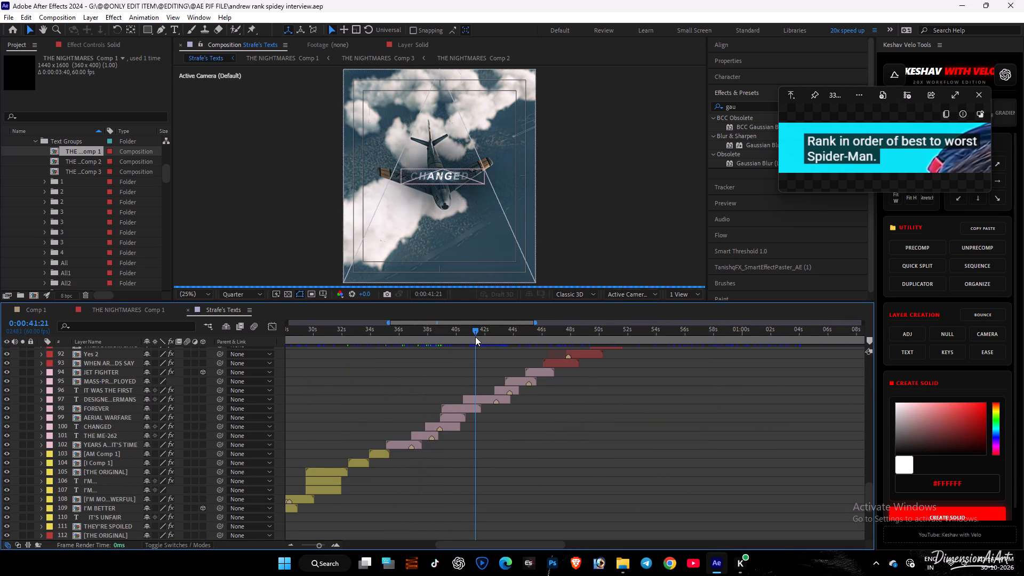
{"action": "left_click_drag", "start_coordinate": [475, 337], "coordinate": [483, 336]}
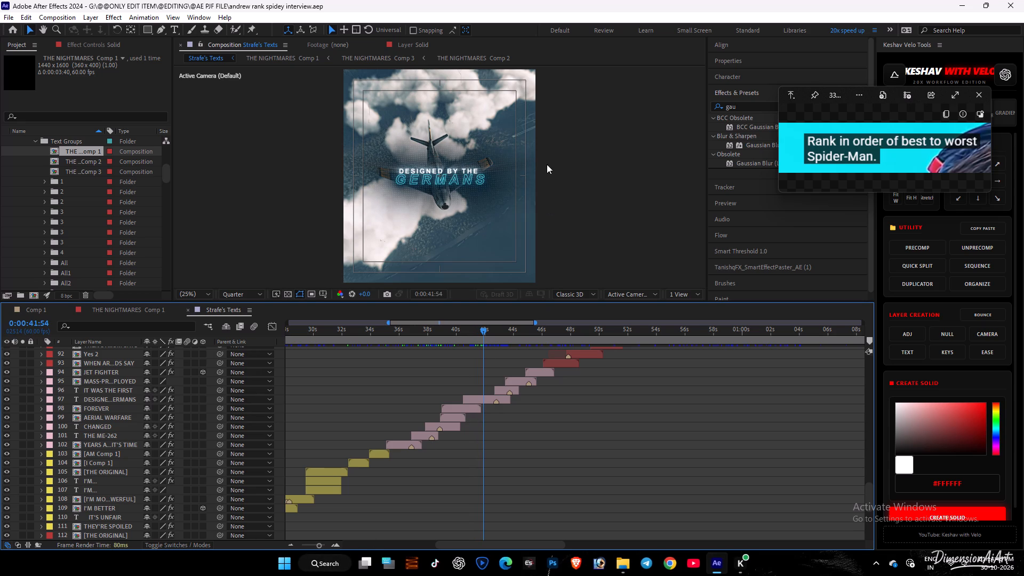
Compare the DESIGNED BY THE GERMANS, IT WAS THE FIRST and MASS-PRODUCED & DEPLOYED text animations, between about 0:42 and 0:45.
{"action": "left_click", "coordinate": [481, 329]}
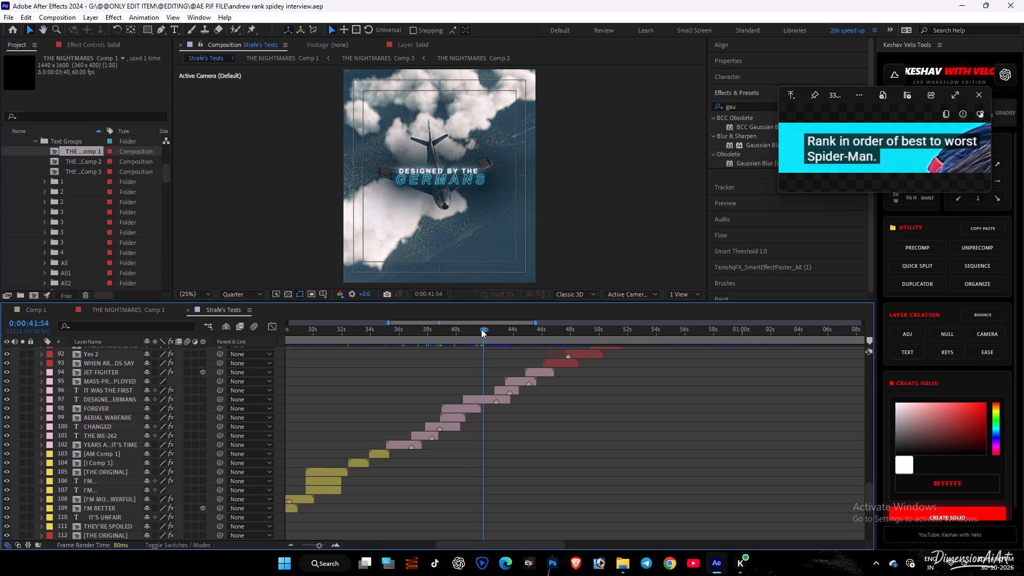
{"action": "left_click_drag", "start_coordinate": [481, 329], "coordinate": [500, 329]}
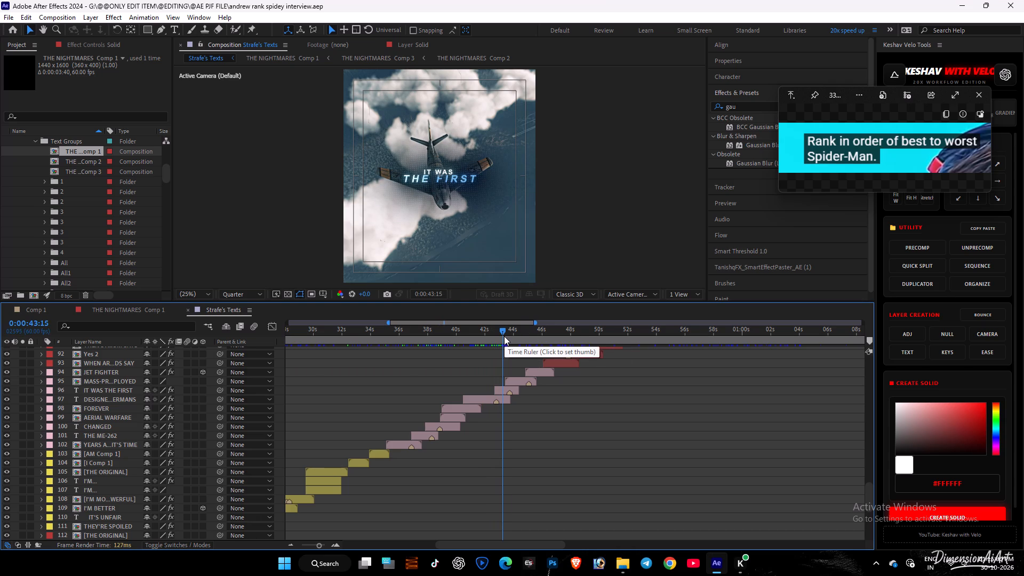
{"action": "left_click_drag", "start_coordinate": [504, 336], "coordinate": [520, 335]}
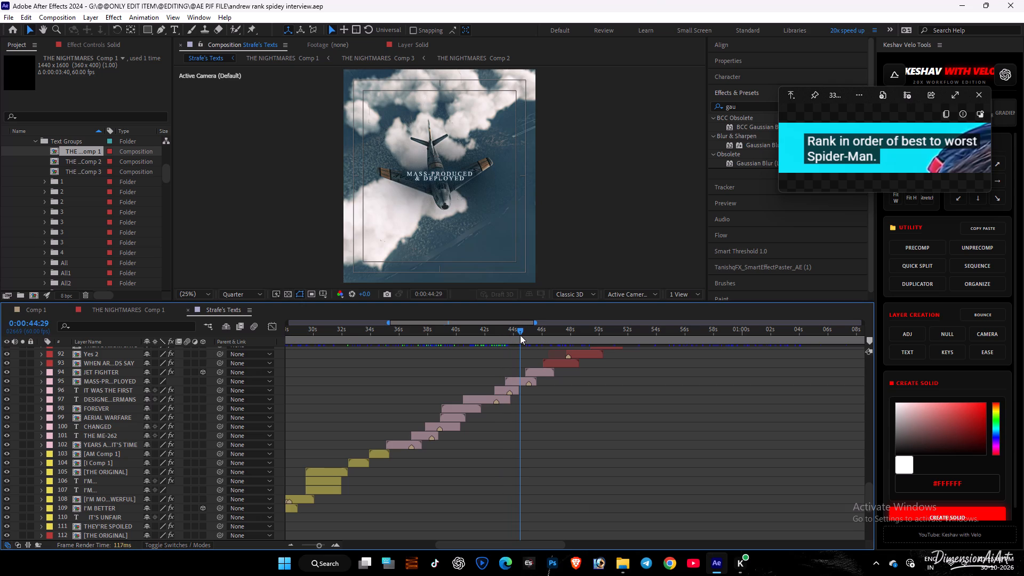
{"action": "left_click_drag", "start_coordinate": [520, 335], "coordinate": [509, 343]}
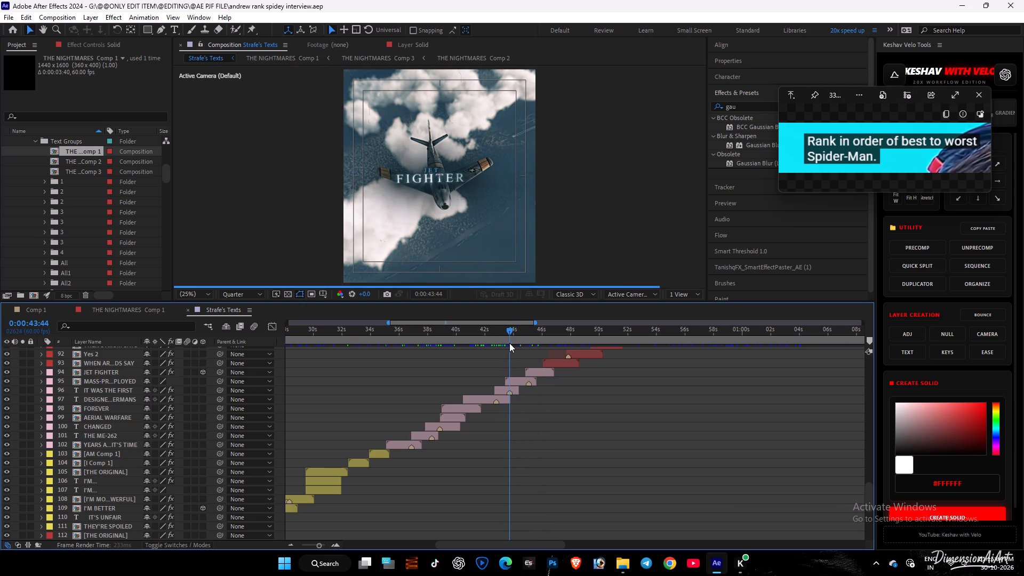
{"action": "left_click_drag", "start_coordinate": [509, 343], "coordinate": [502, 347]}
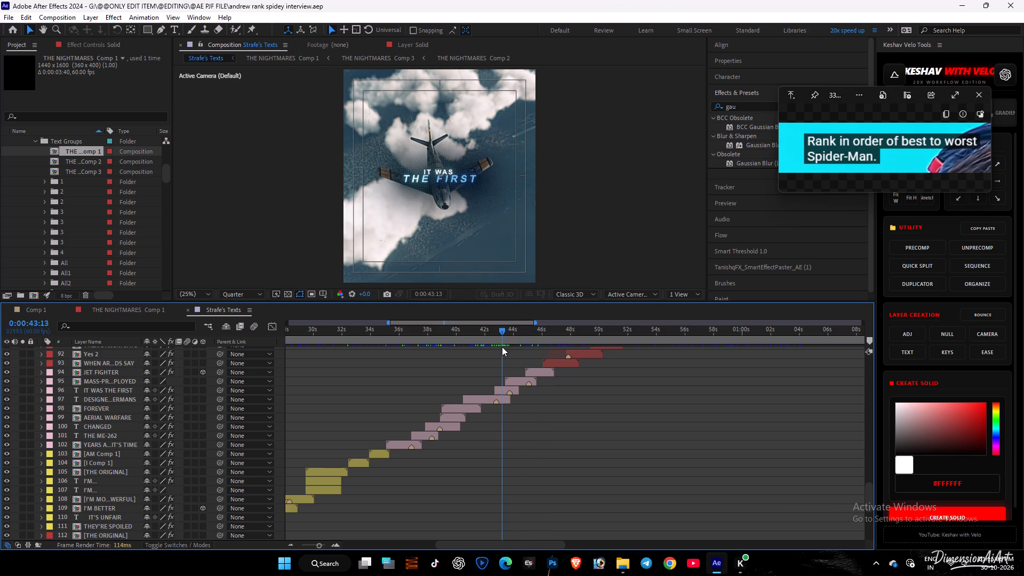
{"action": "left_click_drag", "start_coordinate": [502, 347], "coordinate": [486, 358]}
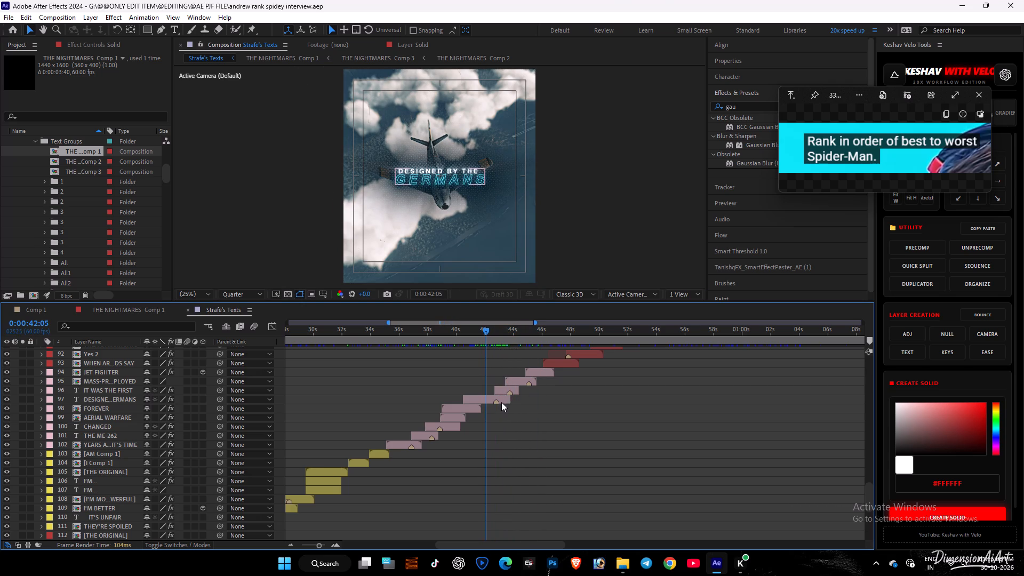
Copy the DESIGNED BY THE GERMANS and IT WAS THE FIRST text layers into Comp 1, above all layers, starting at 0:00:05:10.
{"action": "left_click", "coordinate": [501, 402]}
{"action": "left_click", "coordinate": [498, 390], "text": "ctrl"}
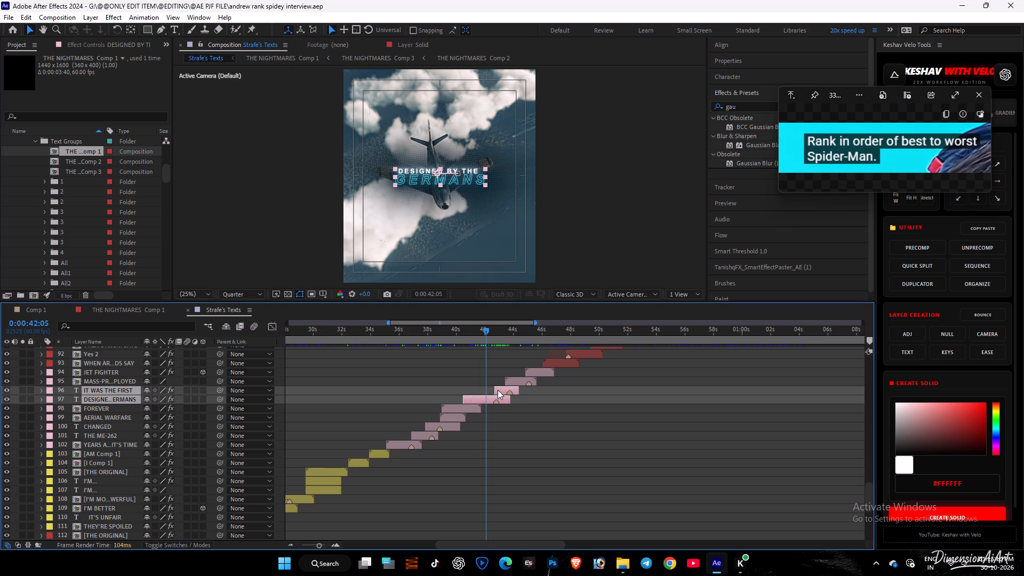
{"action": "key", "text": "ctrl+c"}
{"action": "key", "text": "ctrl+c"}
{"action": "key", "text": "ctrl+c"}
{"action": "key", "text": "ctrl+c"}
{"action": "key", "text": "ctrl+c"}
{"action": "left_click", "coordinate": [43, 313], "text": "ctrl"}
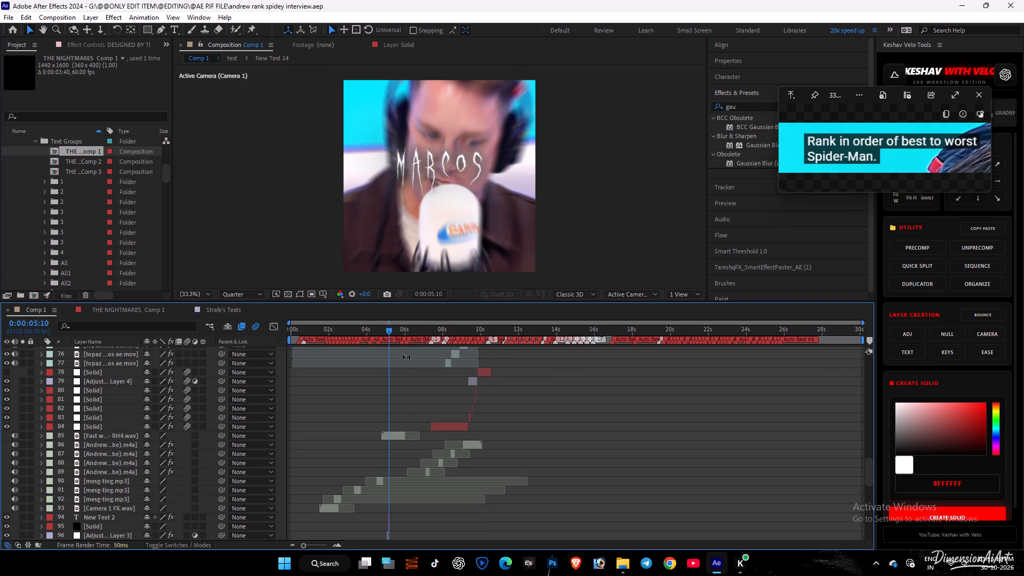
{"action": "scroll", "coordinate": [396, 381], "scroll_direction": "up", "scroll_amount": 11}
{"action": "key", "text": "ctrl+v"}
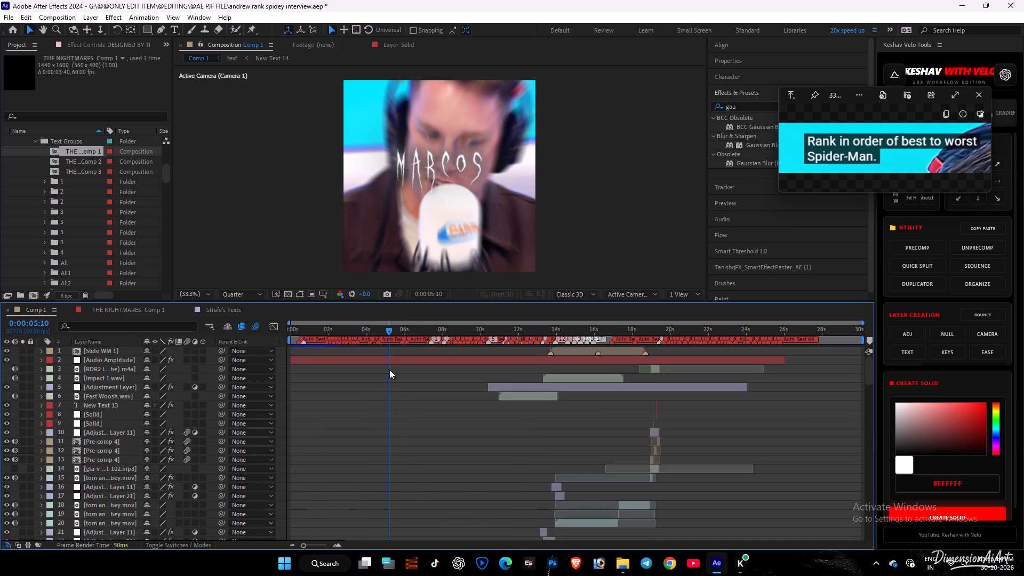
{"action": "scroll", "coordinate": [389, 370], "scroll_direction": "up", "scroll_amount": 4}
{"action": "key", "text": "bracketleft"}
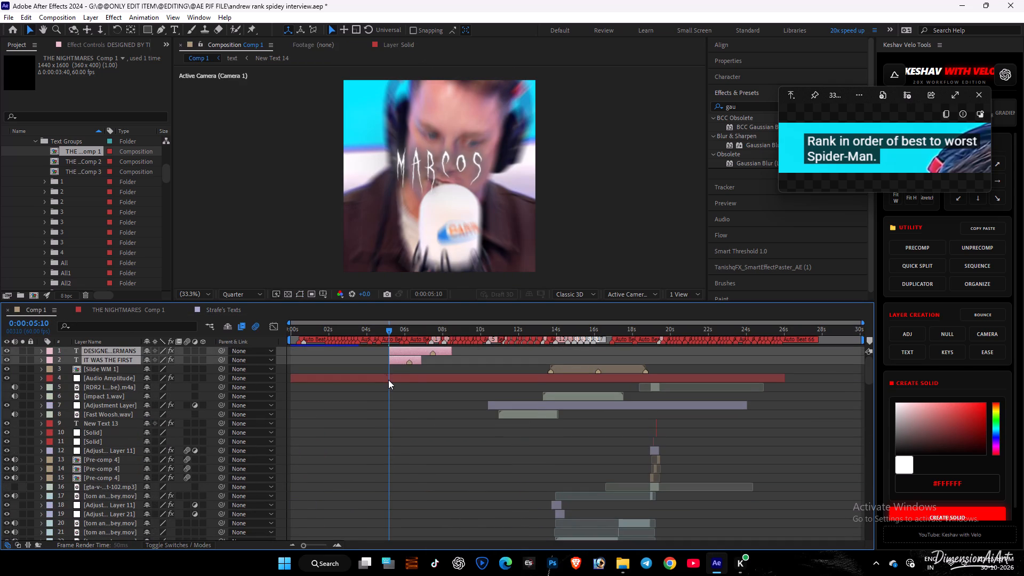
Move the IT WAS THE FIRST layer later in Comp 1 so it starts at about 7 seconds, and preview the text.
{"action": "left_click", "coordinate": [397, 413]}
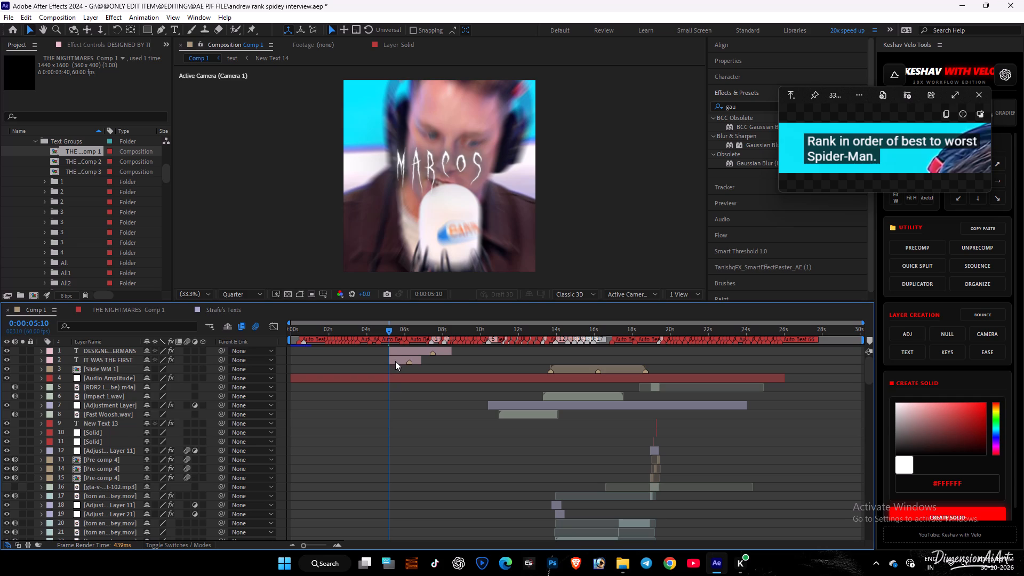
{"action": "left_click_drag", "start_coordinate": [395, 361], "coordinate": [429, 361]}
{"action": "left_click_drag", "start_coordinate": [393, 329], "coordinate": [393, 329]}
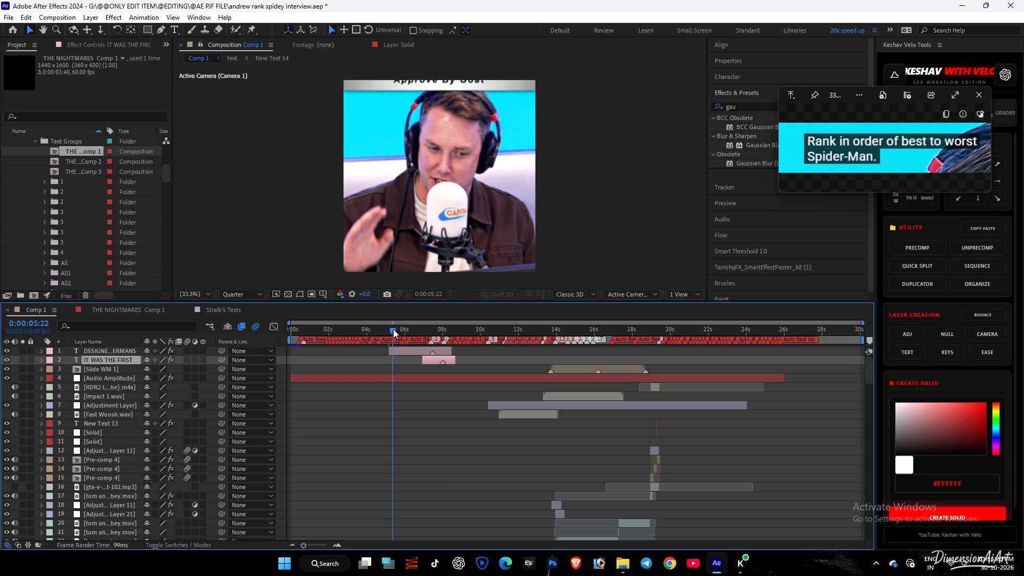
{"action": "left_click_drag", "start_coordinate": [393, 329], "coordinate": [413, 331]}
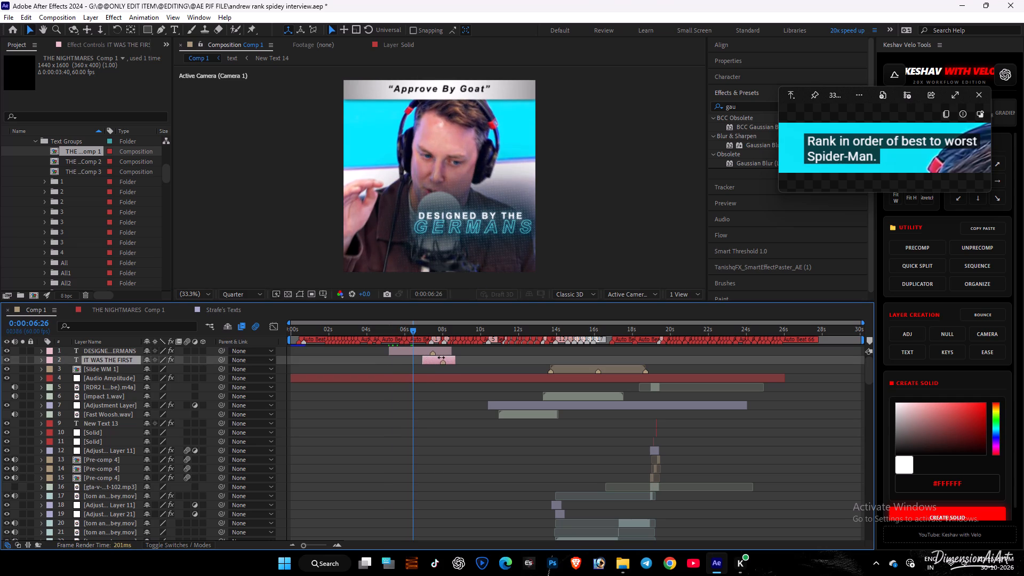
Fit both pasted text layers to the composition's height at 0:00:06:26.
{"action": "left_click", "coordinate": [435, 357]}
{"action": "left_click", "coordinate": [413, 348], "text": "ctrl"}
{"action": "key", "text": "ctrl+alt+shift+g"}
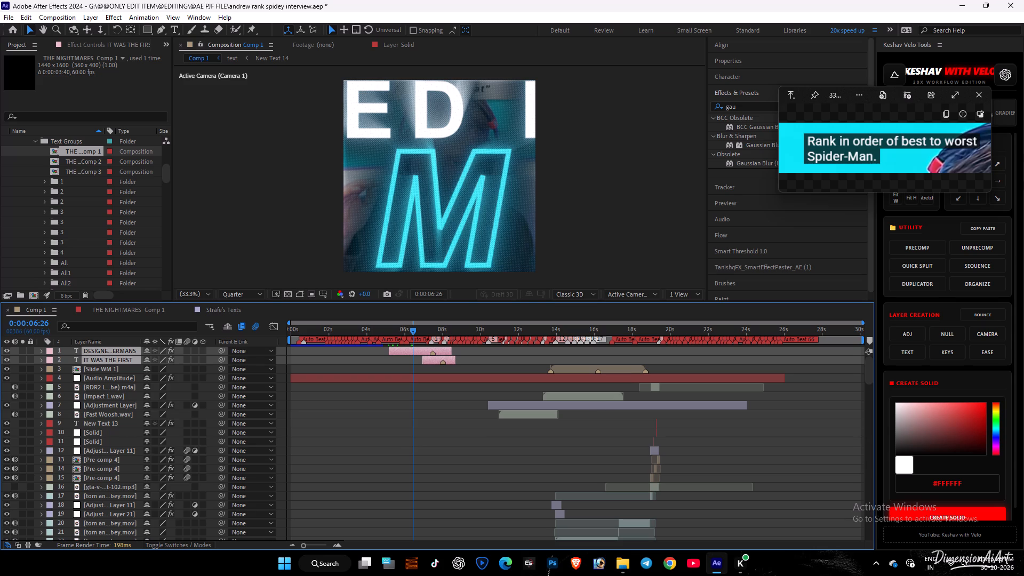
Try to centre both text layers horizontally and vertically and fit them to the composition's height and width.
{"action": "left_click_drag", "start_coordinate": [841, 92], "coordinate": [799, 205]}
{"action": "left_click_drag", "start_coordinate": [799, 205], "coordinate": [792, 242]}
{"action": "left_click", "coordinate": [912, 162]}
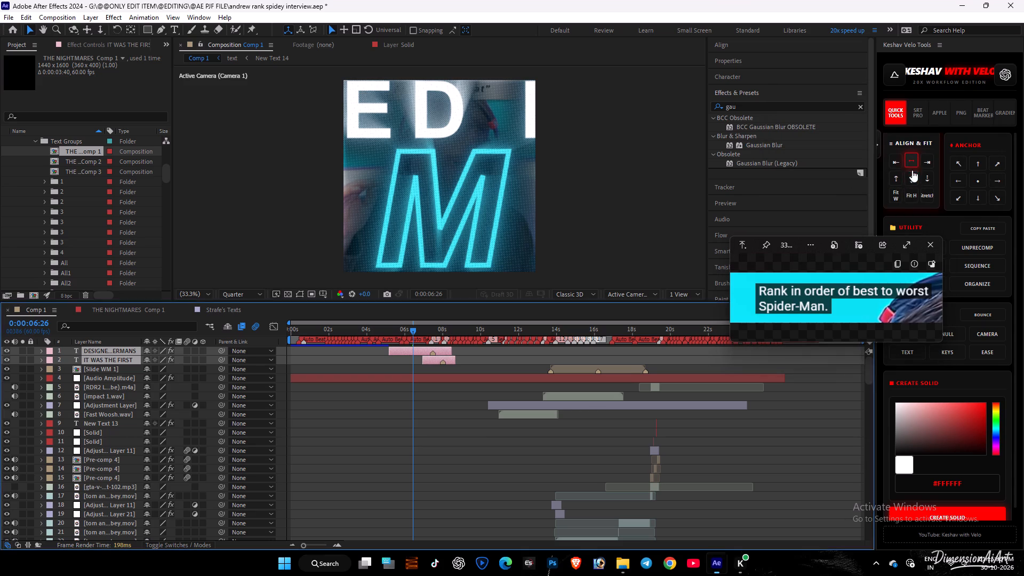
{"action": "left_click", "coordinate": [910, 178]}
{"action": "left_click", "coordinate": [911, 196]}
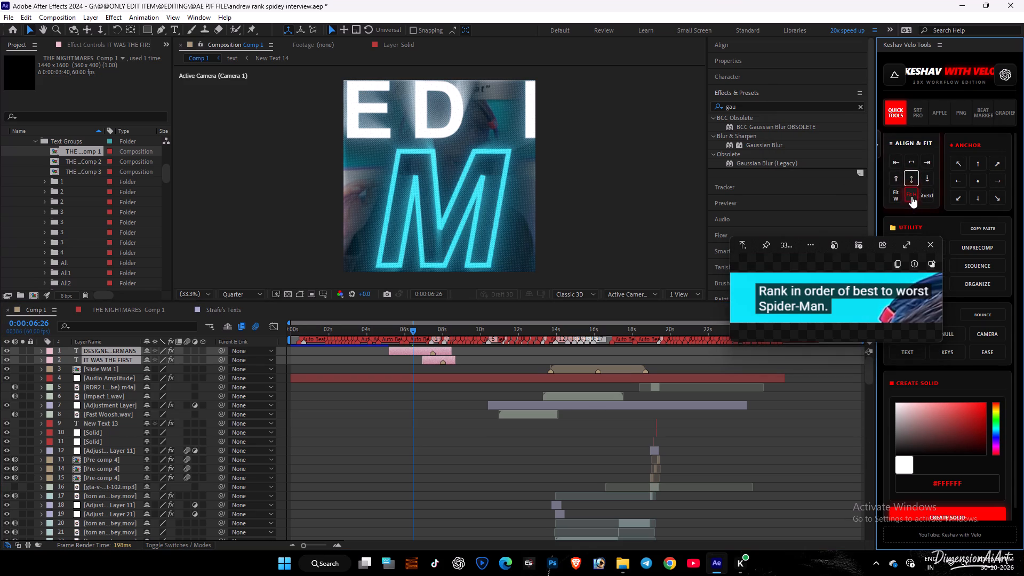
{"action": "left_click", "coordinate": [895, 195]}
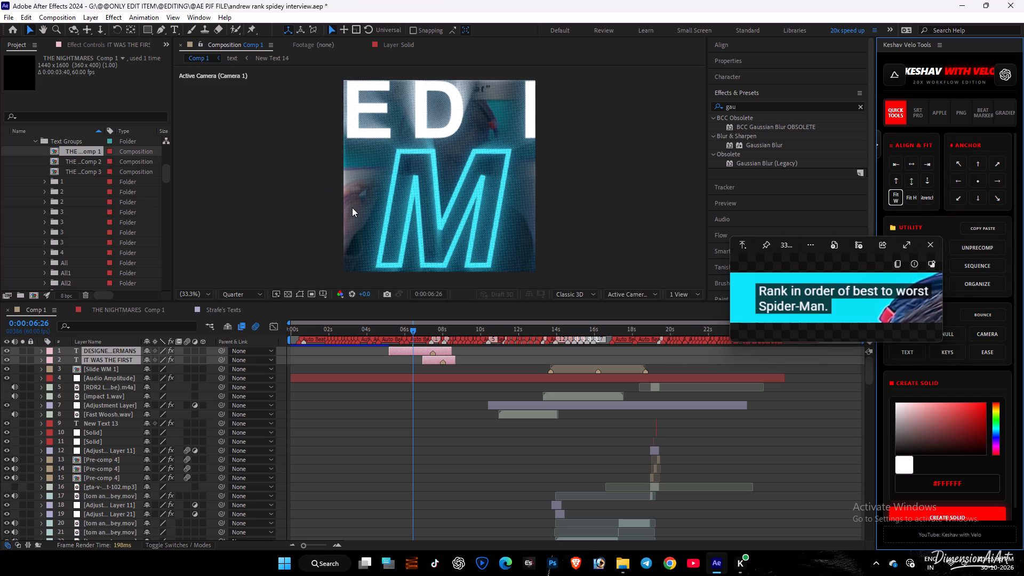
Centre the IT WAS THE FIRST text layer horizontally and vertically in the frame at 0:00:07:13, and check it at about 8 seconds.
{"action": "left_click_drag", "start_coordinate": [420, 330], "coordinate": [428, 329]}
{"action": "left_click", "coordinate": [428, 388]}
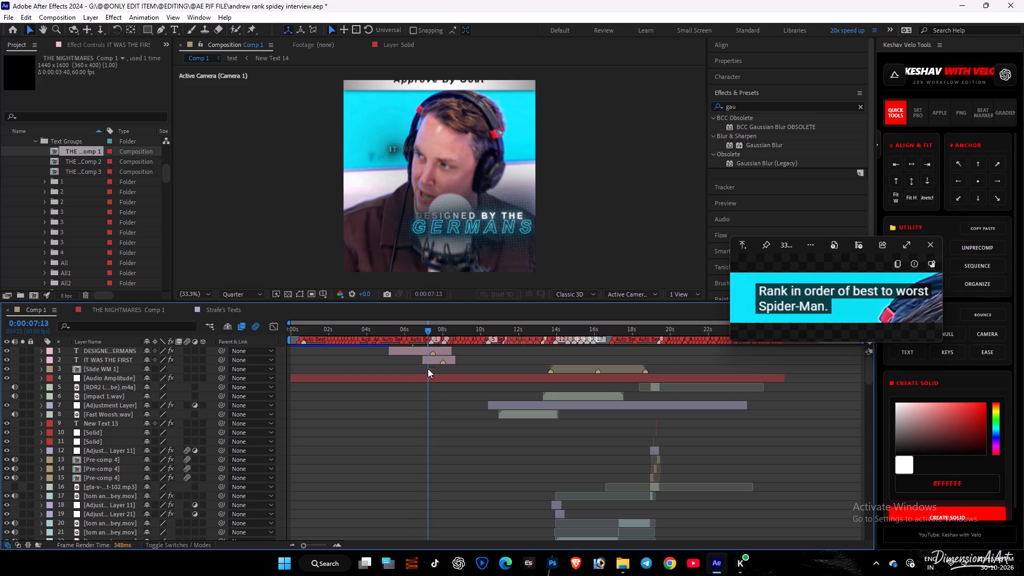
{"action": "left_click", "coordinate": [409, 352]}
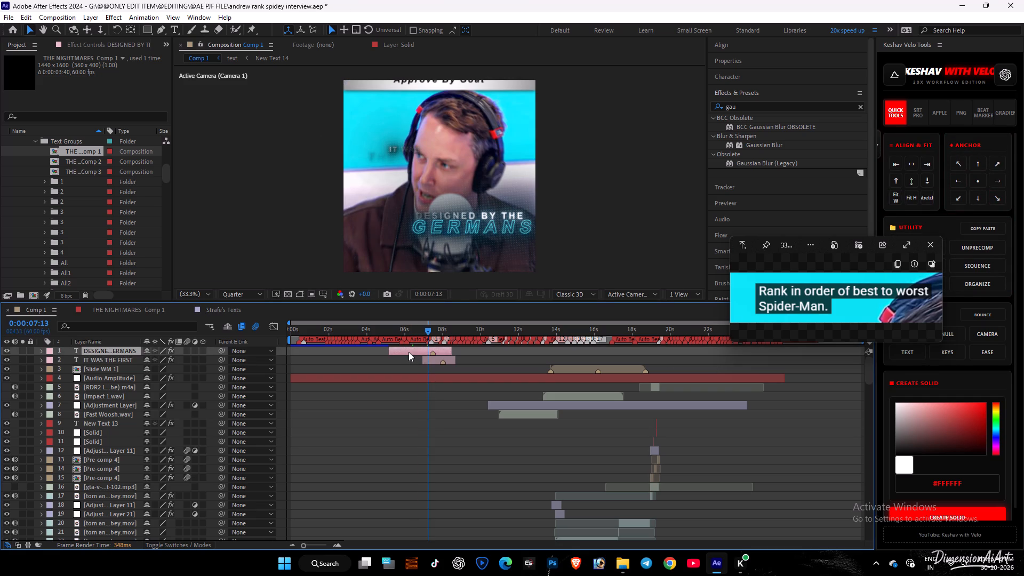
{"action": "left_click", "coordinate": [429, 359]}
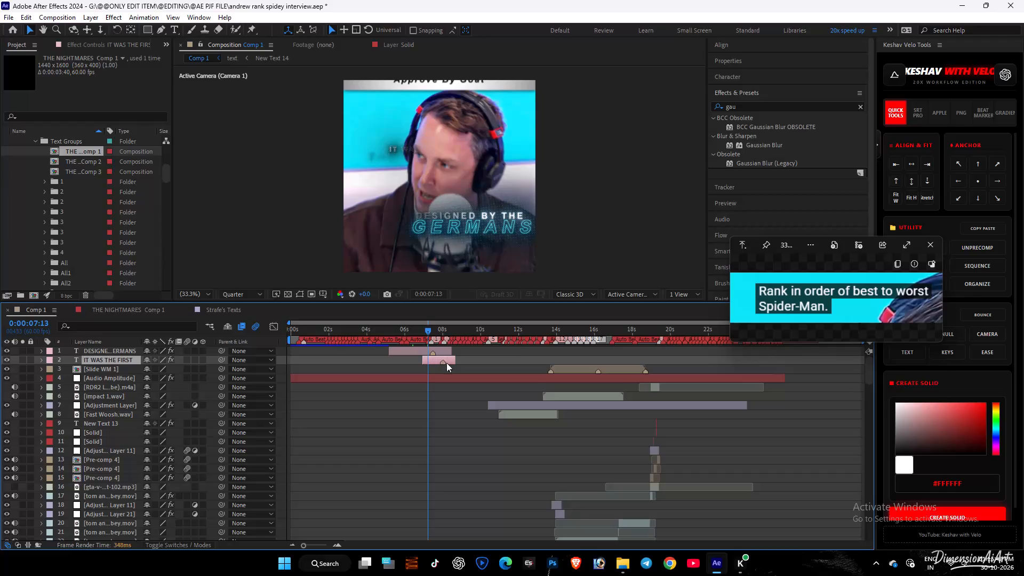
{"action": "left_click", "coordinate": [914, 163]}
{"action": "left_click", "coordinate": [908, 177]}
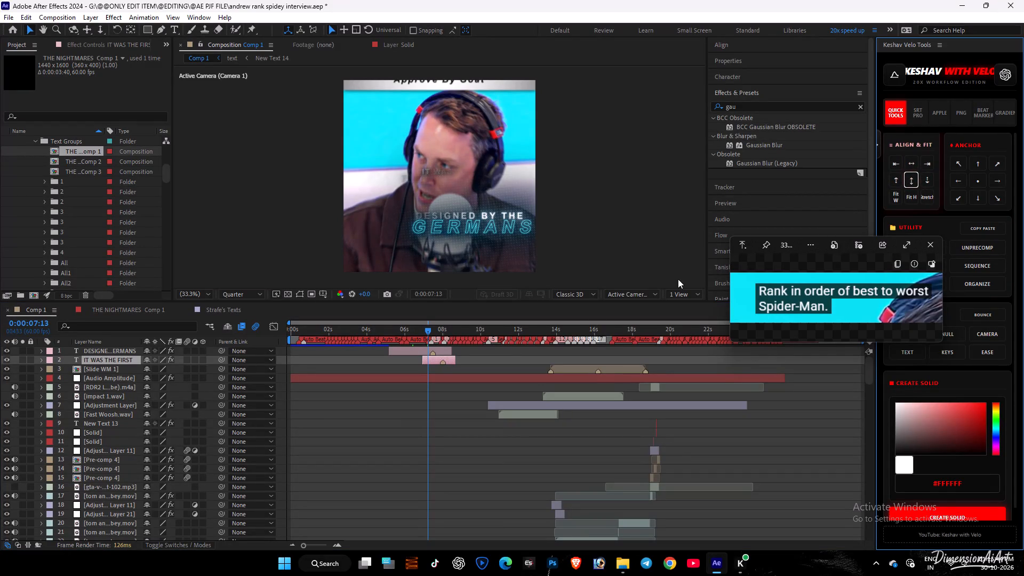
{"action": "left_click_drag", "start_coordinate": [425, 334], "coordinate": [437, 331]}
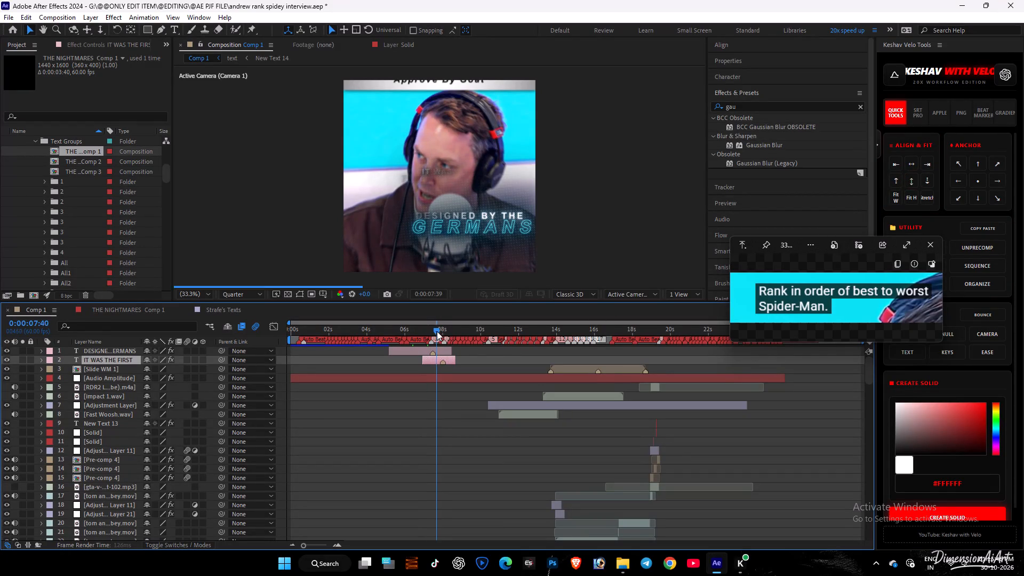
{"action": "left_click_drag", "start_coordinate": [437, 331], "coordinate": [440, 330]}
{"action": "left_click", "coordinate": [439, 393]}
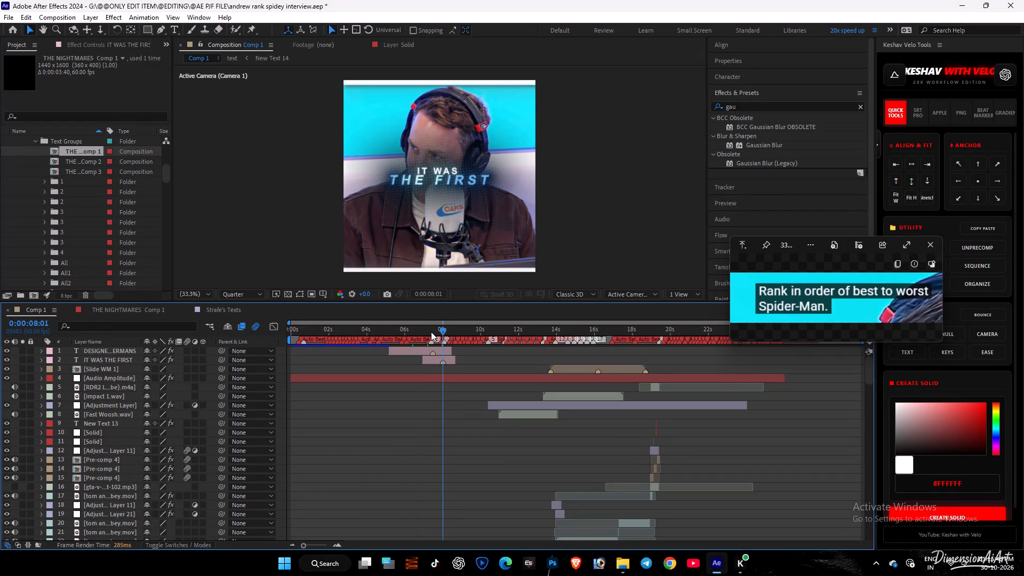
Centre the DESIGNED BY THE GERMANS layer's anchor point and align the layer to the frame's centre at 0:00:06:30.
{"action": "left_click_drag", "start_coordinate": [431, 332], "coordinate": [414, 334]}
{"action": "left_click", "coordinate": [414, 350]}
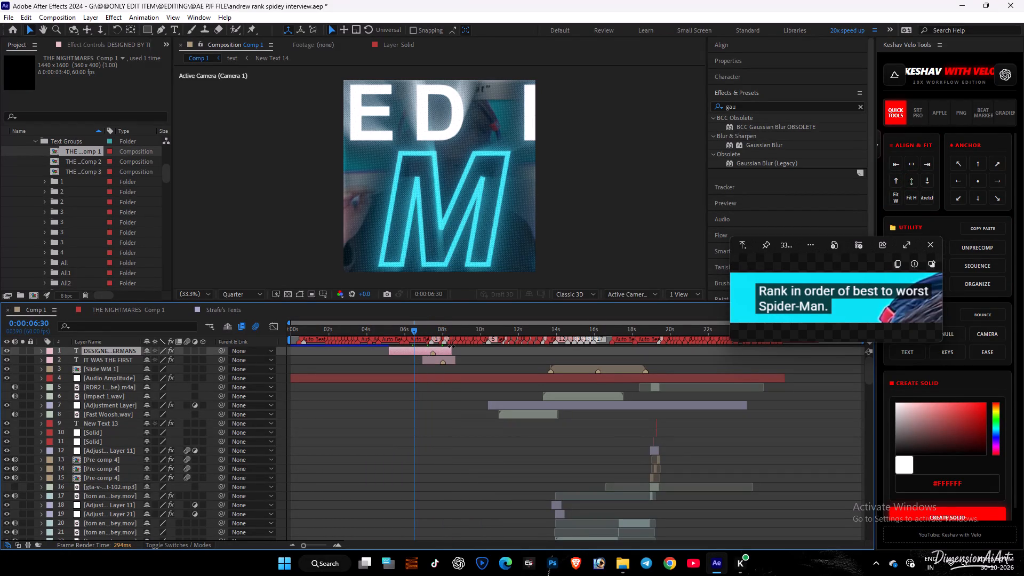
{"action": "left_click", "coordinate": [909, 161]}
{"action": "left_click", "coordinate": [910, 171]}
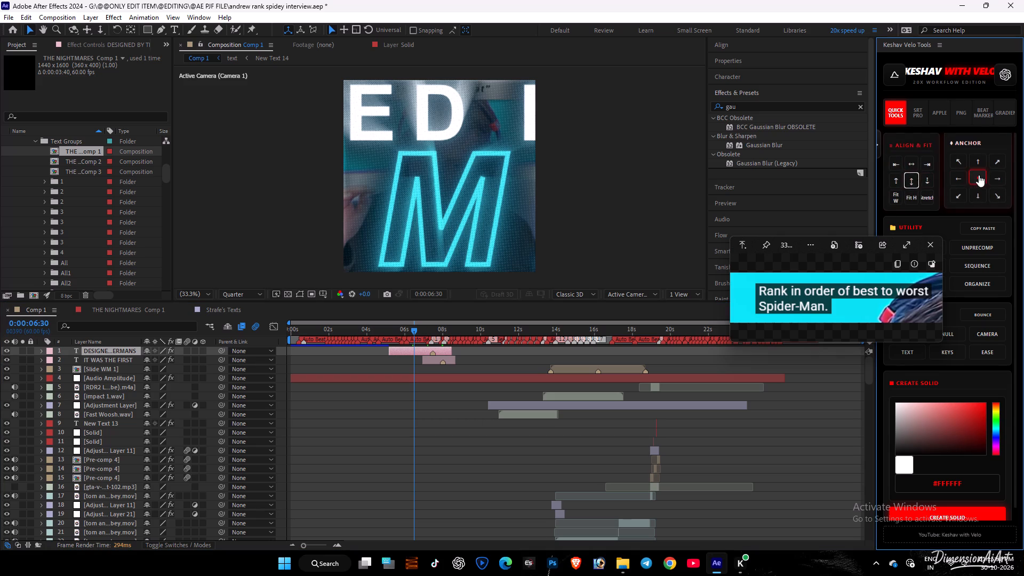
{"action": "left_click", "coordinate": [979, 175]}
{"action": "scroll", "coordinate": [911, 174], "scroll_direction": "up", "scroll_amount": 1}
{"action": "left_click", "coordinate": [911, 174]}
{"action": "left_click", "coordinate": [909, 159]}
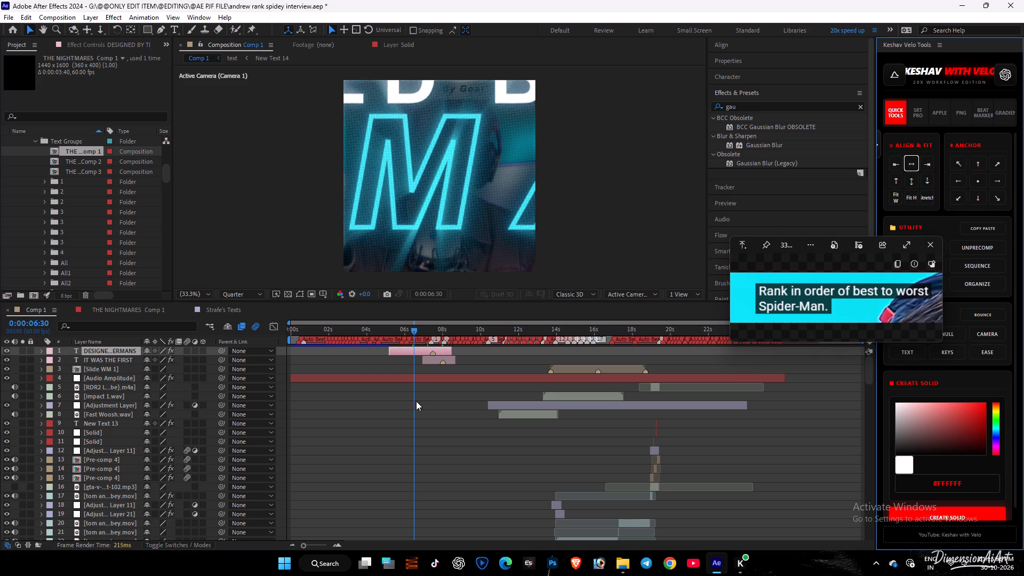
Undo the last change made in Comp 1 with the DESIGNED BY text layer selected.
{"action": "key", "text": "ctrl+z"}
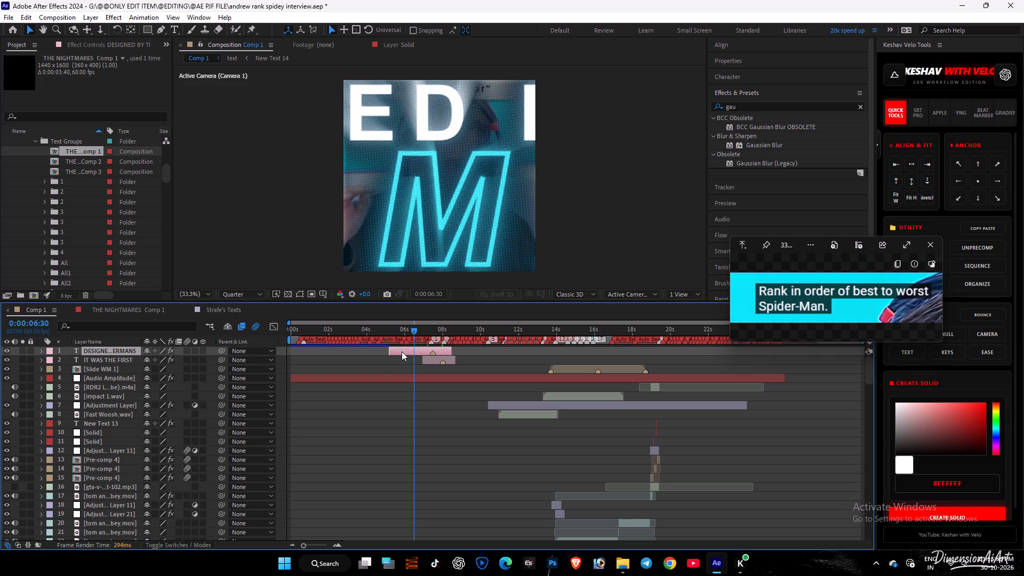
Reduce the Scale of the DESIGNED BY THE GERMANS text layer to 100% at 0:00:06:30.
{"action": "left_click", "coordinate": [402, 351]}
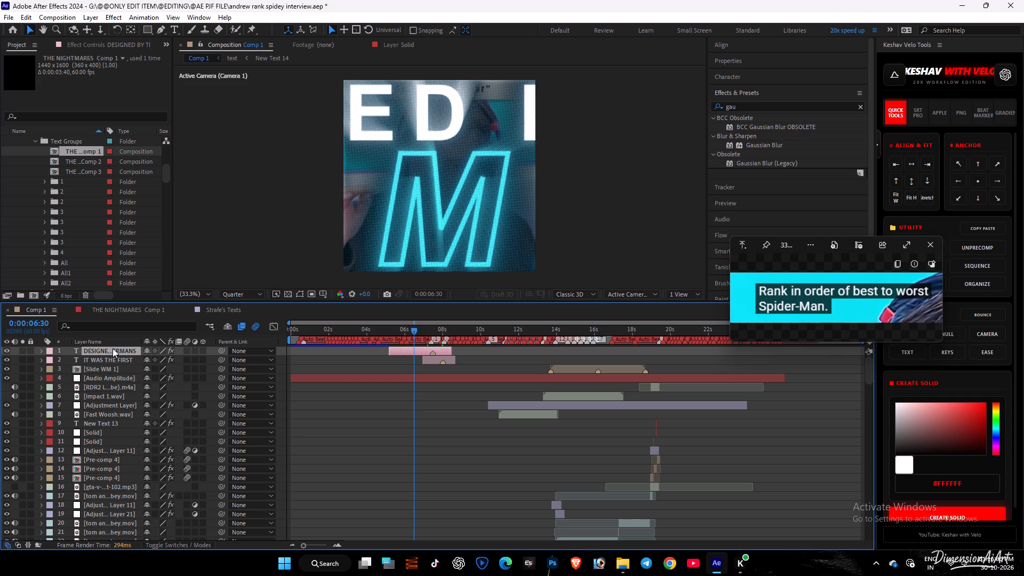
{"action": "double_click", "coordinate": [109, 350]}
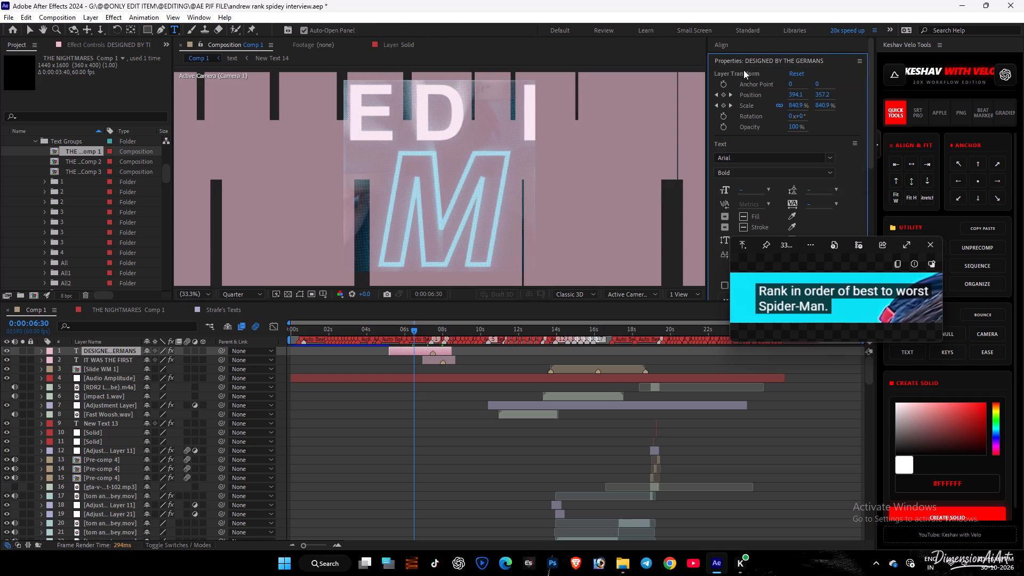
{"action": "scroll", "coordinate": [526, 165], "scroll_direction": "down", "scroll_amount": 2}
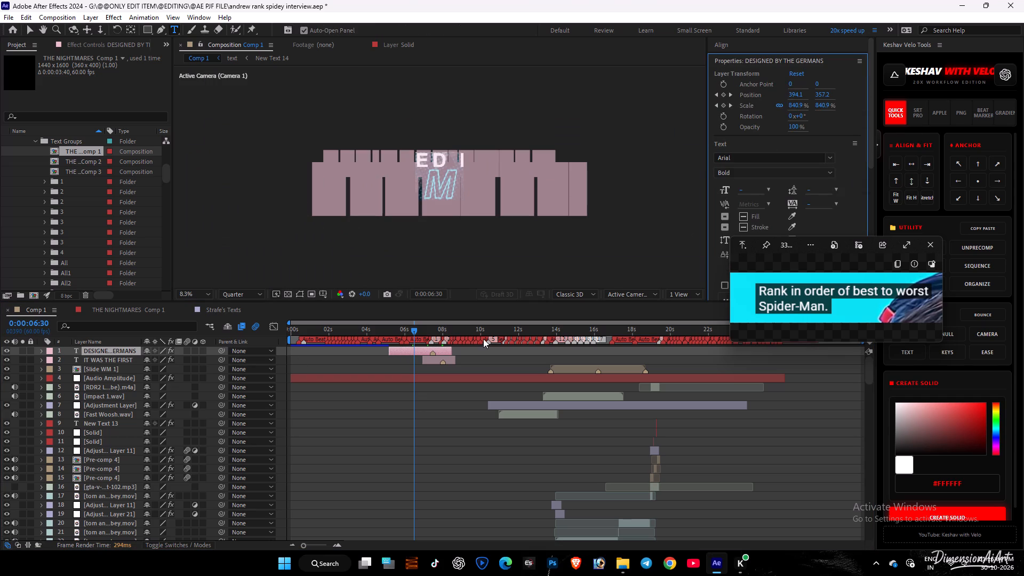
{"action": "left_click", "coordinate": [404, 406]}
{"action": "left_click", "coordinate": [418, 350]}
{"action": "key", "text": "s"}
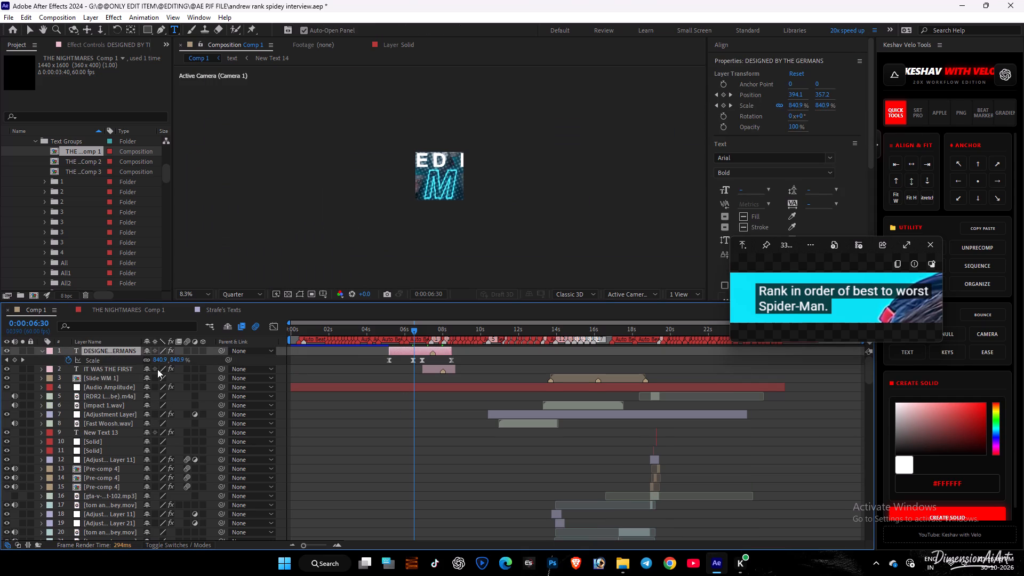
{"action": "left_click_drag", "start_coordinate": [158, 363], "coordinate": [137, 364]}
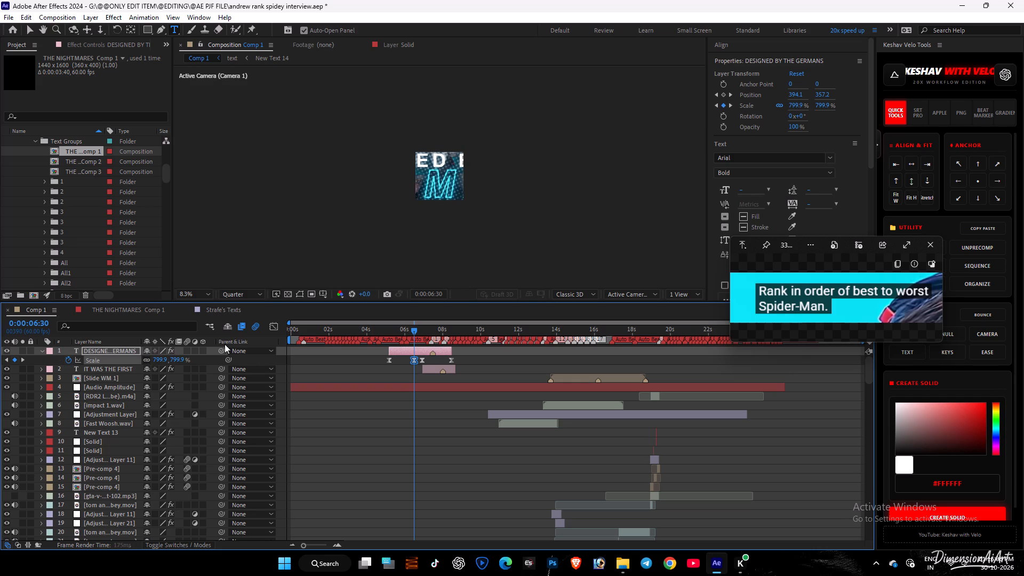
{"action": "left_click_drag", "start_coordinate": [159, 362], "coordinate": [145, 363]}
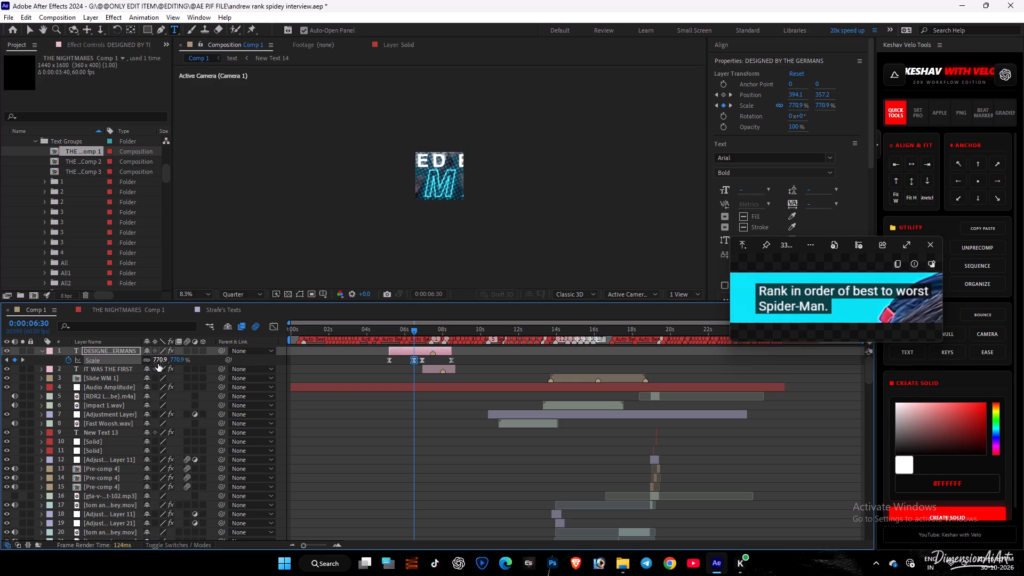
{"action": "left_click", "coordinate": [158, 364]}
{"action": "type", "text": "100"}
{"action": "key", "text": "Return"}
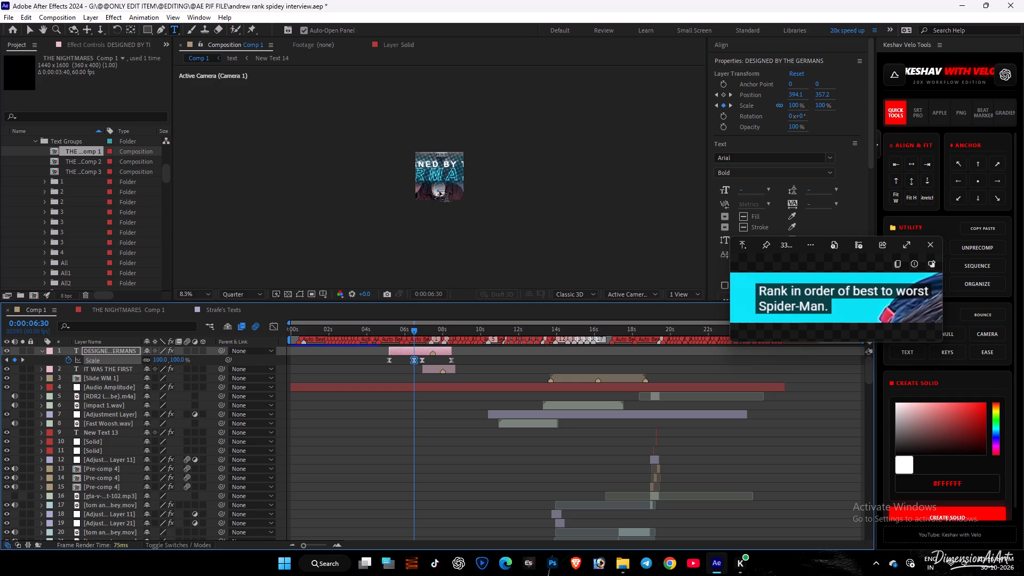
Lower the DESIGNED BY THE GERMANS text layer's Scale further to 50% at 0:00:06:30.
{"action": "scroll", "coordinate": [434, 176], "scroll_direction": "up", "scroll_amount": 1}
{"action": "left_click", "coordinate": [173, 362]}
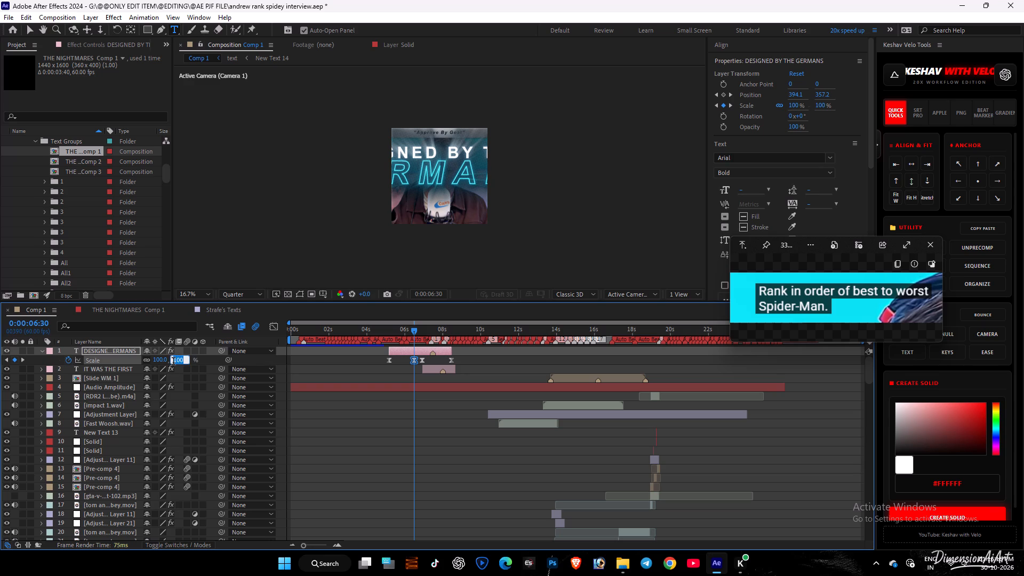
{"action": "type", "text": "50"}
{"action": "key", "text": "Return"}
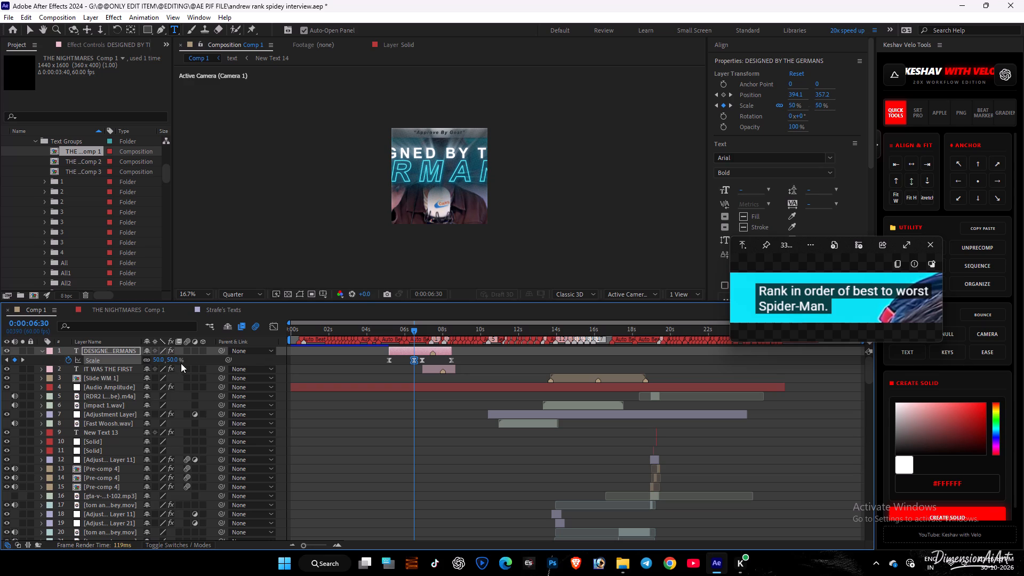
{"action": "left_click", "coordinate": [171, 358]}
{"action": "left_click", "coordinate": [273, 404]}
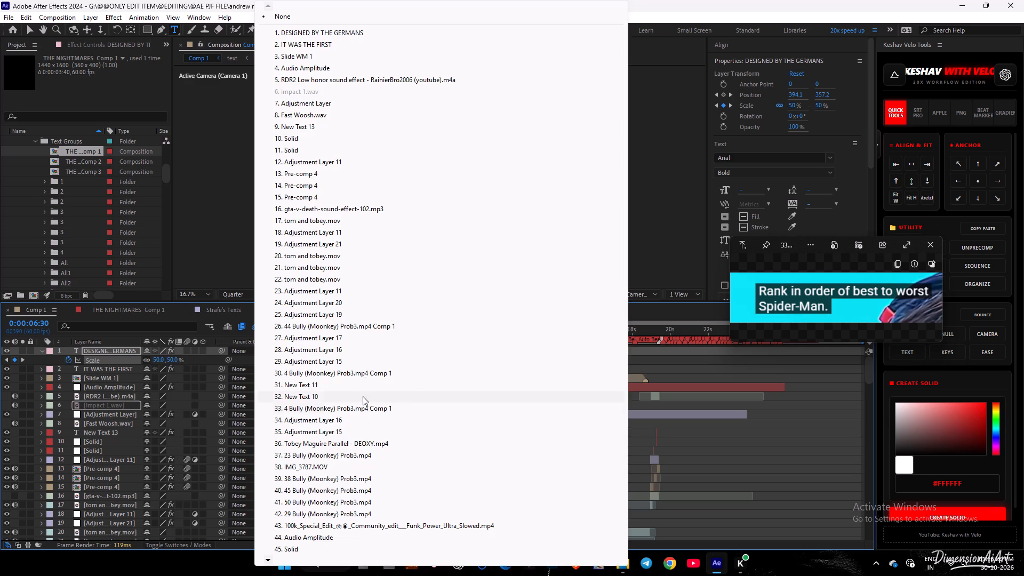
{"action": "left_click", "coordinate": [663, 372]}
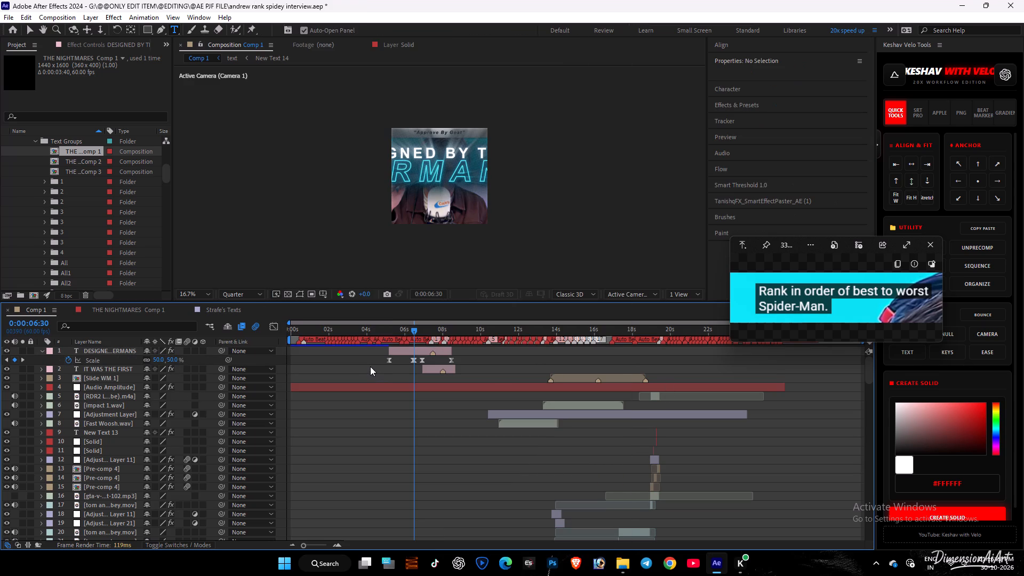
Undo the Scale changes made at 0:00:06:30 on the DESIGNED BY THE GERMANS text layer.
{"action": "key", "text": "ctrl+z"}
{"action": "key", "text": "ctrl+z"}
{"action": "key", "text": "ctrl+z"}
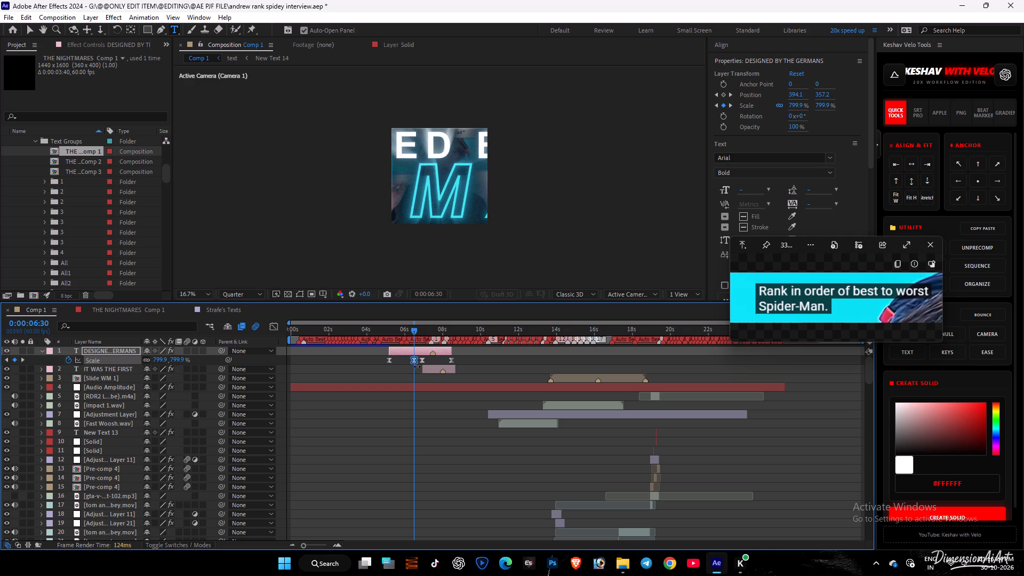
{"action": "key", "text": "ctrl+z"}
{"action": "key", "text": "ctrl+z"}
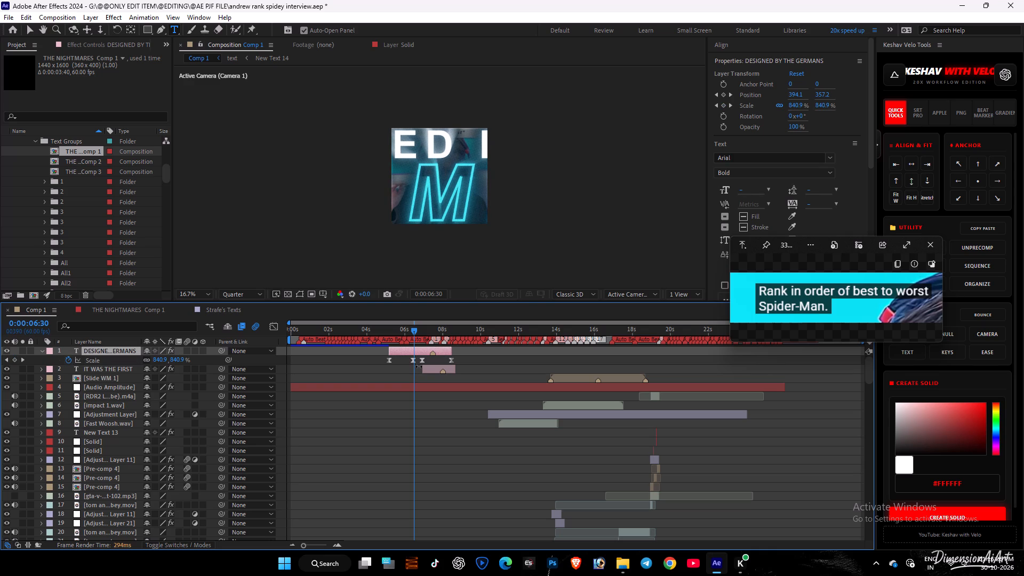
Undo the earlier scale keyframe and timing changes on the DESIGNED BY THE GERMANS and IT WAS THE FIRST layers.
{"action": "key", "text": "ctrl+z"}
{"action": "key", "text": "ctrl+z"}
{"action": "key", "text": "ctrl+z"}
{"action": "key", "text": "ctrl+z"}
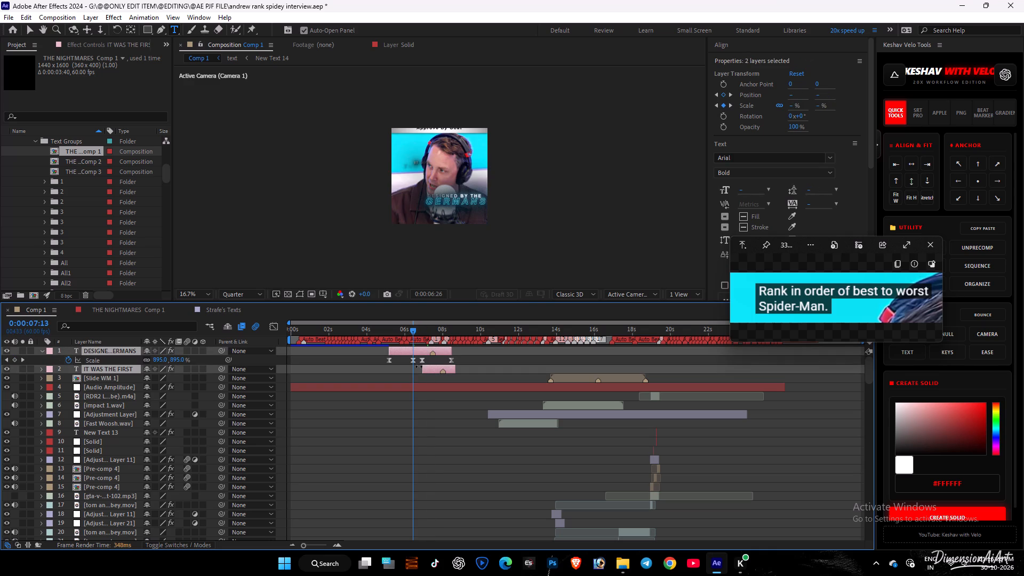
{"action": "key", "text": "ctrl+z"}
{"action": "key", "text": "ctrl+z"}
{"action": "key", "text": "ctrl+z"}
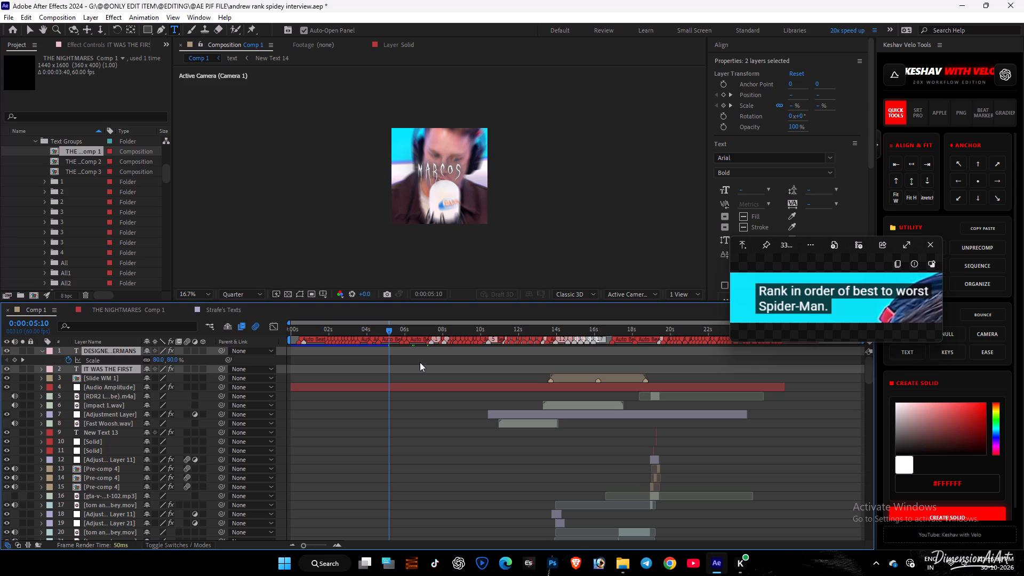
Move both selected text layers to start at 0:00:05:10 and show only their Scale keyframes.
{"action": "key", "text": "bracketleft"}
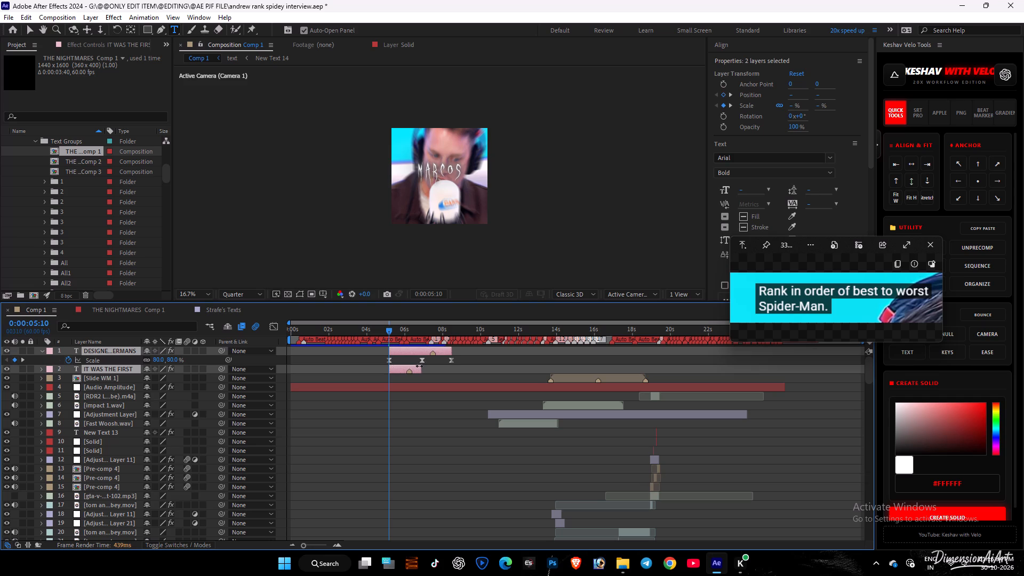
{"action": "key", "text": "u"}
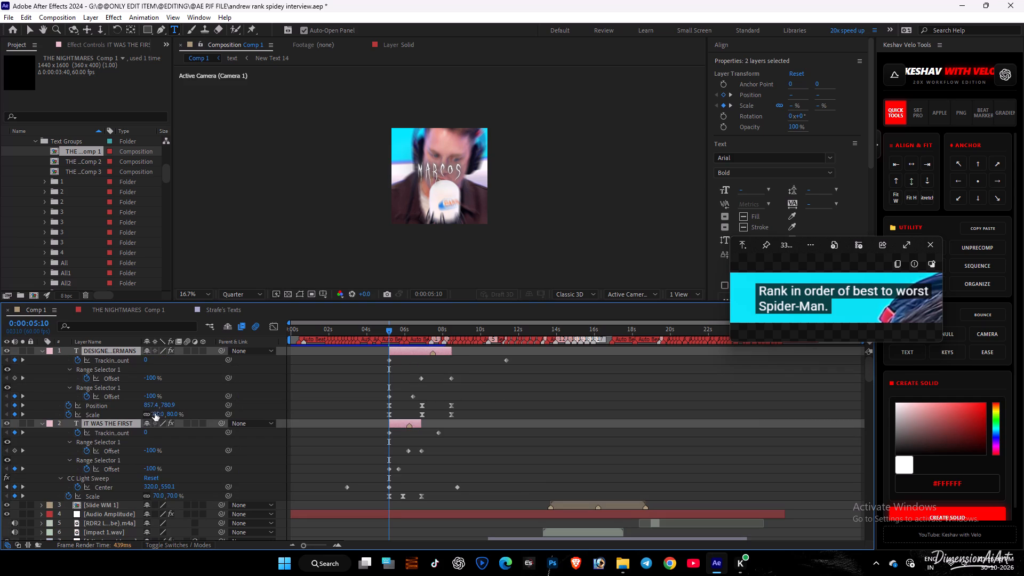
{"action": "key", "text": "s"}
{"action": "key", "text": "s"}
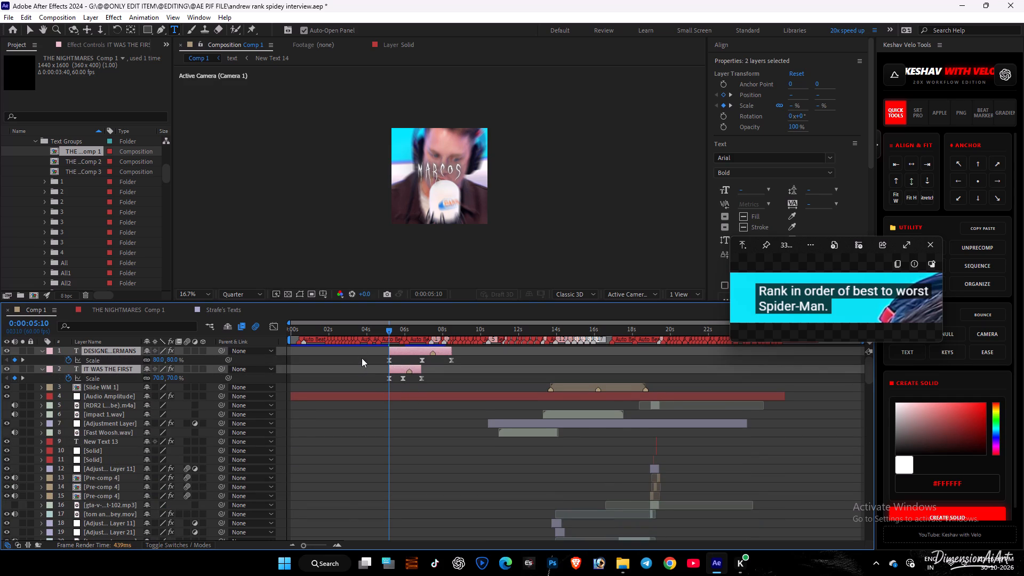
{"action": "left_click_drag", "start_coordinate": [386, 330], "coordinate": [407, 328]}
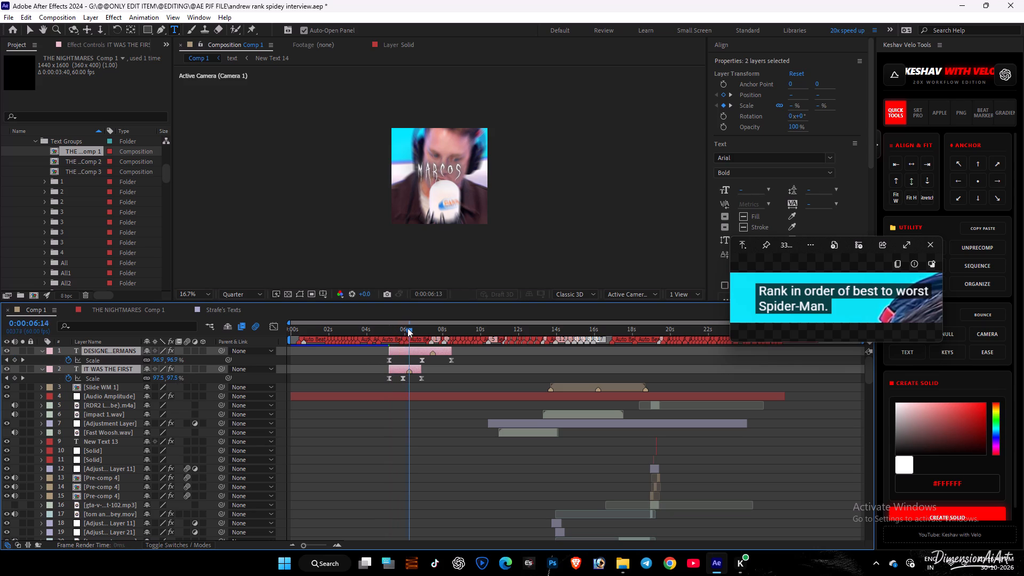
Delete the DESIGNED BY THE GERMANS and IT WAS THE FIRST text layers from Comp 1.
{"action": "left_click_drag", "start_coordinate": [407, 328], "coordinate": [429, 329]}
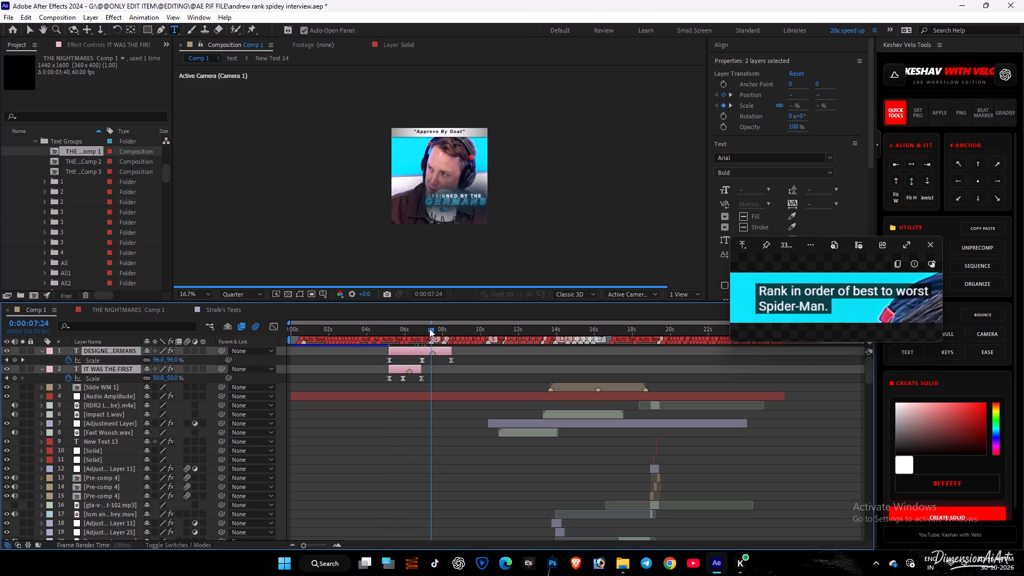
{"action": "left_click_drag", "start_coordinate": [429, 329], "coordinate": [420, 344]}
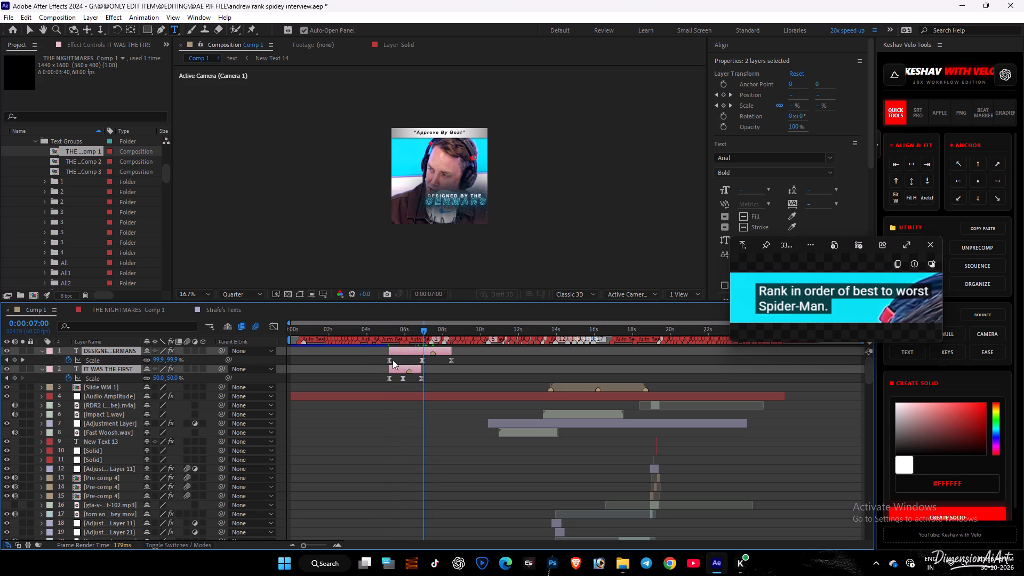
{"action": "left_click_drag", "start_coordinate": [416, 331], "coordinate": [407, 331]}
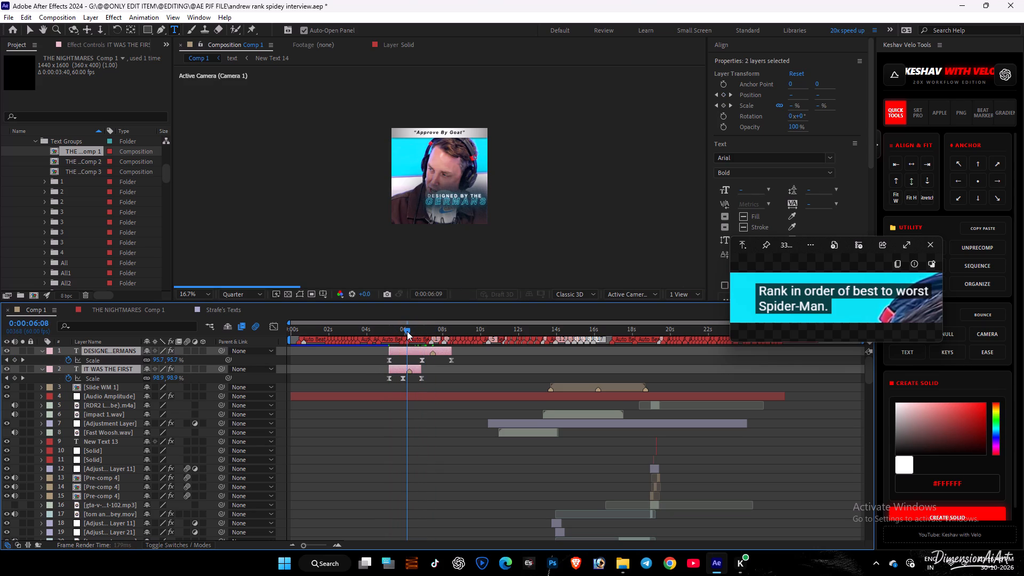
{"action": "left_click_drag", "start_coordinate": [407, 331], "coordinate": [405, 333]}
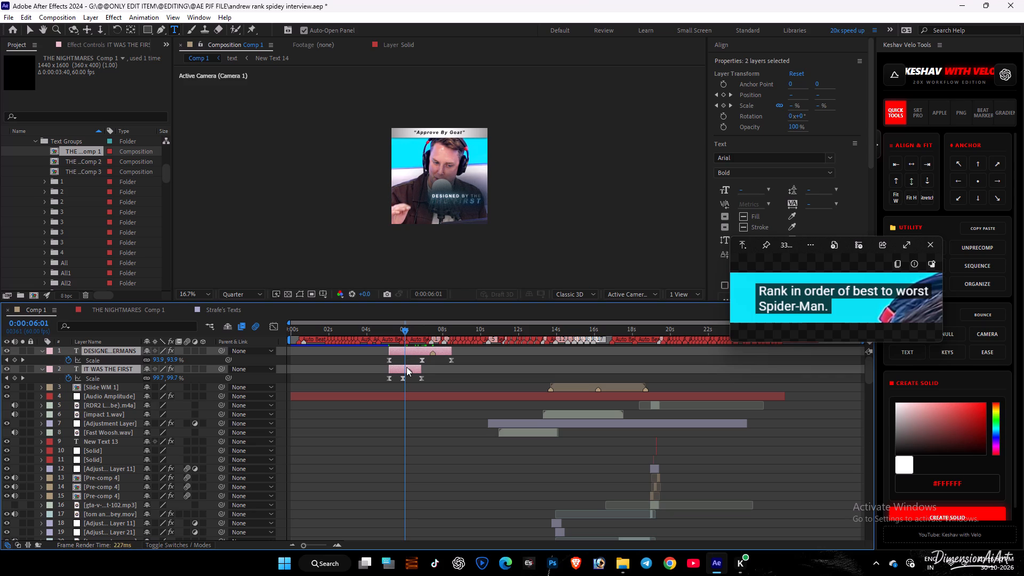
{"action": "left_click", "coordinate": [406, 367]}
{"action": "key", "text": "Delete"}
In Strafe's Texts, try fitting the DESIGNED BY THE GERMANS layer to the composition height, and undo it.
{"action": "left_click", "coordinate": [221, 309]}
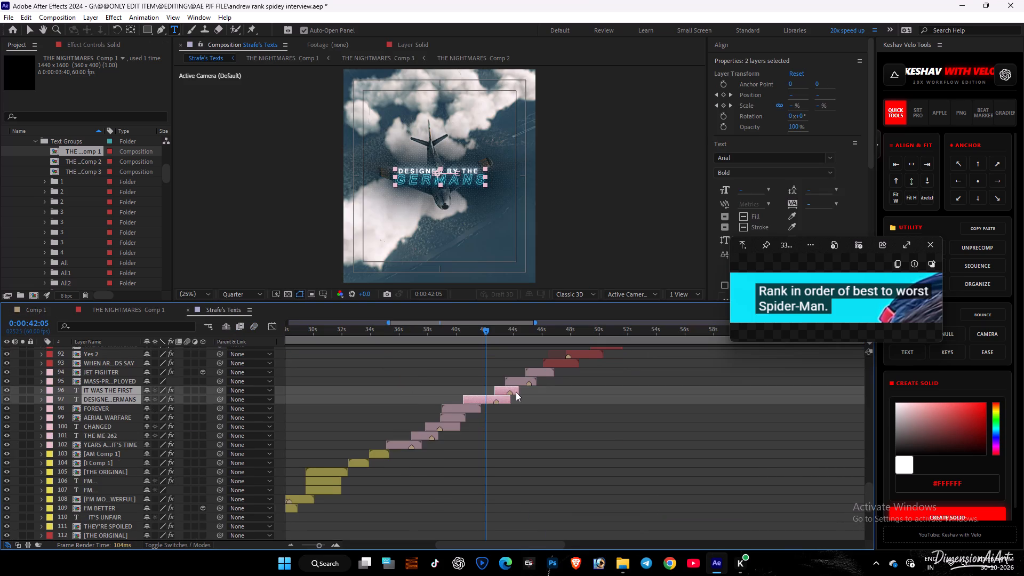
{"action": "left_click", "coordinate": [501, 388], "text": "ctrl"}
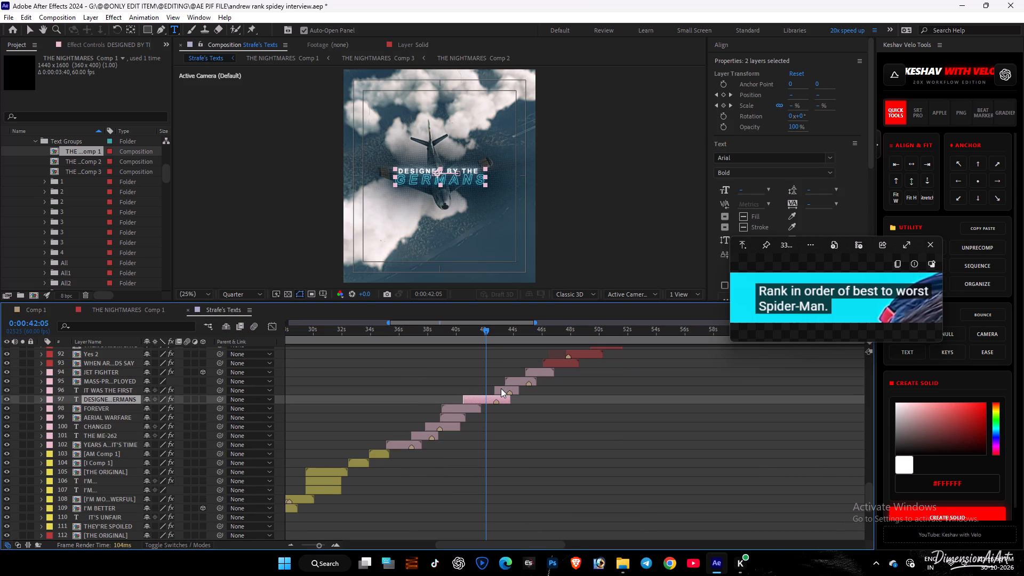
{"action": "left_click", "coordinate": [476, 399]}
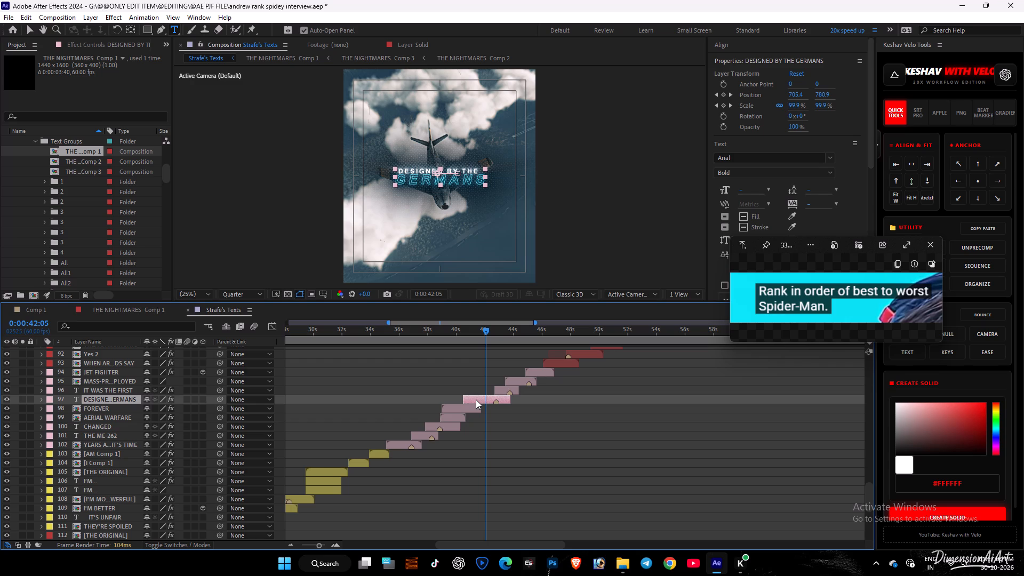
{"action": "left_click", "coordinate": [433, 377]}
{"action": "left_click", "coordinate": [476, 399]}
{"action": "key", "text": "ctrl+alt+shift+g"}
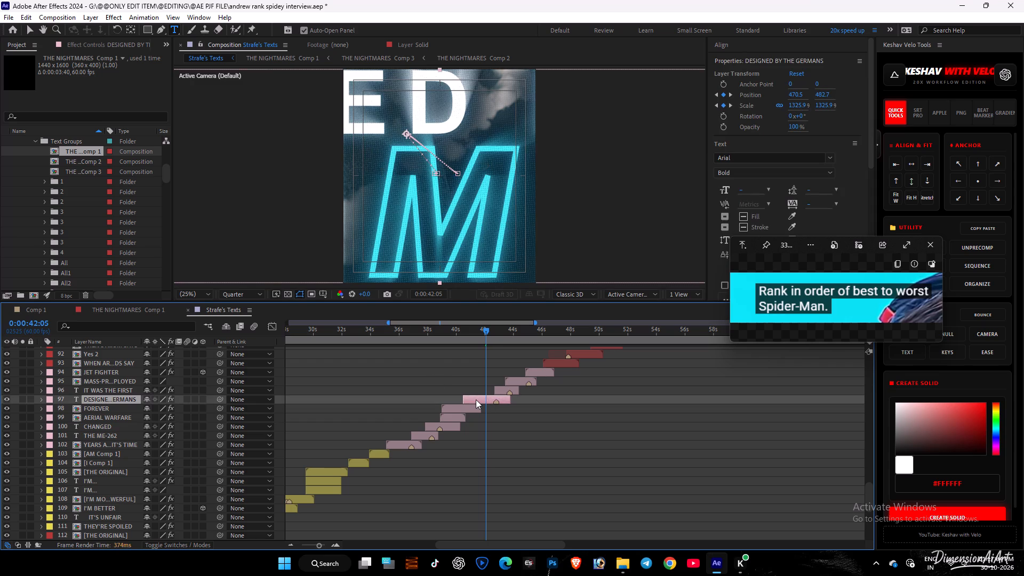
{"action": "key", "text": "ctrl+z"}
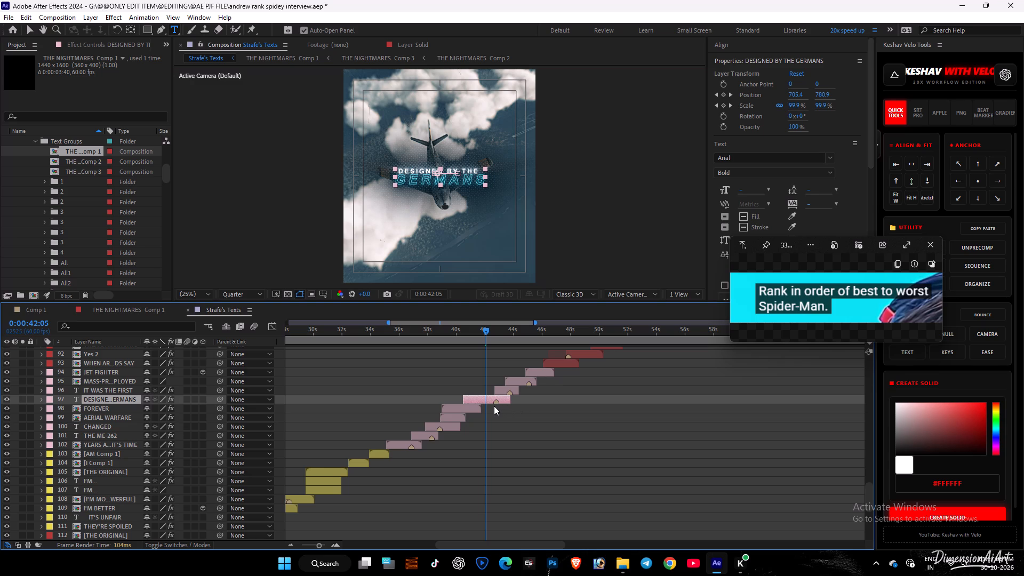
Pre-compose the DESIGNED BY THE GERMANS layer in Strafe's Texts, moving all attributes and adjusting duration to the layer span, and save the project.
{"action": "left_click", "coordinate": [474, 400]}
{"action": "key", "text": "ctrl+shift+c"}
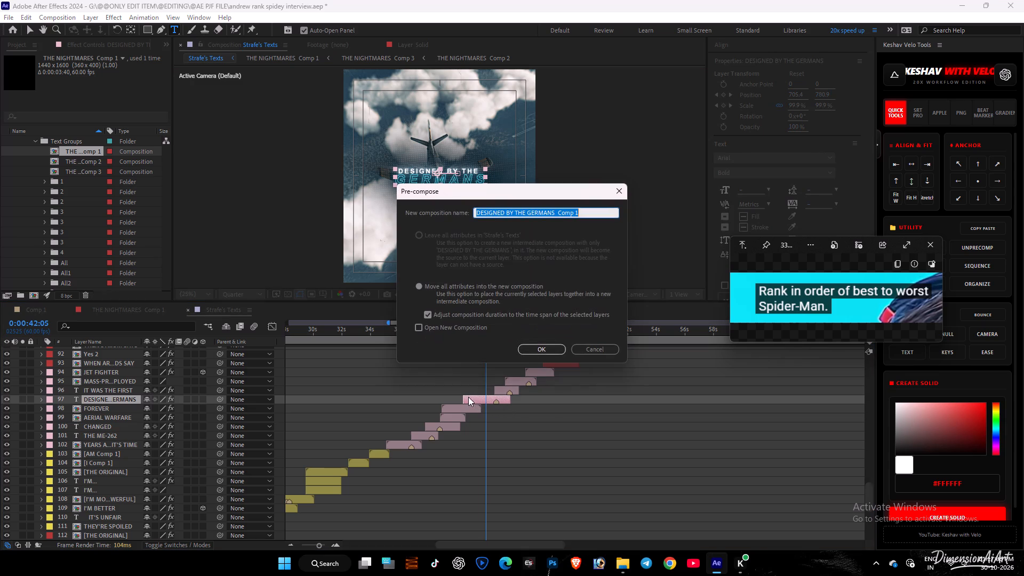
{"action": "left_click", "coordinate": [520, 353]}
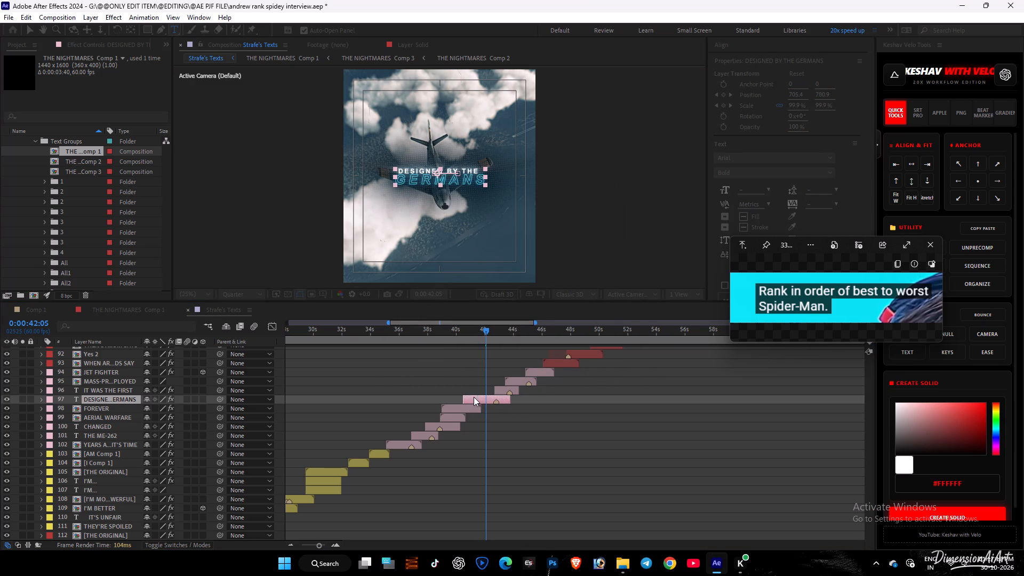
{"action": "key", "text": "ctrl+s"}
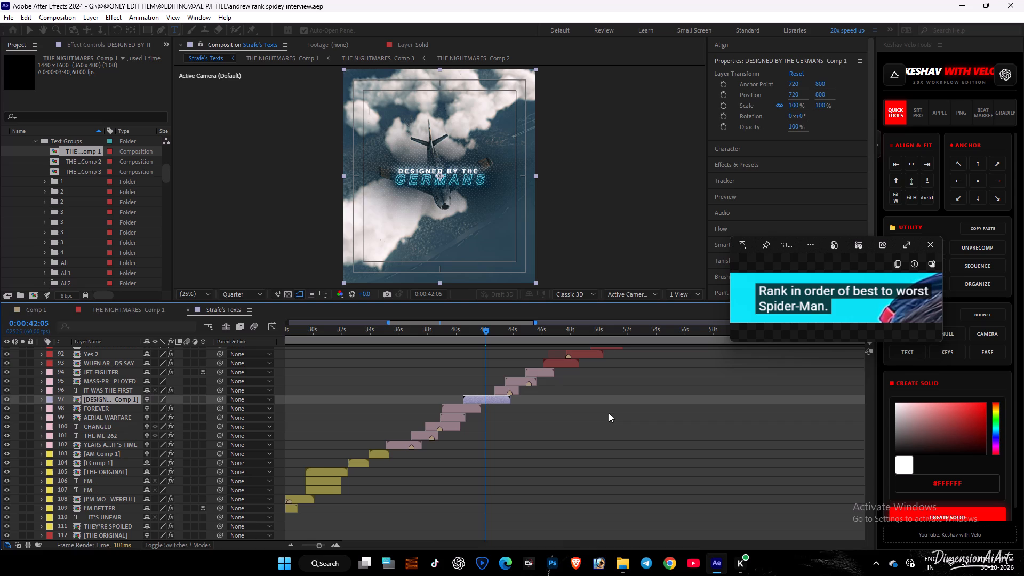
Copy the DESIGNED BY THE GERMANS precomp from Strafe's Texts into Comp 1 and start it at 0:00:06:01.
{"action": "left_click", "coordinate": [476, 397]}
{"action": "key", "text": "ctrl+c"}
{"action": "key", "text": "ctrl+c"}
{"action": "key", "text": "ctrl+c"}
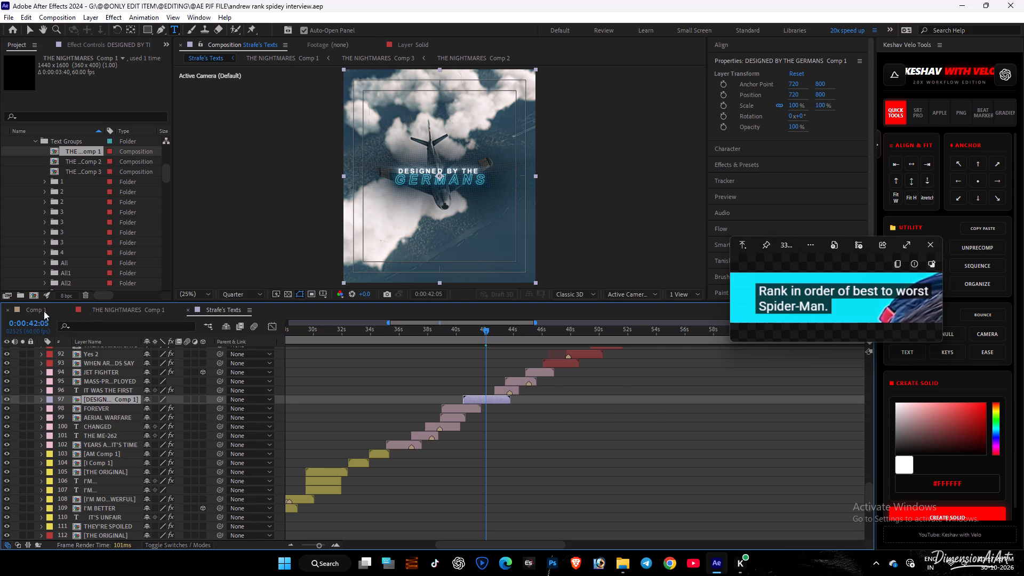
{"action": "left_click", "coordinate": [39, 310]}
{"action": "key", "text": "ctrl+v"}
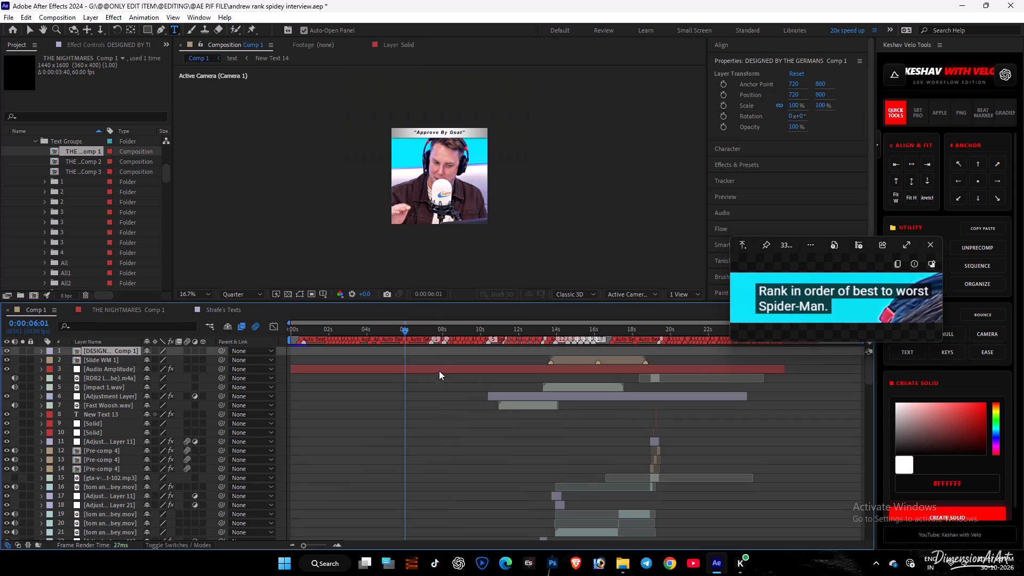
{"action": "scroll", "coordinate": [422, 369], "scroll_direction": "up", "scroll_amount": 1}
{"action": "key", "text": "bracketleft"}
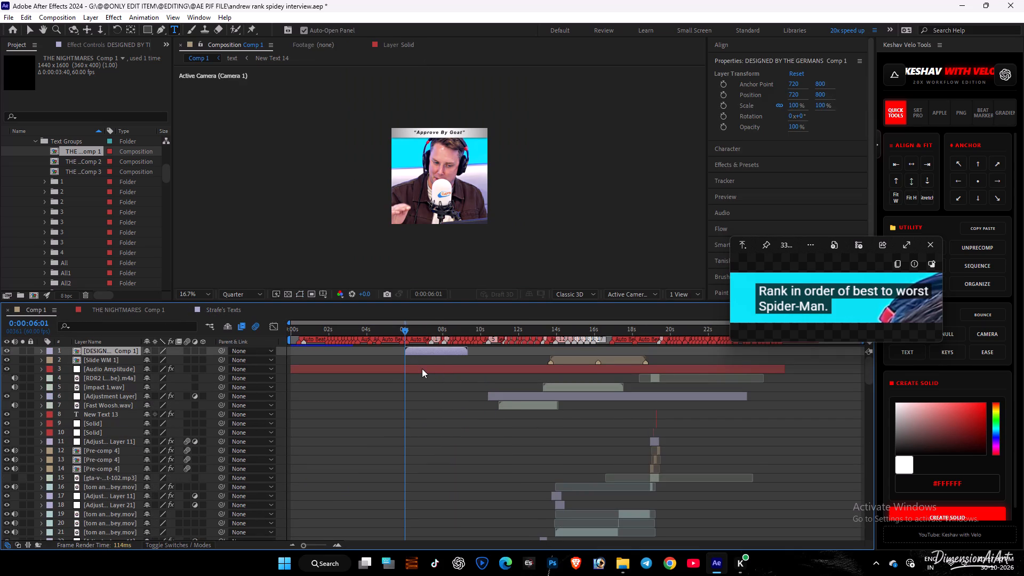
Examine the DESIGNED BY THE GERMANS animation over the interview in Comp 1 and inside its own precomp.
{"action": "left_click", "coordinate": [418, 329]}
{"action": "left_click_drag", "start_coordinate": [419, 329], "coordinate": [427, 329]}
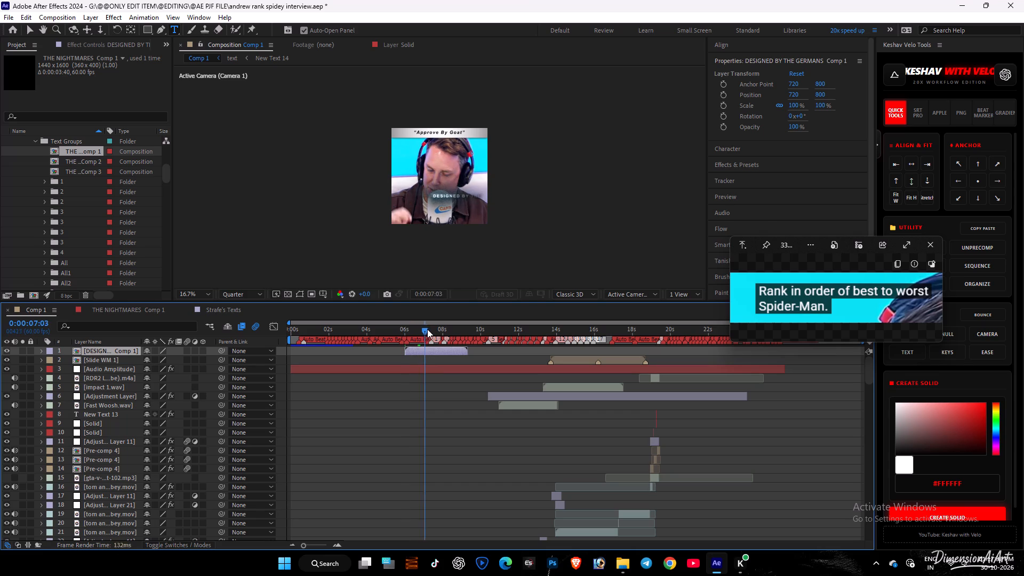
{"action": "left_click_drag", "start_coordinate": [427, 329], "coordinate": [436, 329]}
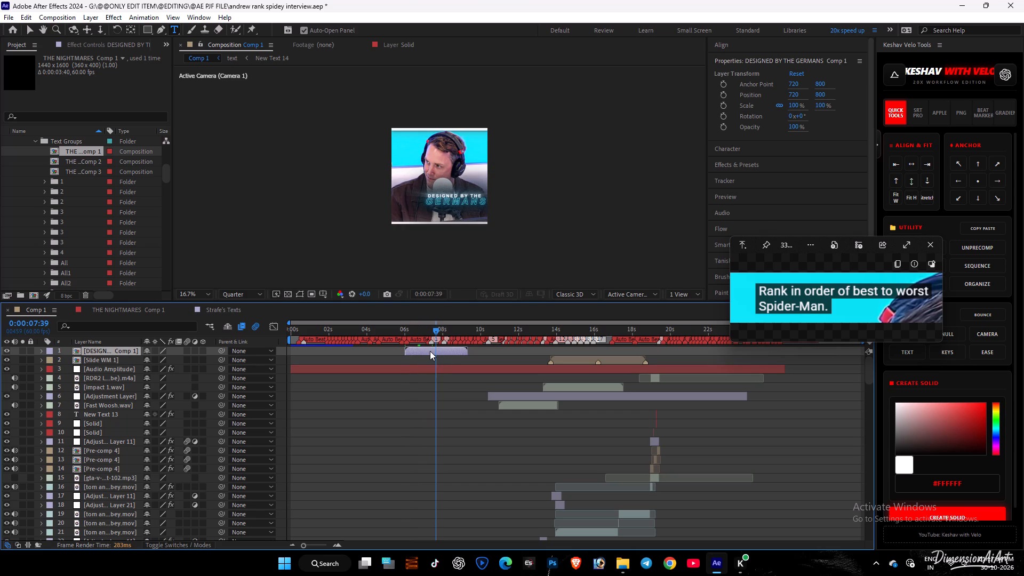
{"action": "double_click", "coordinate": [430, 351]}
{"action": "left_click", "coordinate": [569, 353]}
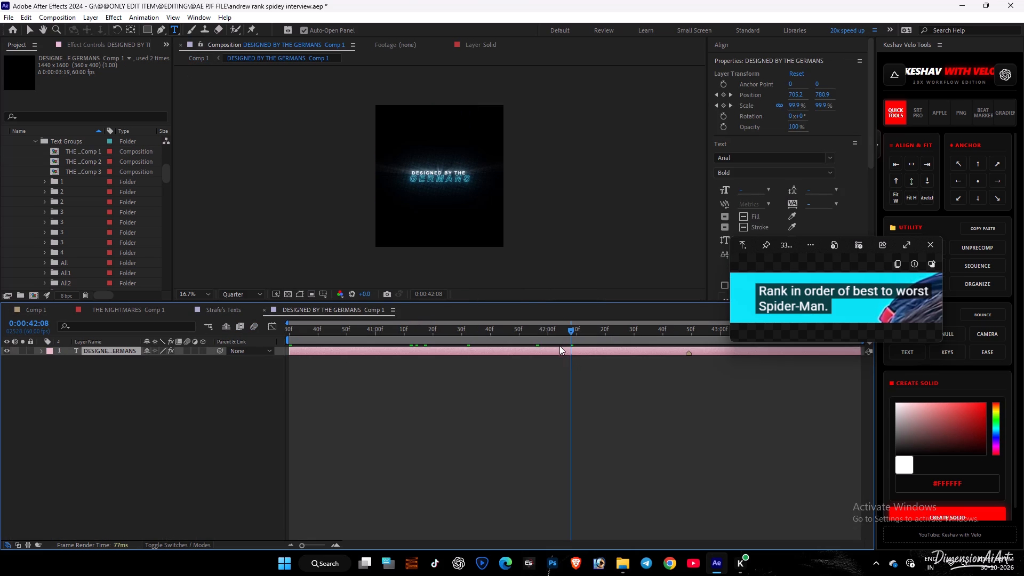
{"action": "left_click_drag", "start_coordinate": [553, 333], "coordinate": [609, 504]}
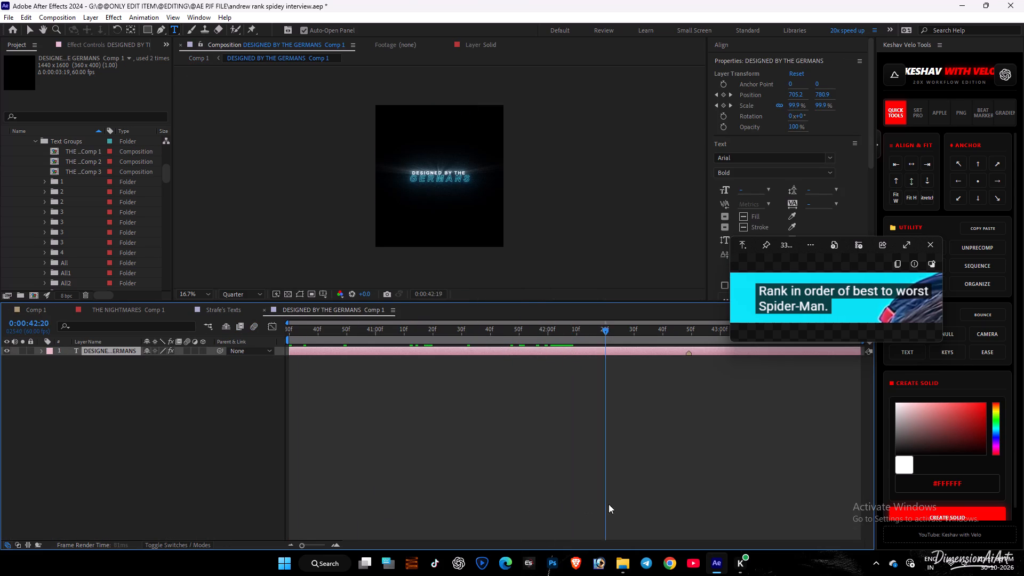
{"action": "left_click_drag", "start_coordinate": [609, 504], "coordinate": [567, 504]}
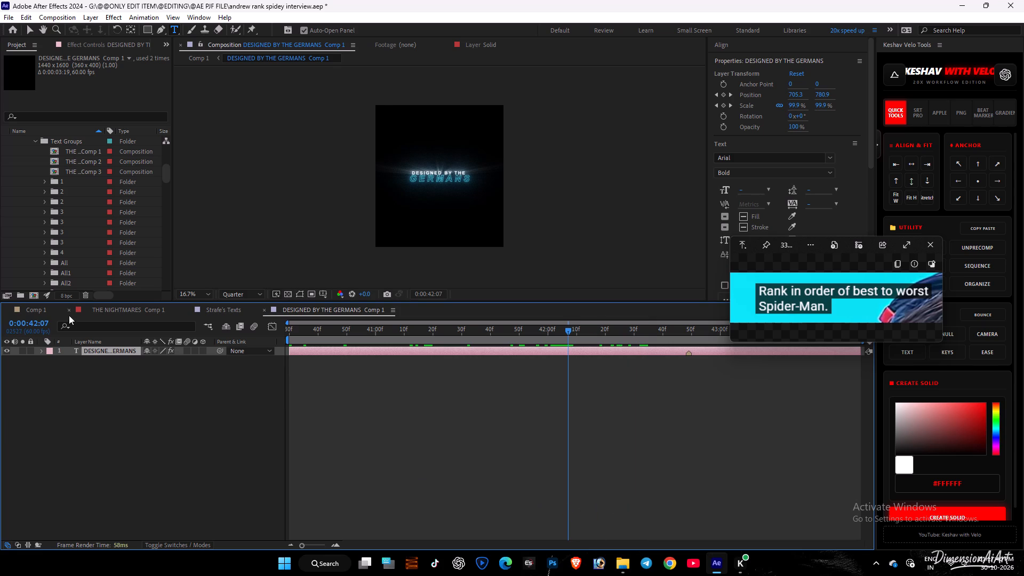
{"action": "left_click", "coordinate": [39, 311]}
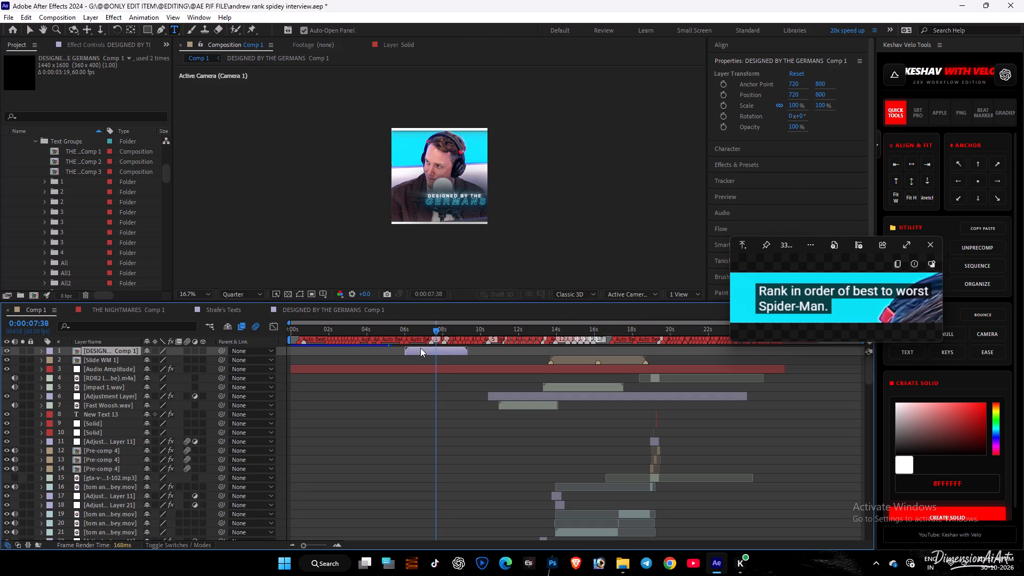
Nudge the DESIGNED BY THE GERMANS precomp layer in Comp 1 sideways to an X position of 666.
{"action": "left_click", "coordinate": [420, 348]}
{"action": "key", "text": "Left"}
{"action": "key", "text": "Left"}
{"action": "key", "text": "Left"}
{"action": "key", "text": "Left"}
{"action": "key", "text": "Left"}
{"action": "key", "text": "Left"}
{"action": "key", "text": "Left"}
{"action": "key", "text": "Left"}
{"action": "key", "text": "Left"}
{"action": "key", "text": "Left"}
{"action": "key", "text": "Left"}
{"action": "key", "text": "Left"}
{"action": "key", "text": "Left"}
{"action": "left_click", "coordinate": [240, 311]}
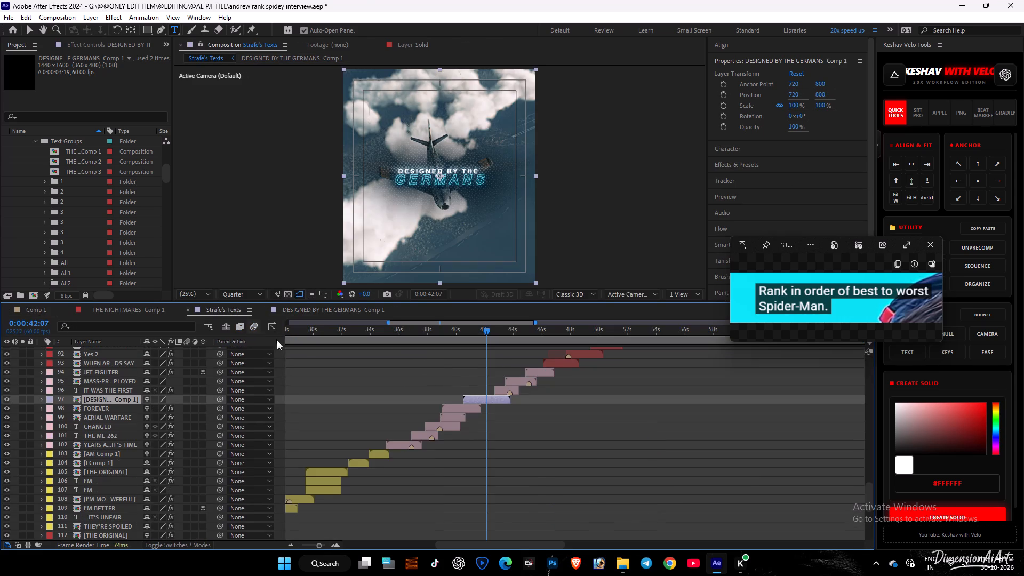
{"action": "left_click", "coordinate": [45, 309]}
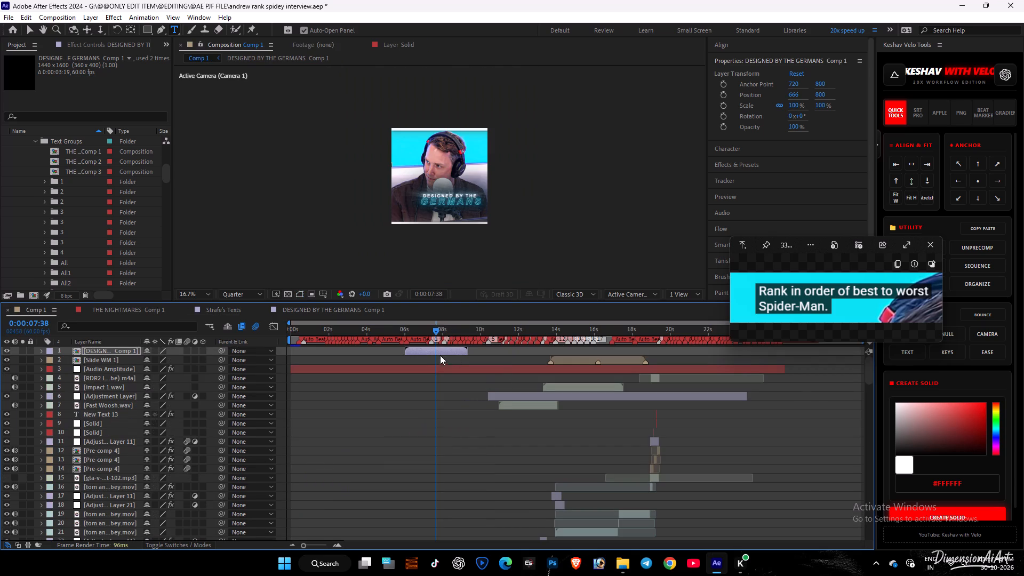
Centre the DESIGNED BY THE GERMANS precomp layer horizontally and vertically in Comp 1, at position 540, 540.
{"action": "left_click", "coordinate": [434, 351]}
{"action": "left_click", "coordinate": [911, 162]}
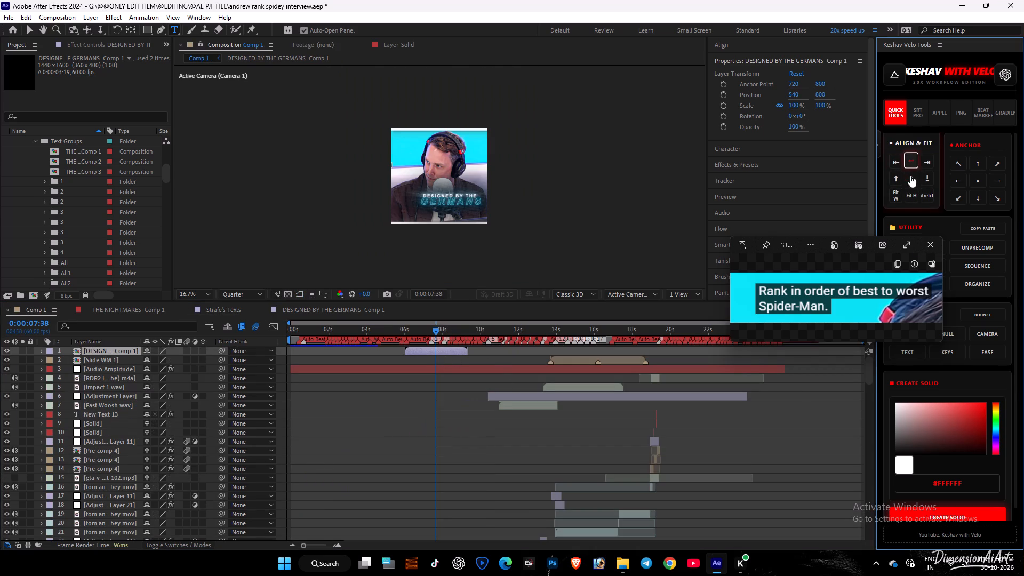
{"action": "left_click", "coordinate": [910, 182]}
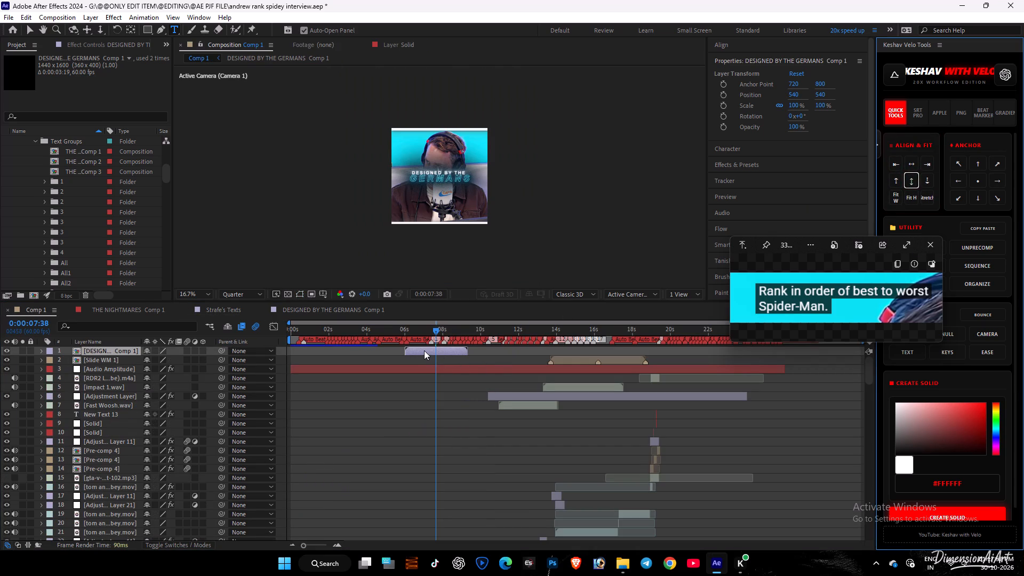
Fit the DESIGNED BY THE GERMANS precomp layer to Comp 1's height, scaling it to 67.5%.
{"action": "left_click", "coordinate": [424, 350]}
{"action": "key", "text": "ctrl+alt+shift+g"}
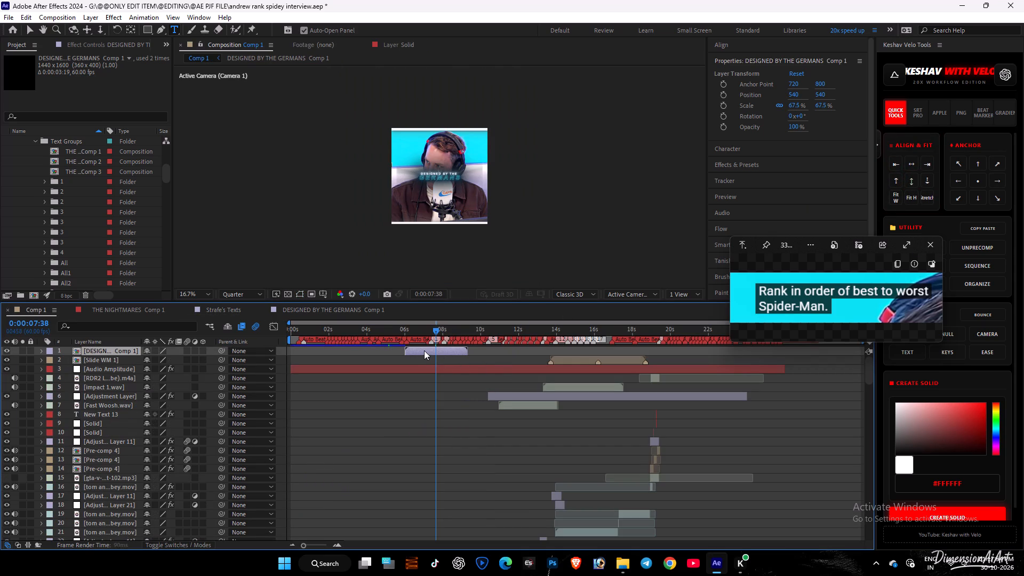
{"action": "scroll", "coordinate": [438, 186], "scroll_direction": "up", "scroll_amount": 1}
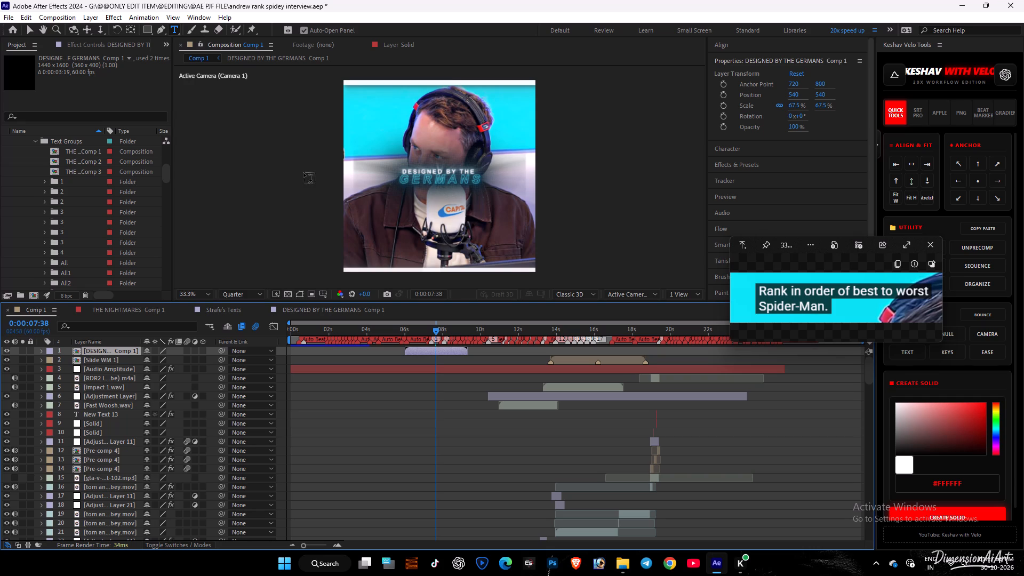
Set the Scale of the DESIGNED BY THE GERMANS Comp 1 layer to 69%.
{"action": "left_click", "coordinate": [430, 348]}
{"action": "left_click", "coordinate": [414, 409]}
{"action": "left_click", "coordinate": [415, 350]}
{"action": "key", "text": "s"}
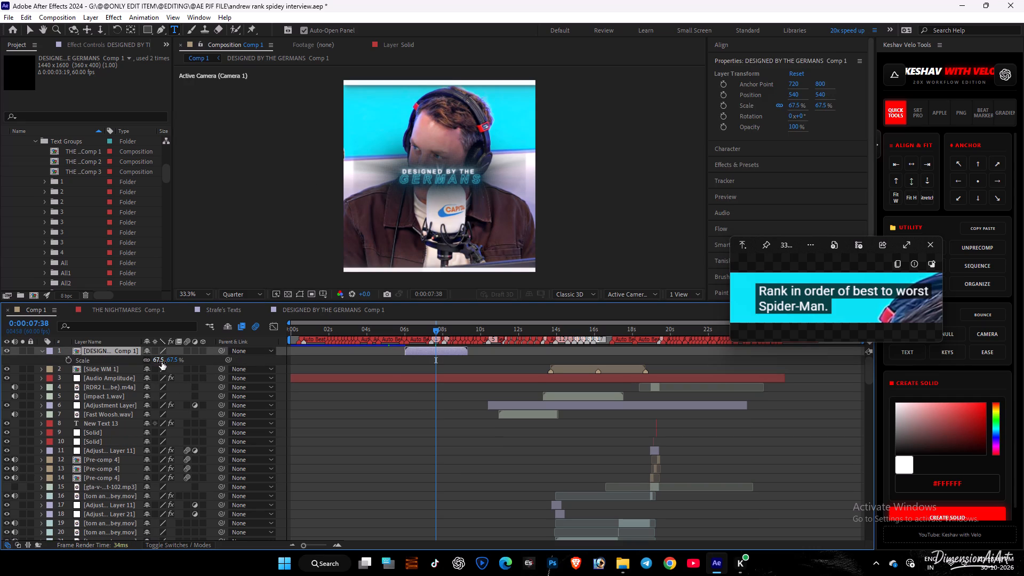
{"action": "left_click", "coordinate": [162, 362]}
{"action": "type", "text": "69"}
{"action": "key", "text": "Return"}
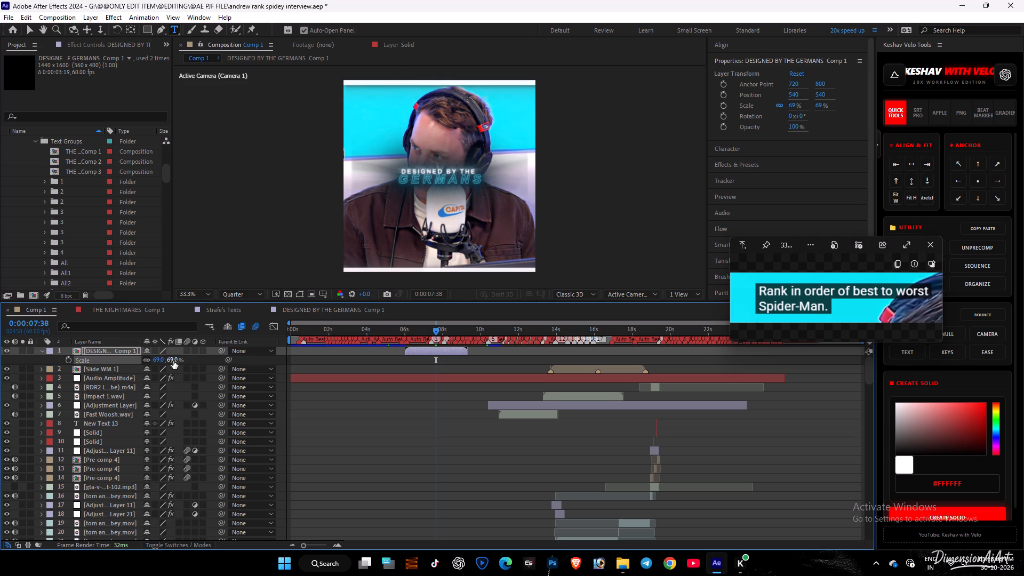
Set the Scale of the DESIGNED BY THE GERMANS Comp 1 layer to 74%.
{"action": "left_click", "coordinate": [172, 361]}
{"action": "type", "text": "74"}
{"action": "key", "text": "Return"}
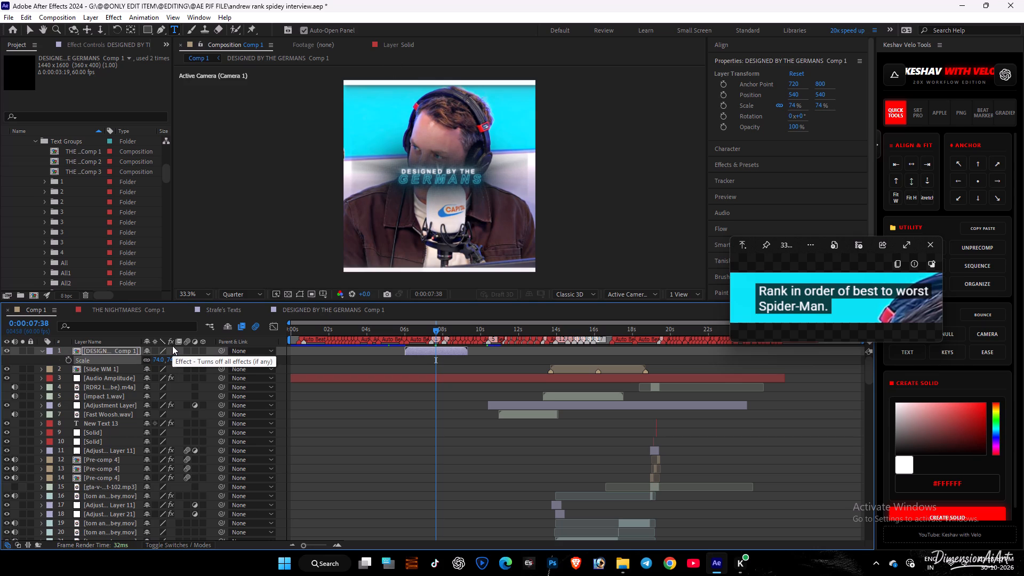
Set Comp 1's preview resolution to Full.
{"action": "left_click", "coordinate": [232, 292]}
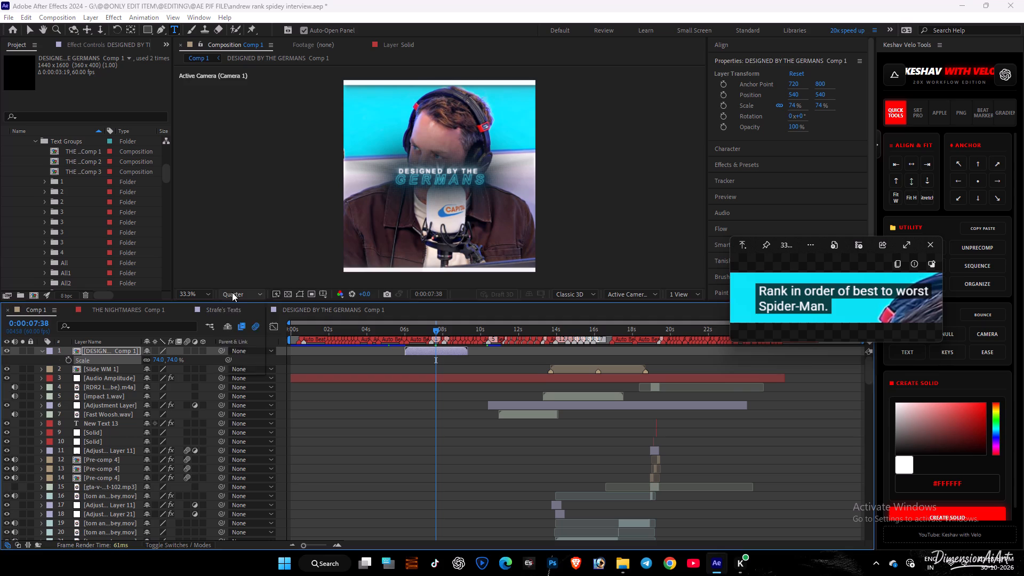
Set Comp 1's preview resolution to Full.
{"action": "left_click", "coordinate": [242, 319]}
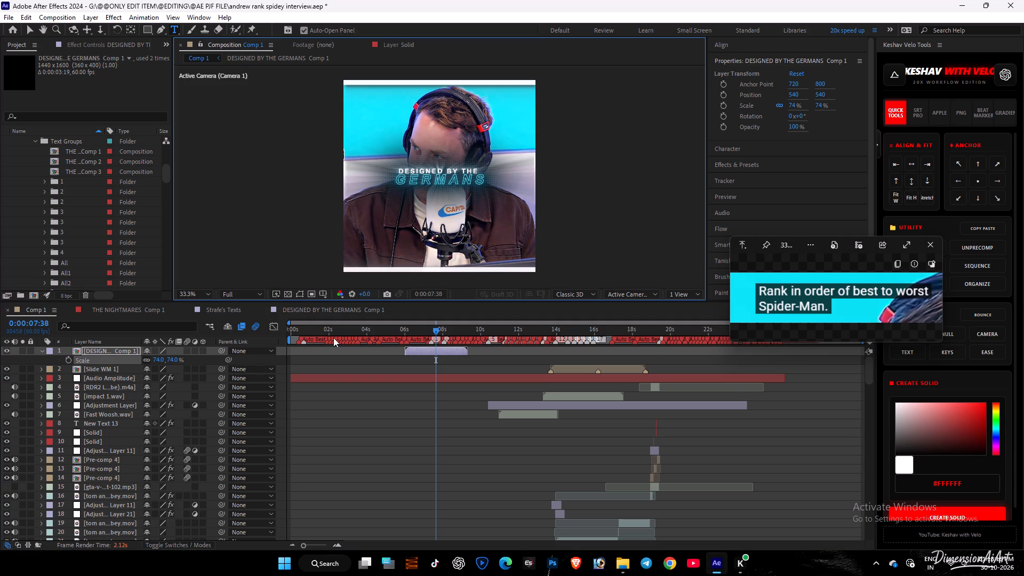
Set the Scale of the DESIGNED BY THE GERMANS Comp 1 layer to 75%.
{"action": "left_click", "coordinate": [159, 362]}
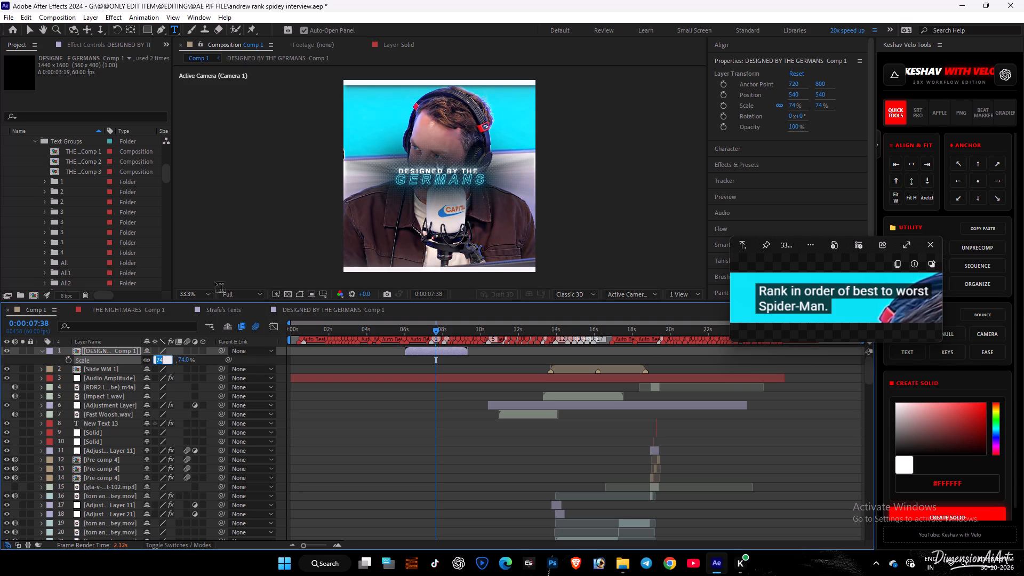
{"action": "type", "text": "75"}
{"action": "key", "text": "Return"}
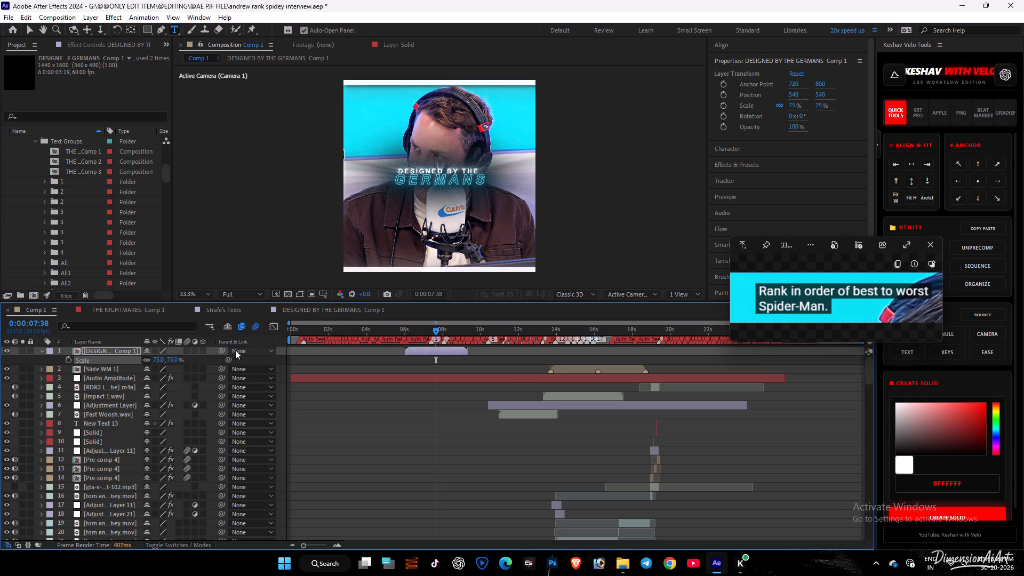
Set the Scale of the DESIGNED BY THE GERMANS Comp 1 layer to 76% and collapse its properties.
{"action": "left_click", "coordinate": [171, 359]}
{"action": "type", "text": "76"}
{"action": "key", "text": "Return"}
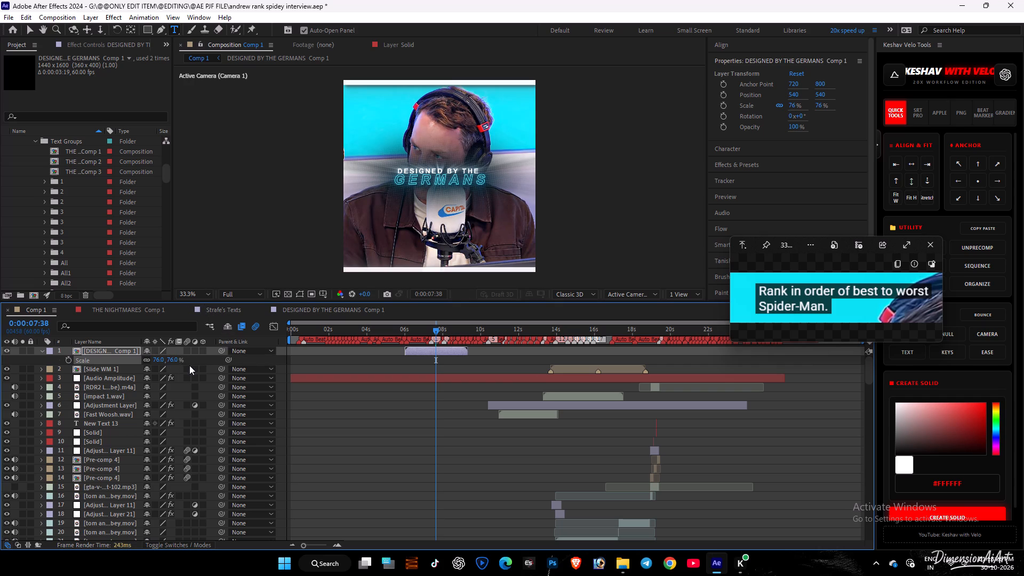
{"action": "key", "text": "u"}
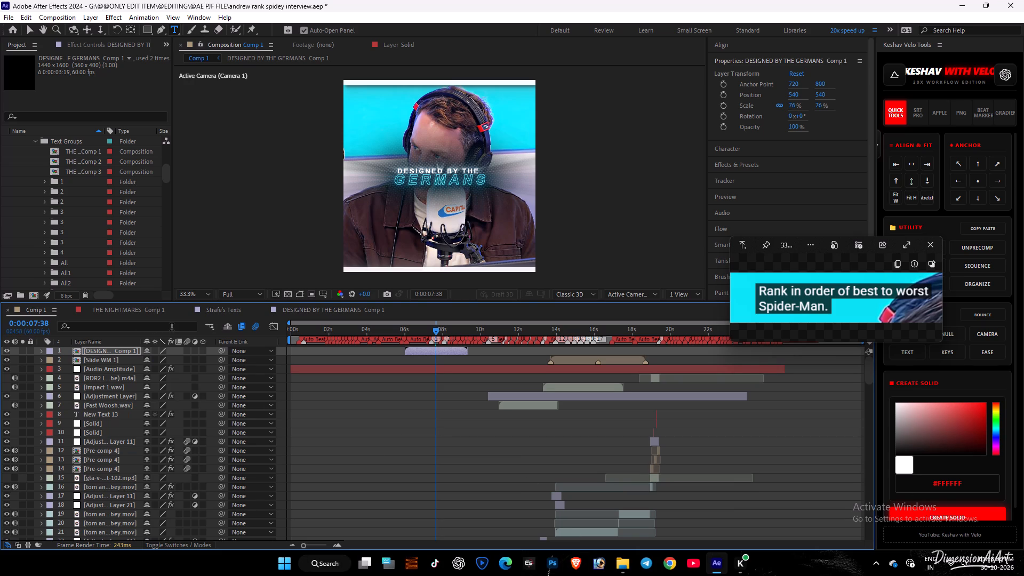
Inside the DESIGNED BY THE GERMANS precomp, copy all effects of the text layer, from Posterize Time through BCC Halftone.
{"action": "double_click", "coordinate": [114, 353]}
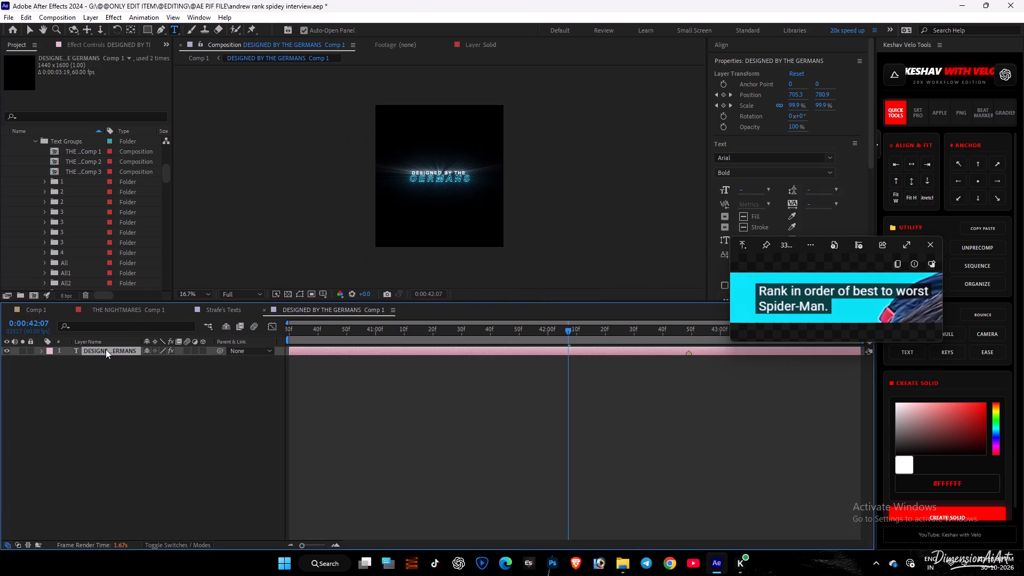
{"action": "left_click", "coordinate": [106, 349]}
{"action": "left_click", "coordinate": [96, 47]}
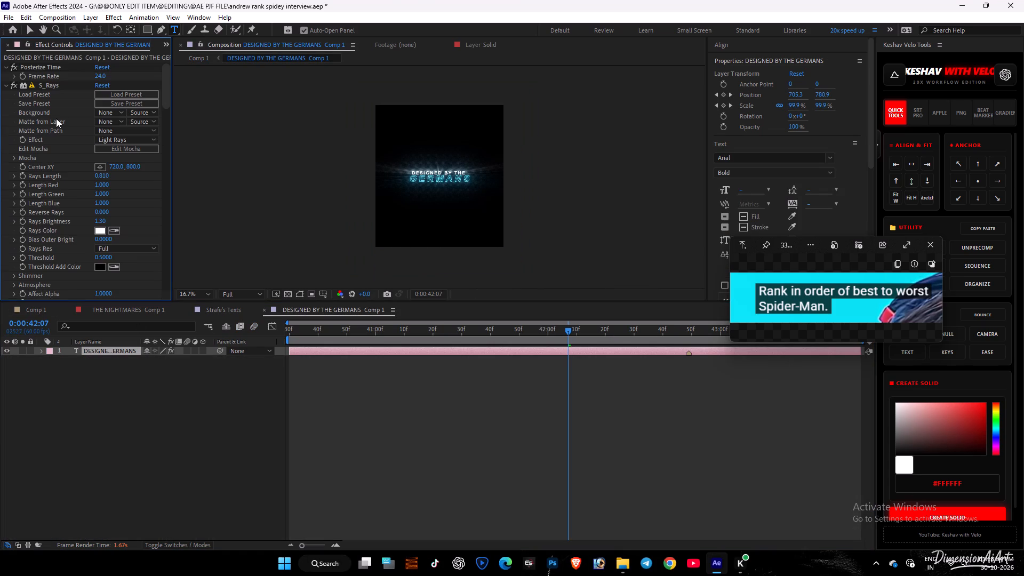
{"action": "left_click", "coordinate": [56, 118]}
{"action": "key", "text": "ctrl+a"}
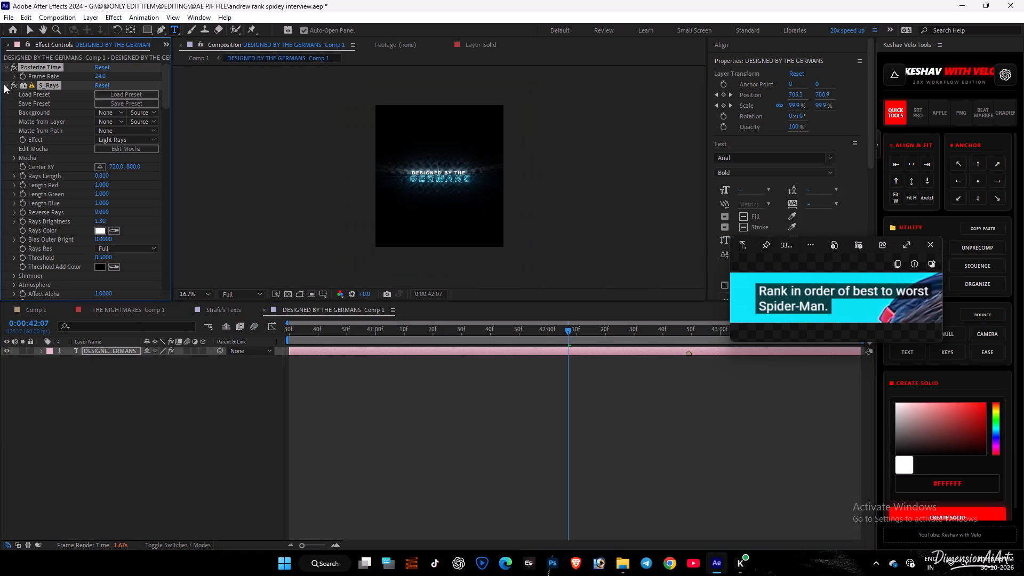
{"action": "left_click", "coordinate": [4, 84]}
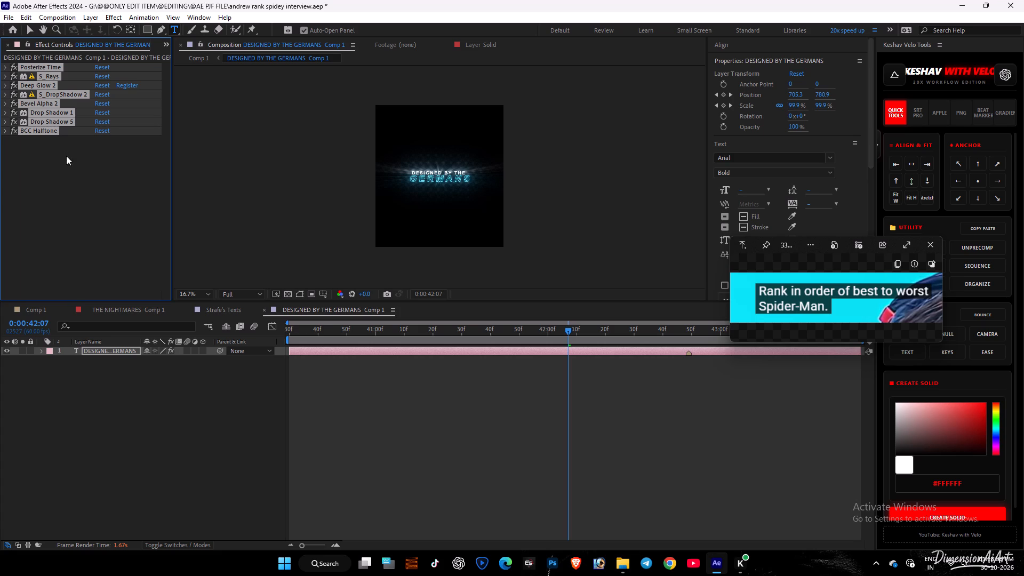
{"action": "left_click", "coordinate": [66, 156]}
{"action": "left_click", "coordinate": [49, 130]}
{"action": "key", "text": "ctrl+a"}
{"action": "key", "text": "ctrl+c"}
{"action": "key", "text": "ctrl+c"}
{"action": "key", "text": "ctrl+c"}
{"action": "key", "text": "ctrl+c"}
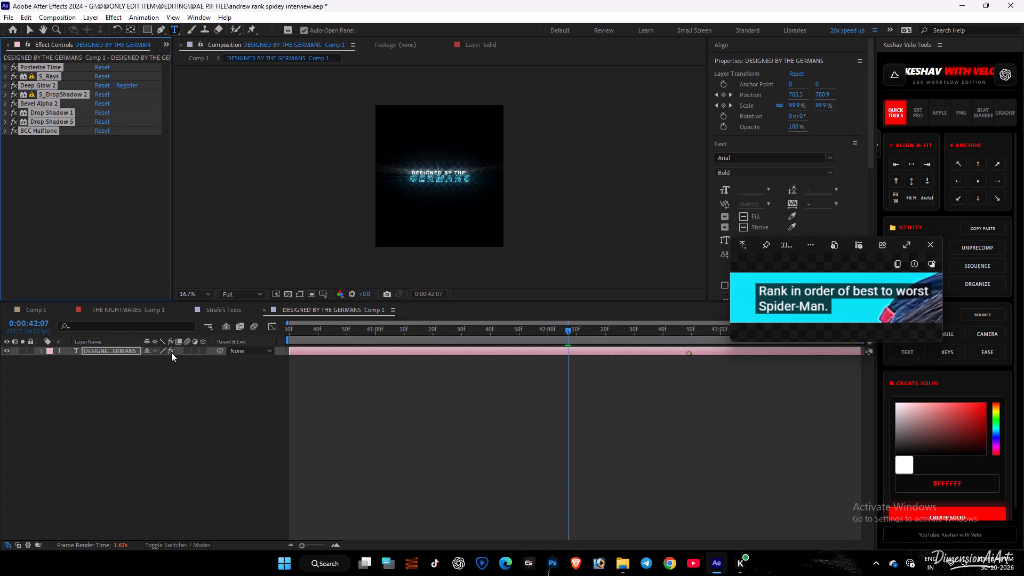
Switch off the effects on the precomp's DESIGNED BY THE GERMANS text layer and return to Comp 1.
{"action": "left_click", "coordinate": [171, 353]}
{"action": "left_click", "coordinate": [39, 309]}
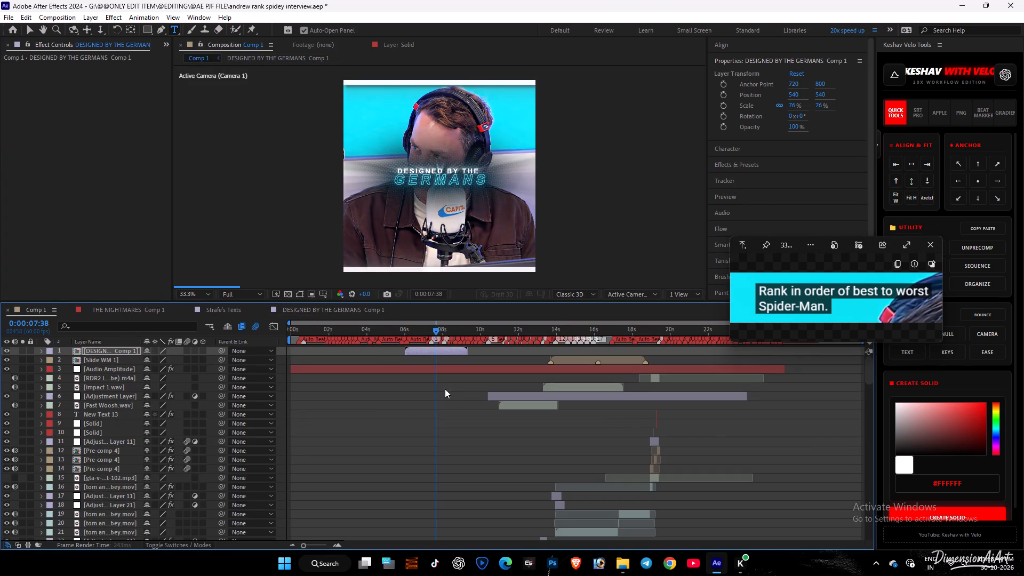
Paste the copied effects, from Posterize Time and S_Rays through BCC Halftone, onto the DESIGNED BY THE GERMANS Comp 1 layer at 0:00:06:01.
{"action": "left_click_drag", "start_coordinate": [418, 332], "coordinate": [412, 332]}
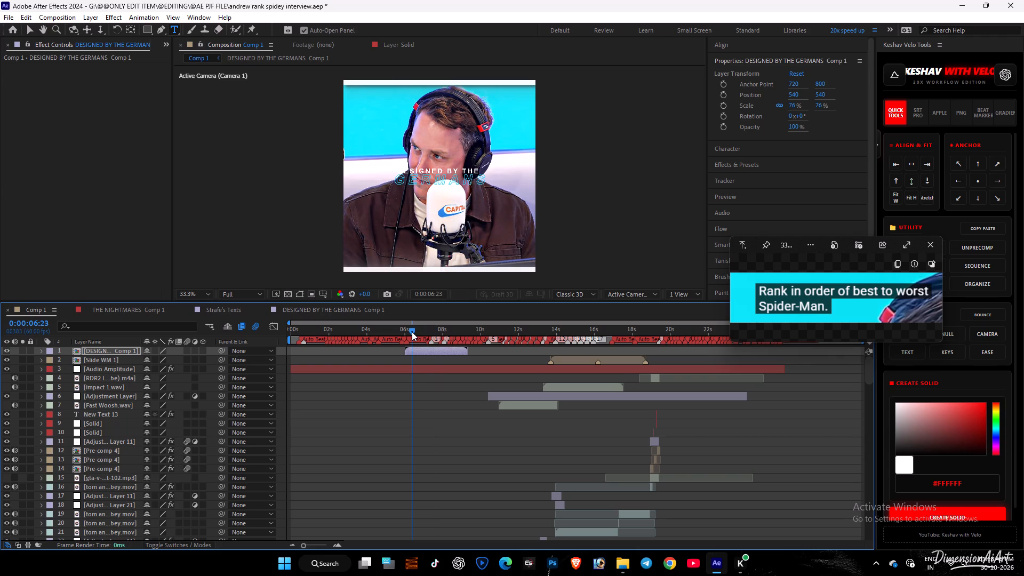
{"action": "left_click_drag", "start_coordinate": [412, 332], "coordinate": [403, 332]}
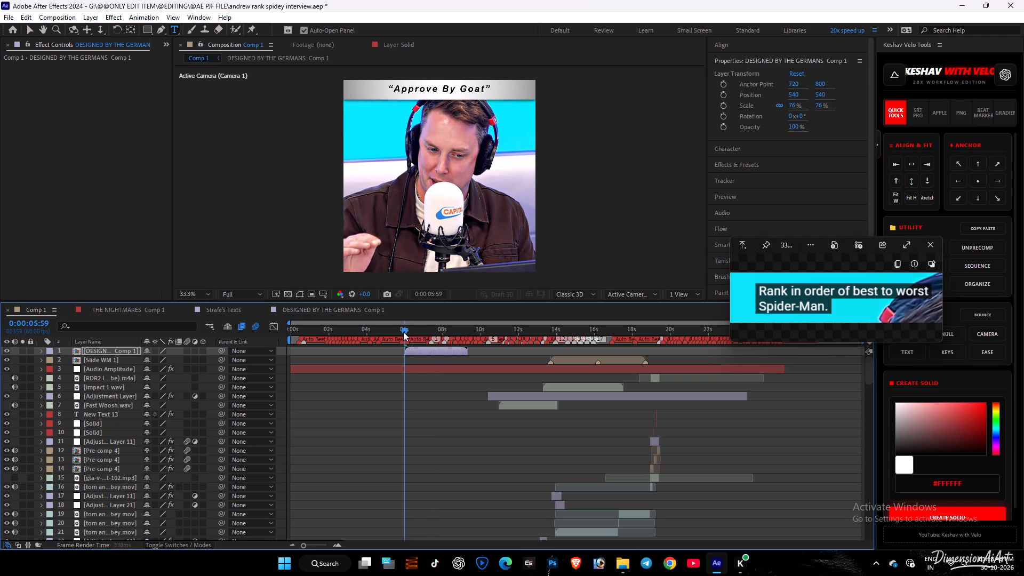
{"action": "left_click_drag", "start_coordinate": [403, 332], "coordinate": [404, 333]}
{"action": "key", "text": "i"}
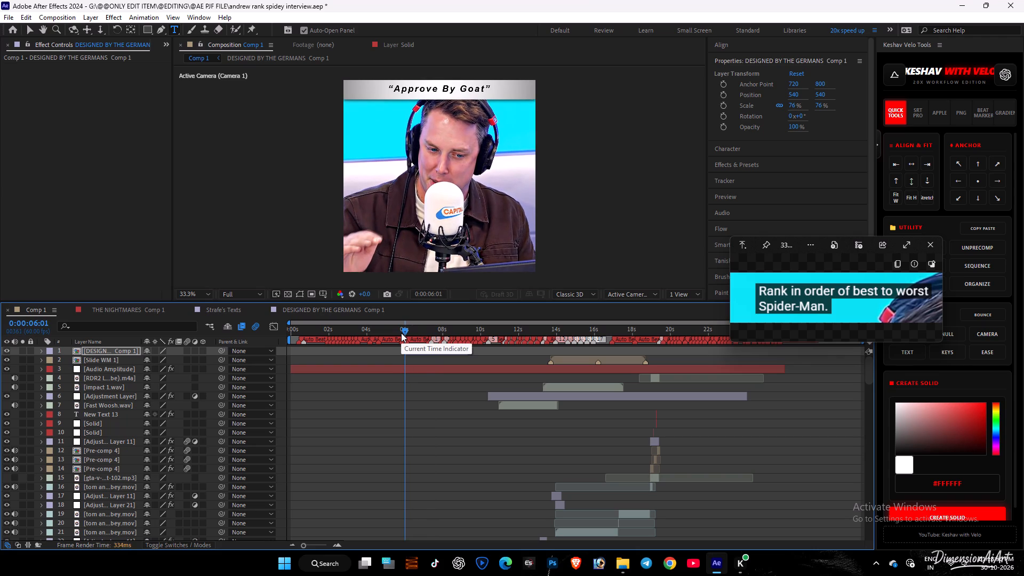
{"action": "key", "text": "ctrl+v"}
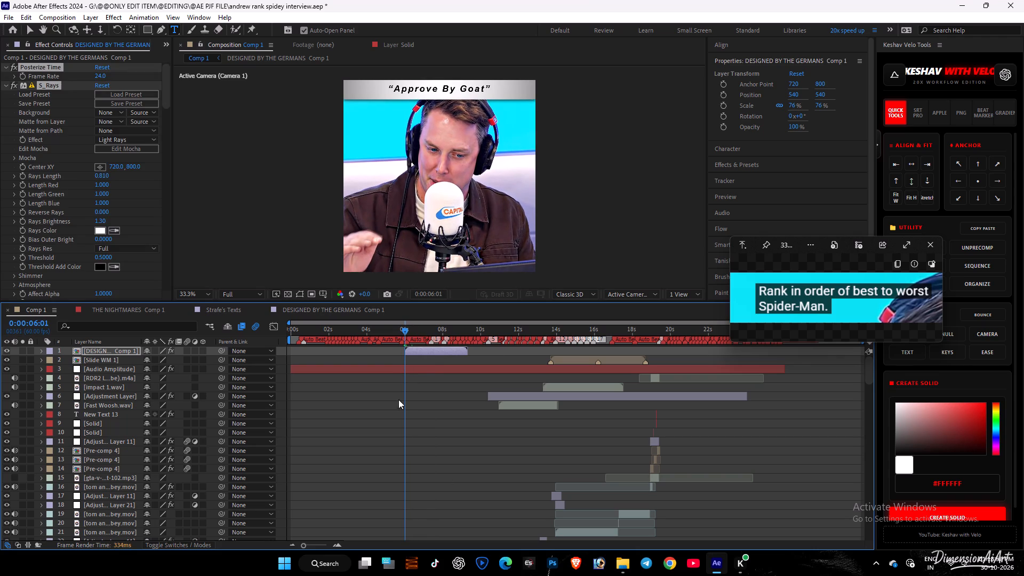
Preview the text with its pasted effects at 0:00:07:17 and save the project.
{"action": "key", "text": "u"}
{"action": "left_click", "coordinate": [429, 331]}
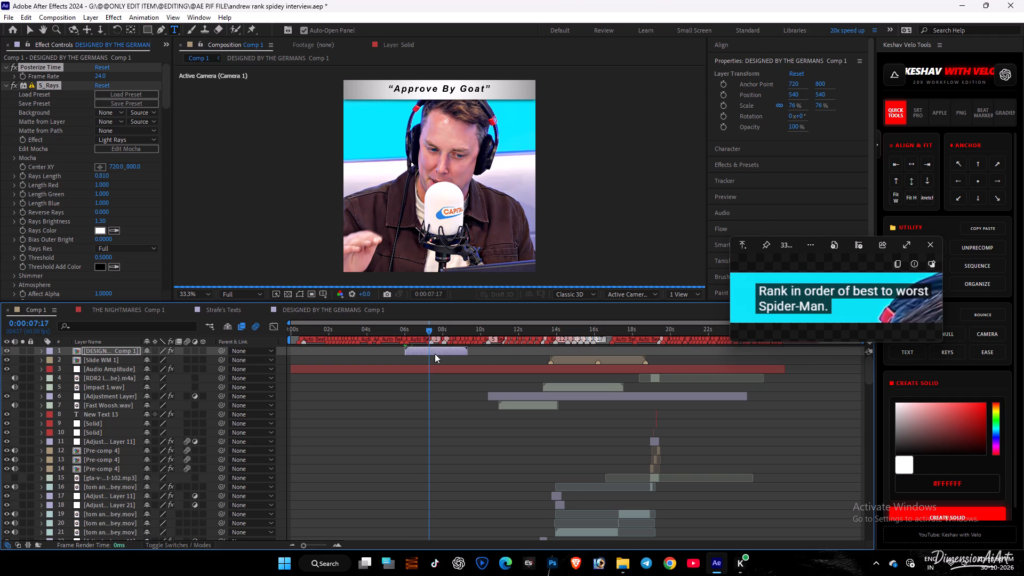
{"action": "key", "text": "u"}
{"action": "key", "text": "ctrl+s"}
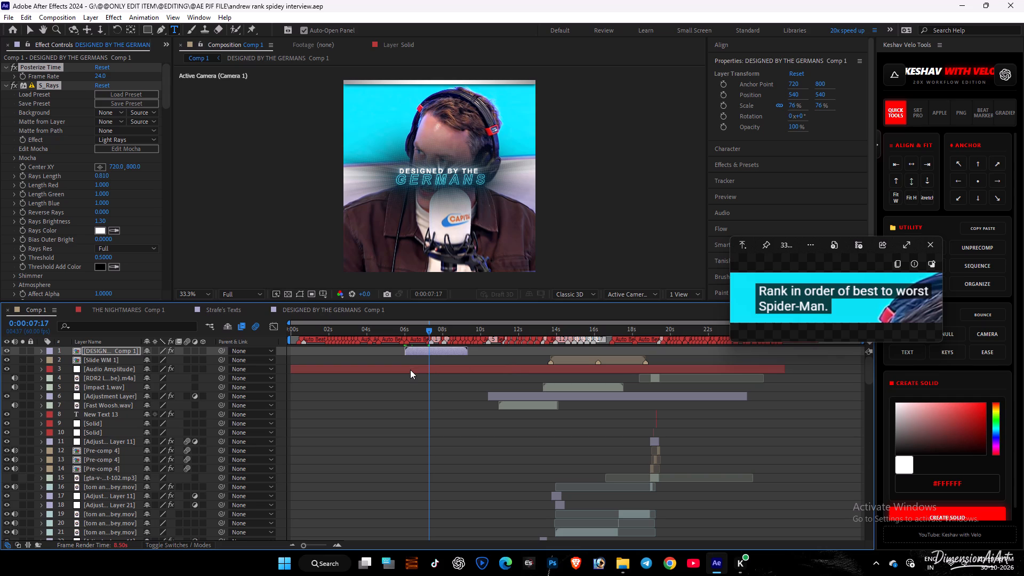
Check the DESIGNED BY THE GERMANS Comp 1 layer for keyframes and look over its S_Rays settings and Scale.
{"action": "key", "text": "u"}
{"action": "left_click", "coordinate": [420, 353]}
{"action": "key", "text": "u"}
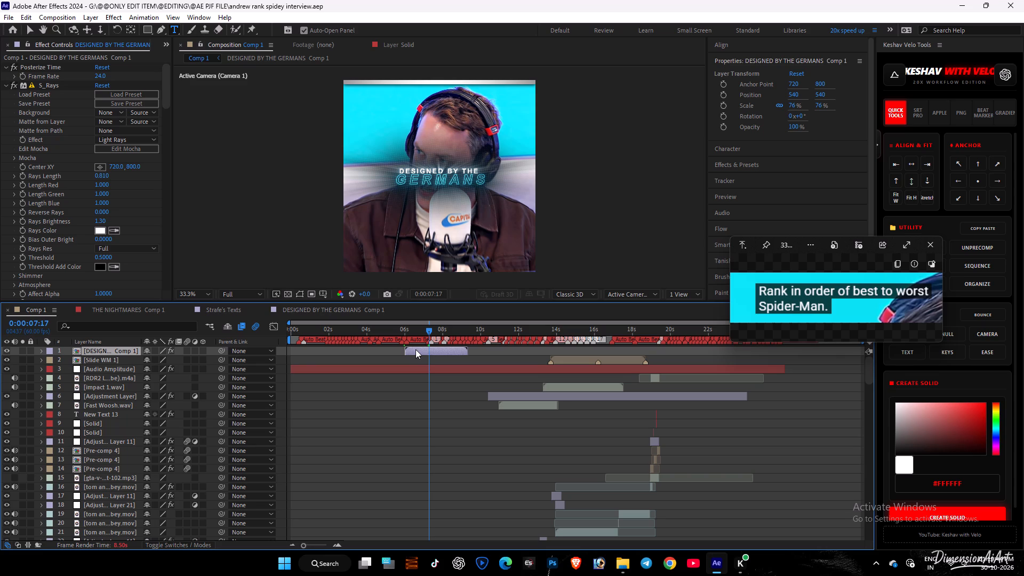
{"action": "left_click", "coordinate": [415, 349]}
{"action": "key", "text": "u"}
{"action": "scroll", "coordinate": [43, 199], "scroll_direction": "down", "scroll_amount": 1}
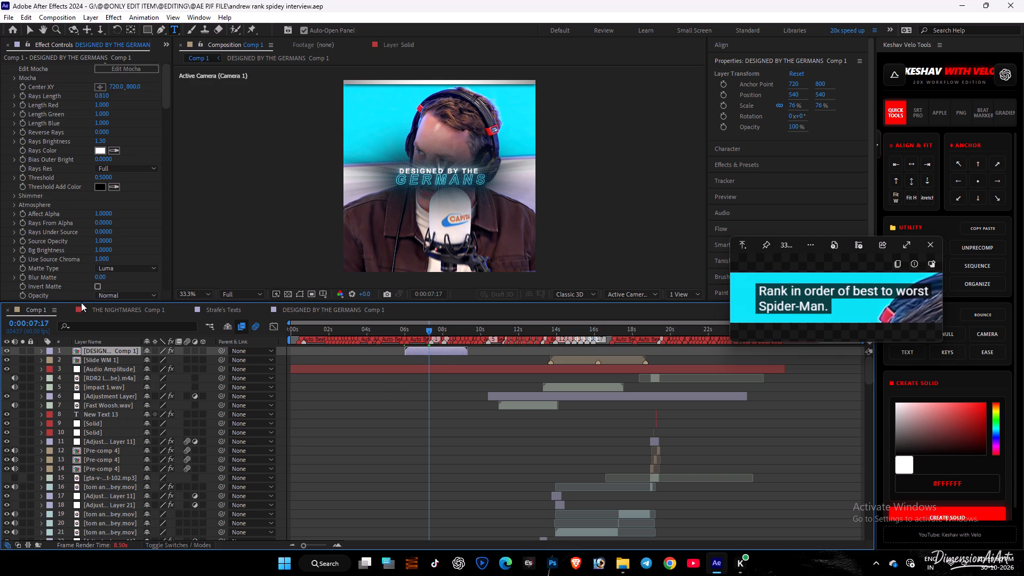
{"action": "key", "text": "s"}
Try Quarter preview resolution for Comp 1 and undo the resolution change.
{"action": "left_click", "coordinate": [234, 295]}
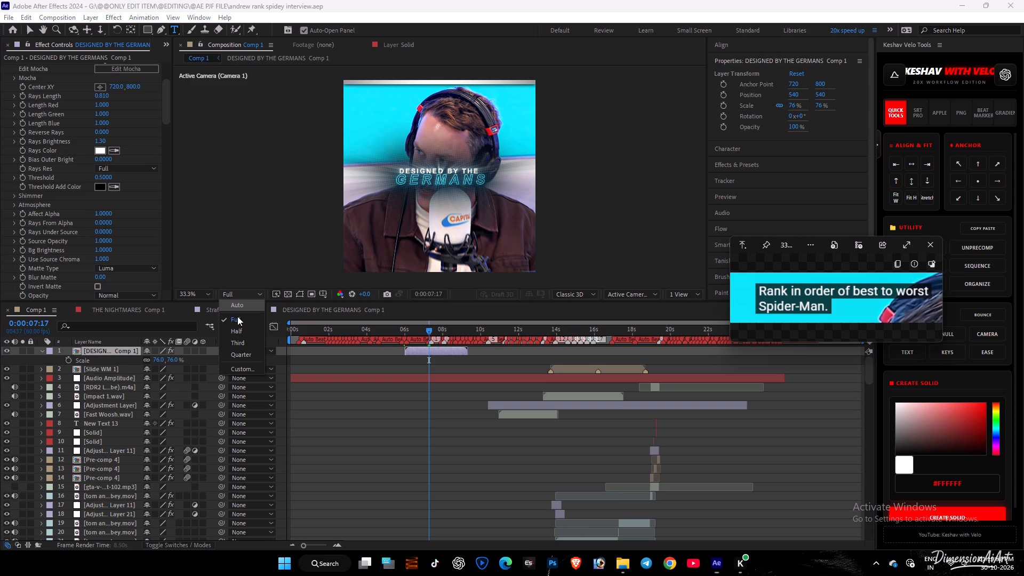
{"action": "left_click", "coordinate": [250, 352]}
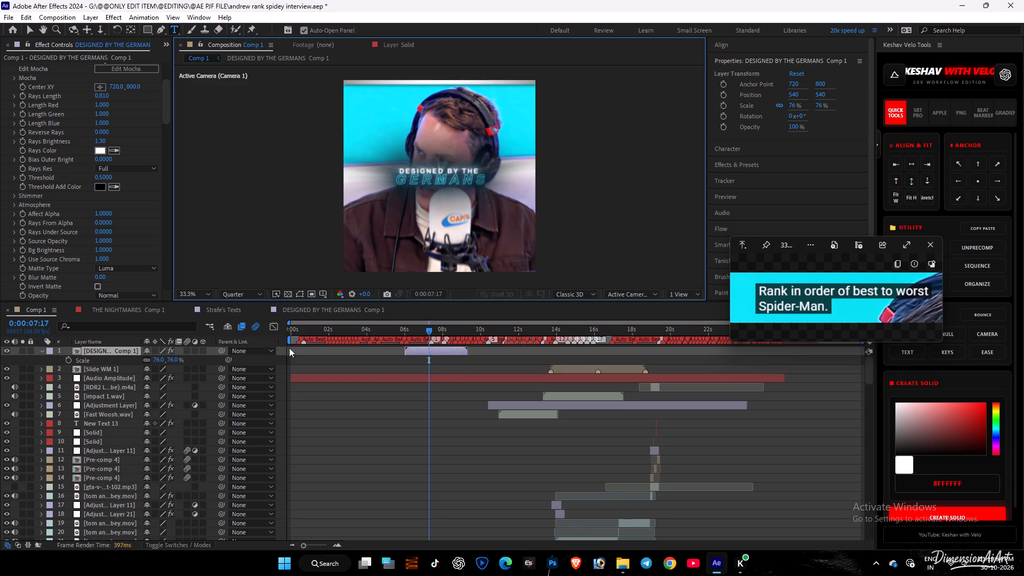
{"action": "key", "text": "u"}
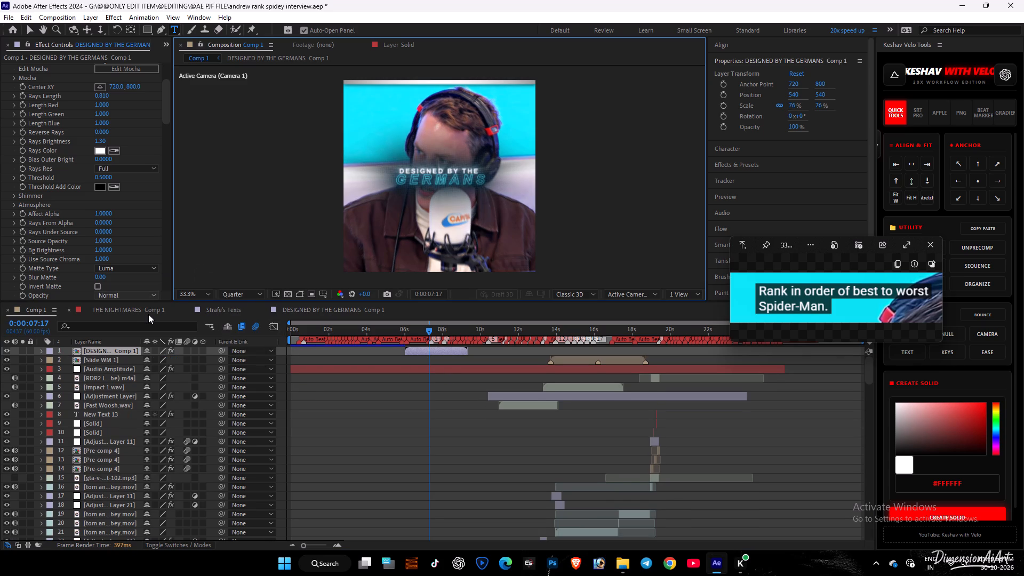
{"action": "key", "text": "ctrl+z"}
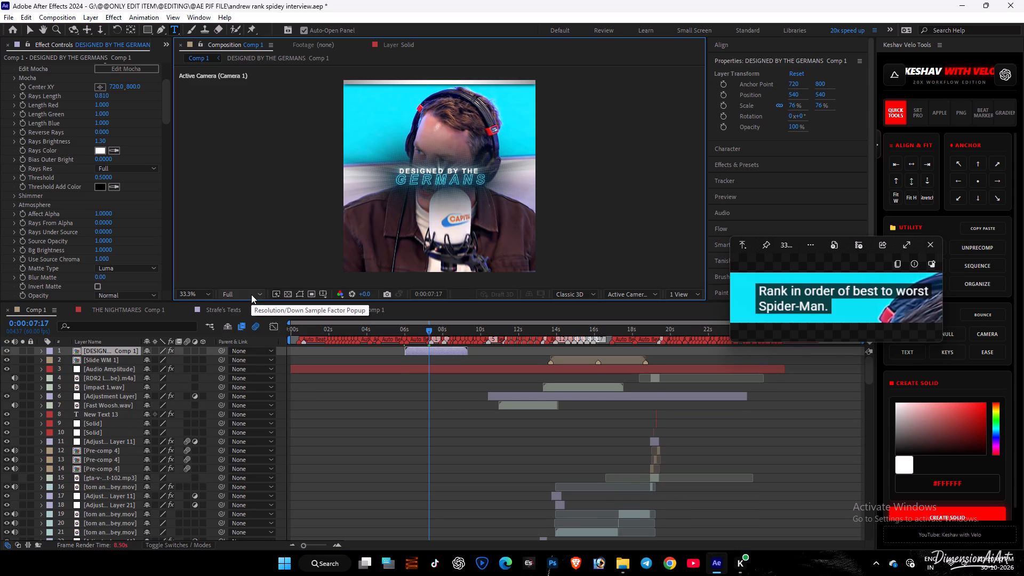
Undo the paste of the effects on the DESIGNED BY THE GERMANS Comp 1 layer.
{"action": "key", "text": "ctrl+z"}
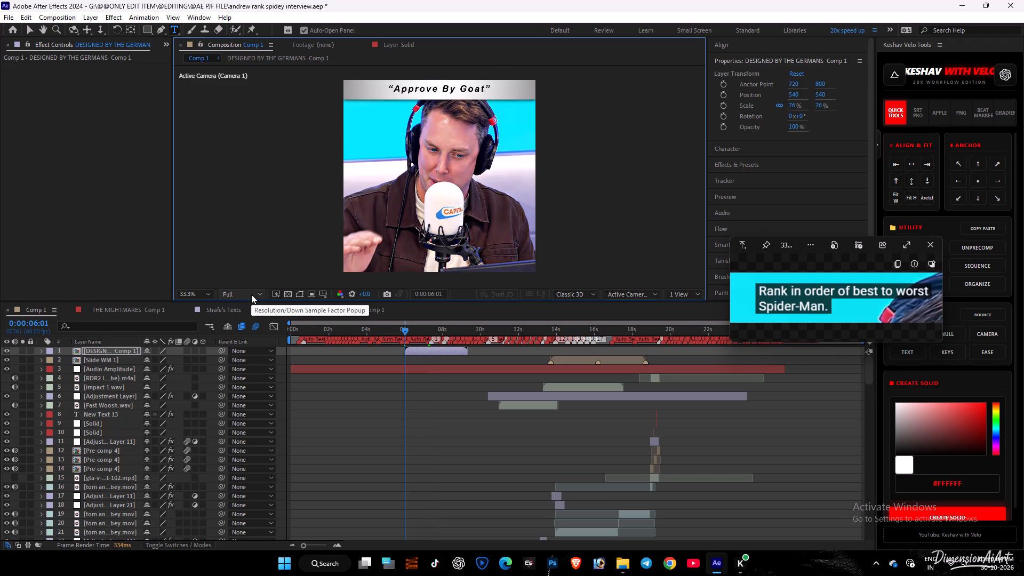
{"action": "key", "text": "ctrl+z"}
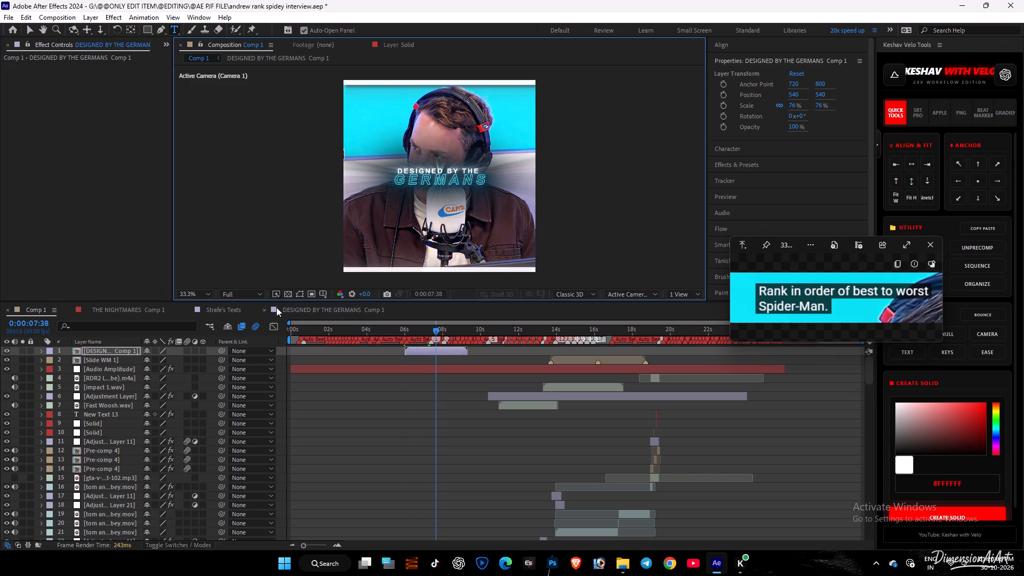
{"action": "key", "text": "ctrl+shift+z"}
{"action": "key", "text": "ctrl+shift+z"}
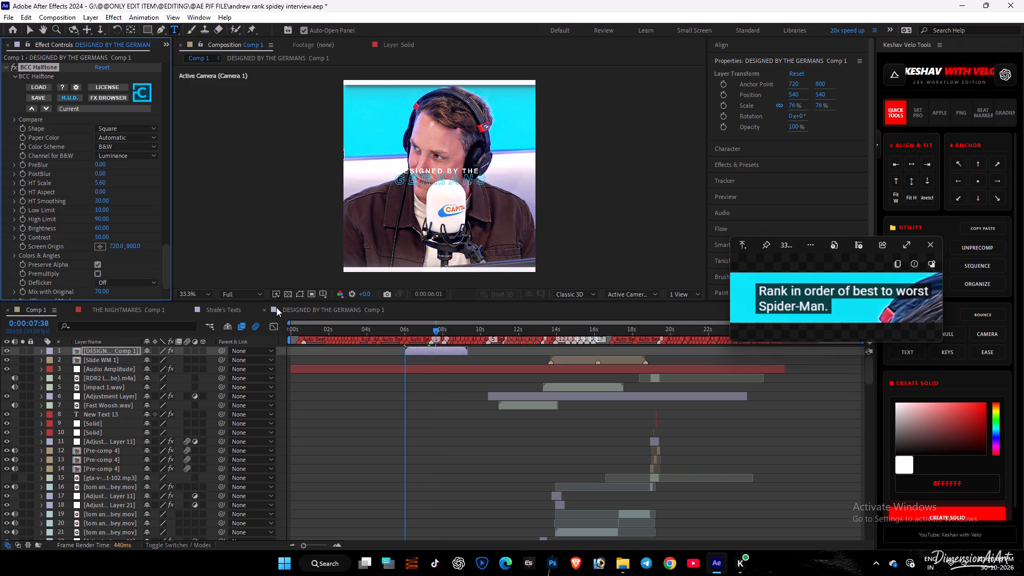
{"action": "key", "text": "ctrl+z"}
Paste the copied effects, starting with Posterize Time and S_Rays, onto the DESIGNED BY THE GERMANS Comp 1 layer at 0:00:07:20.
{"action": "left_click", "coordinate": [428, 329]}
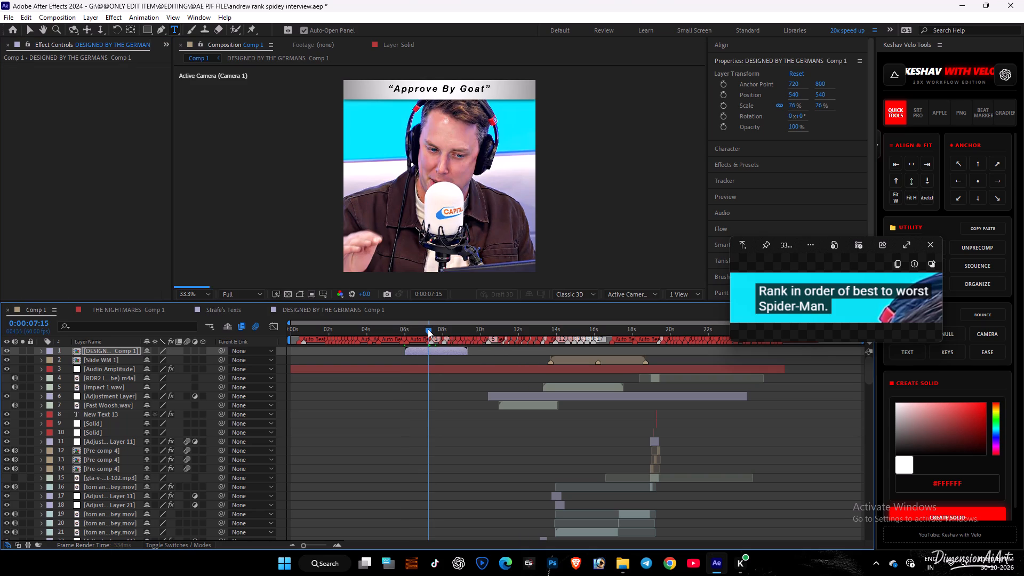
{"action": "key", "text": "ctrl+shift+z"}
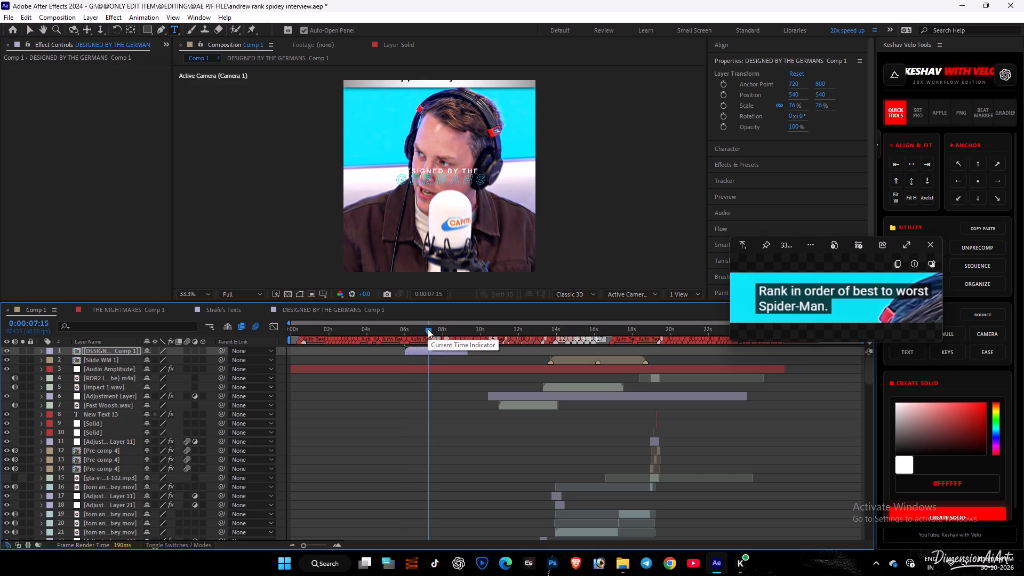
{"action": "key", "text": "ctrl+shift+z"}
{"action": "left_click", "coordinate": [439, 329]}
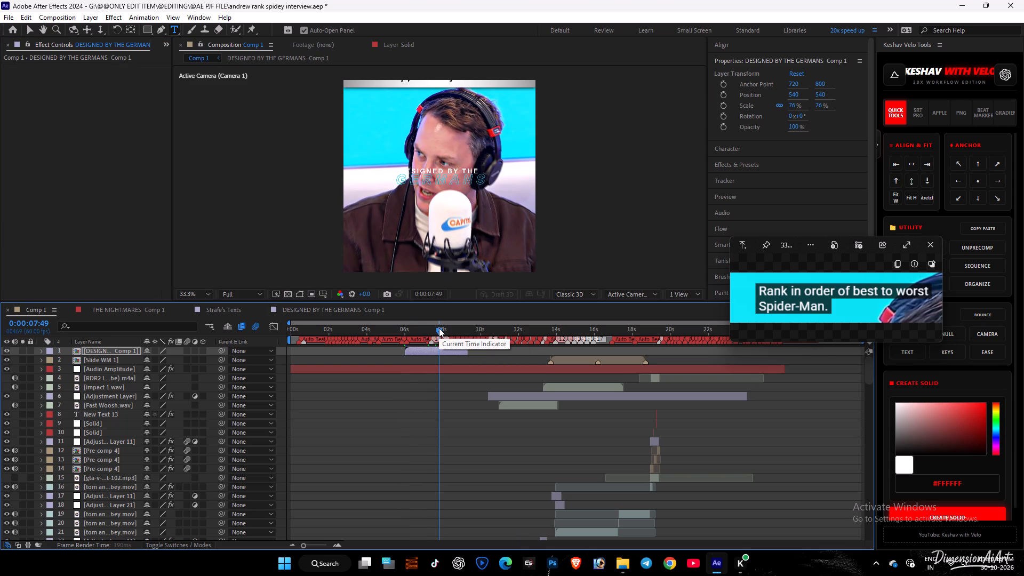
{"action": "left_click_drag", "start_coordinate": [439, 328], "coordinate": [430, 326]}
{"action": "key", "text": "ctrl+shift+z"}
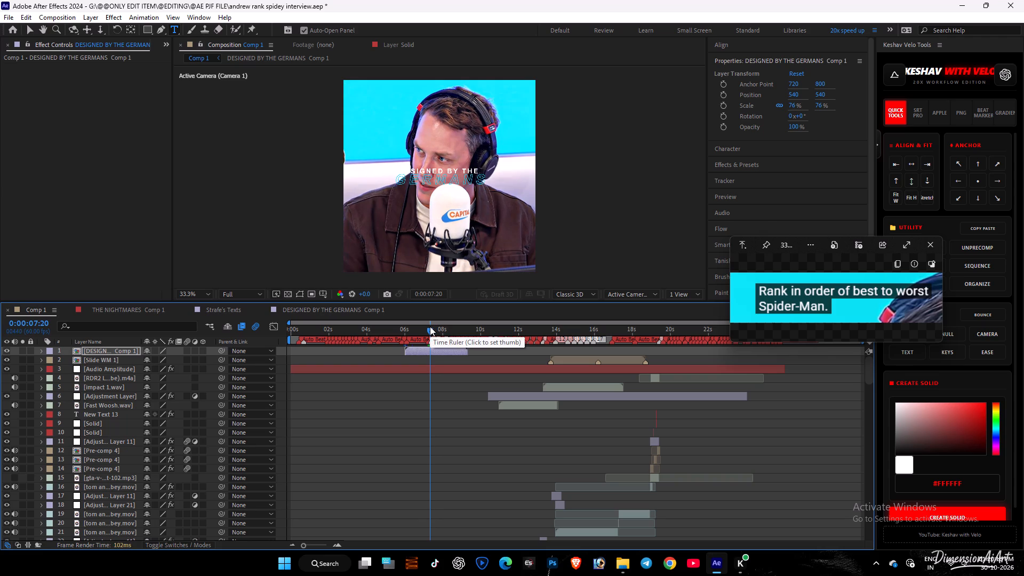
{"action": "left_click", "coordinate": [430, 326]}
{"action": "left_click", "coordinate": [425, 351]}
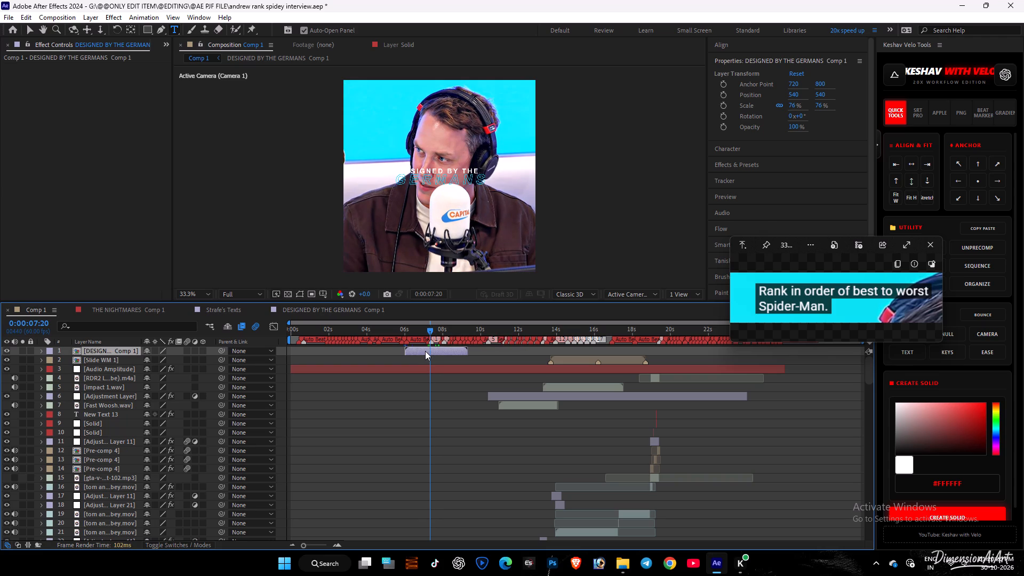
{"action": "key", "text": "ctrl+v"}
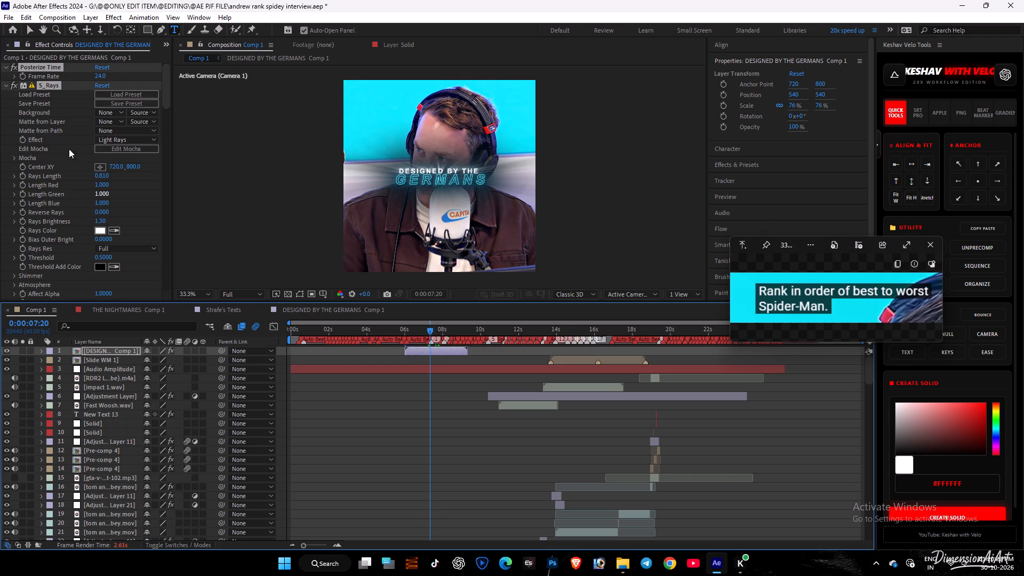
Look through the text layer's pasted effects down to BCC Halftone, collapse them all and deselect the layer.
{"action": "scroll", "coordinate": [62, 214], "scroll_direction": "down", "scroll_amount": 13}
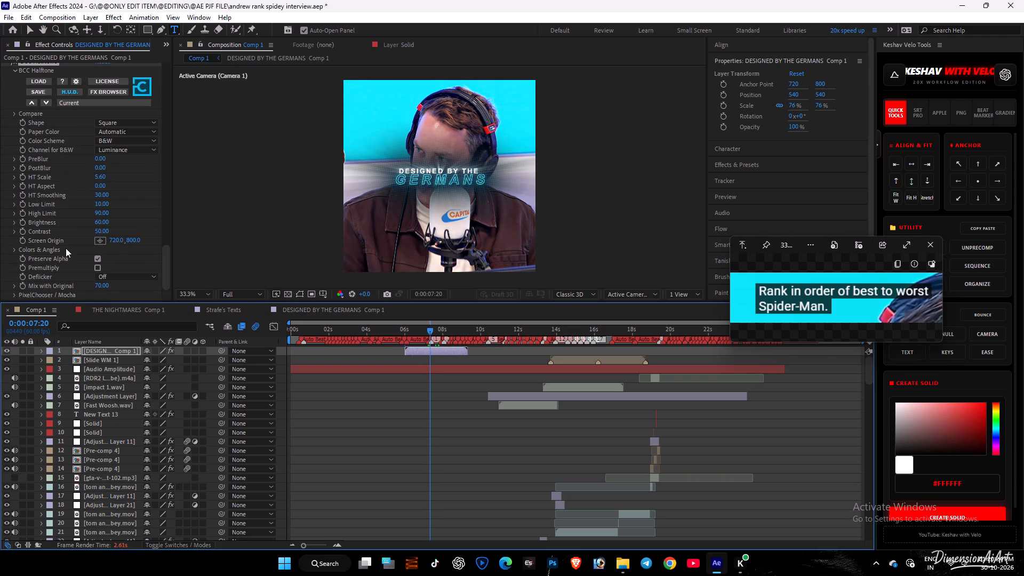
{"action": "scroll", "coordinate": [66, 248], "scroll_direction": "down", "scroll_amount": 2}
{"action": "scroll", "coordinate": [22, 146], "scroll_direction": "up", "scroll_amount": 1}
{"action": "left_click", "coordinate": [6, 142]}
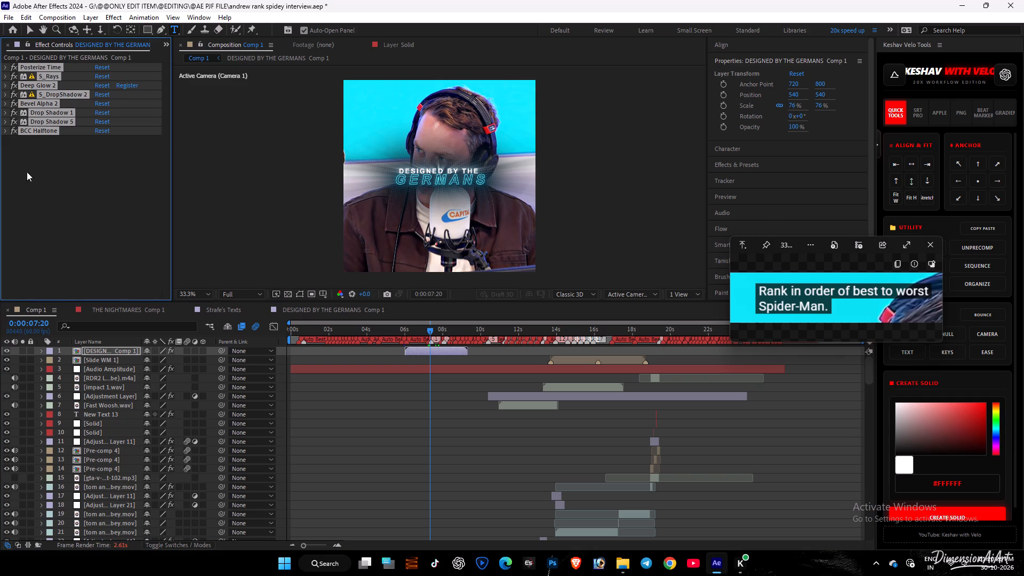
{"action": "left_click", "coordinate": [465, 403]}
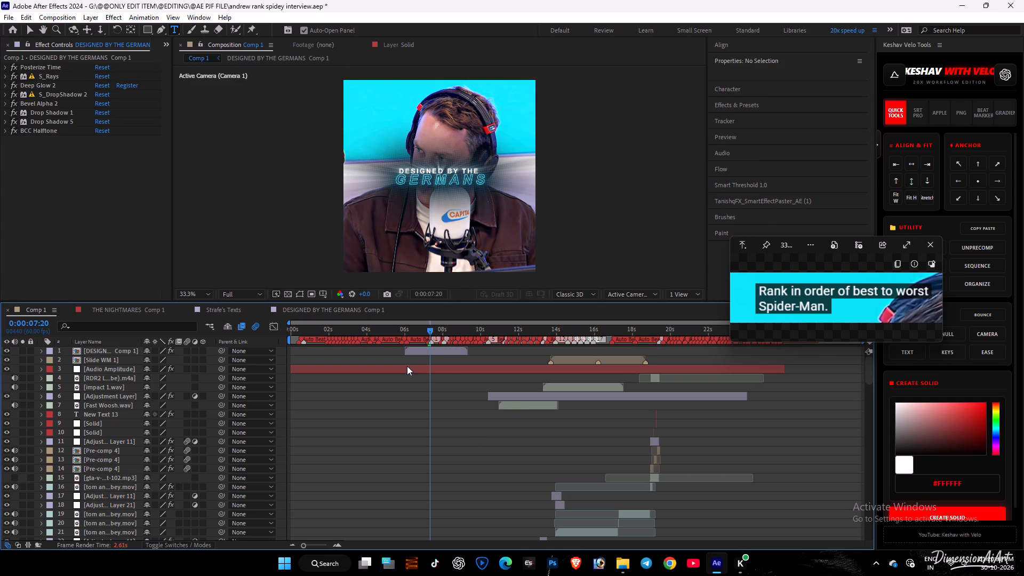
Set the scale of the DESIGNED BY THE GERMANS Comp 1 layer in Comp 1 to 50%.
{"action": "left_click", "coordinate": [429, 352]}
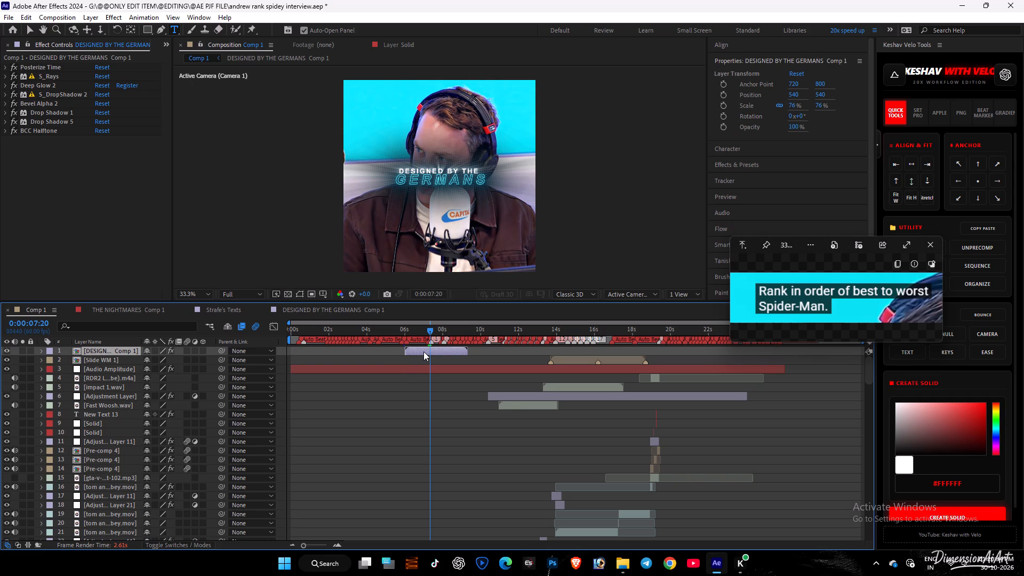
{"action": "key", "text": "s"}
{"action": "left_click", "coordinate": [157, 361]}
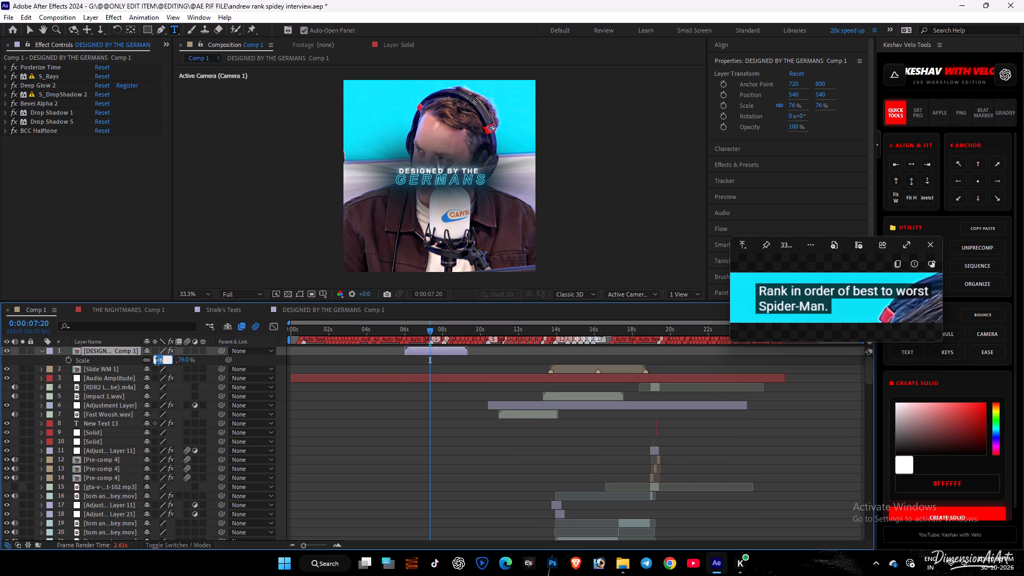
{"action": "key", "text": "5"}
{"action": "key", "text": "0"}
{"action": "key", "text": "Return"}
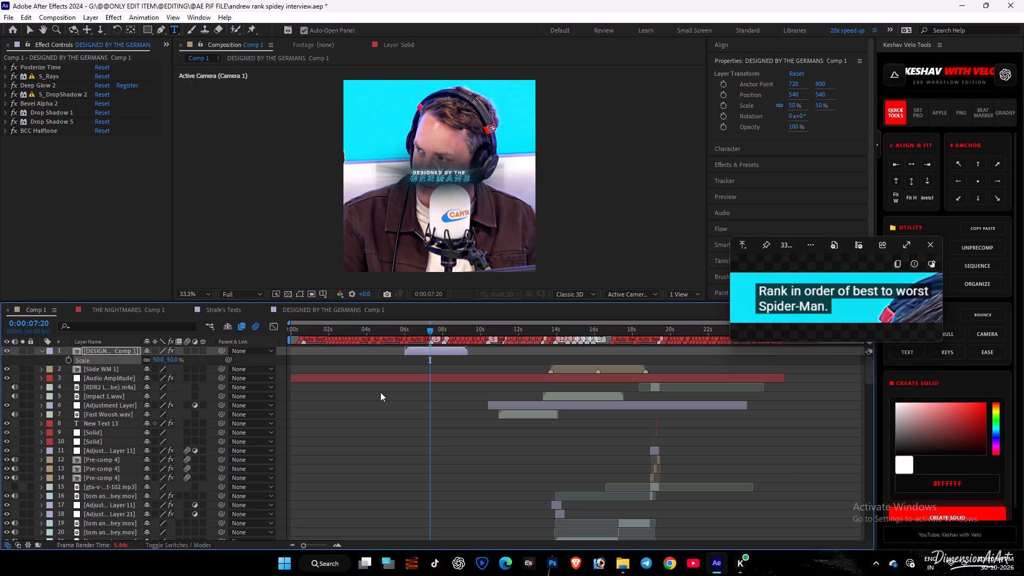
Undo the 50% scaling and effects paste on the DESIGNED BY THE GERMANS Comp 1 layer, plus the effects removal from its inner text.
{"action": "double_click", "coordinate": [416, 350]}
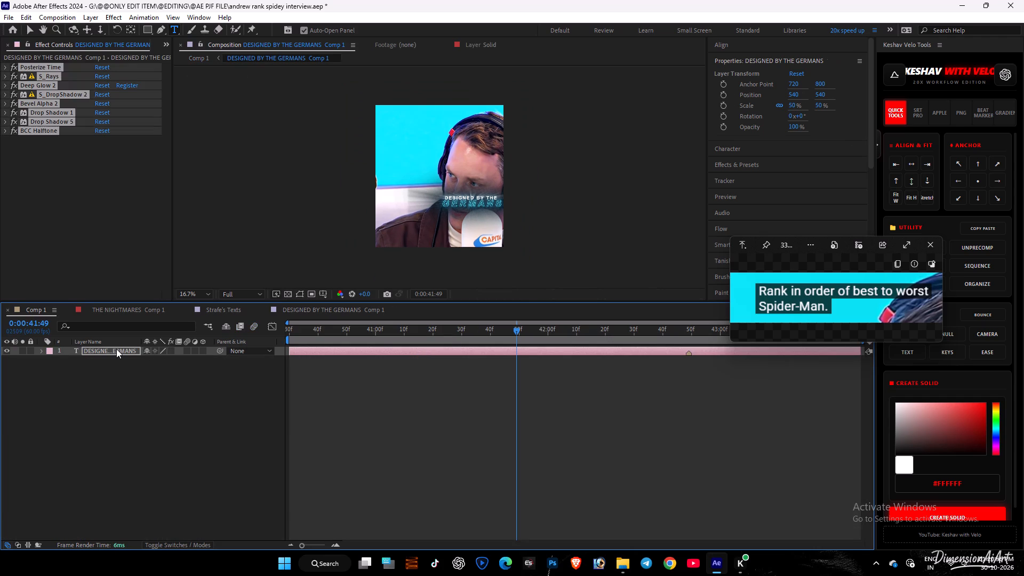
{"action": "left_click", "coordinate": [116, 349]}
{"action": "left_click", "coordinate": [221, 430]}
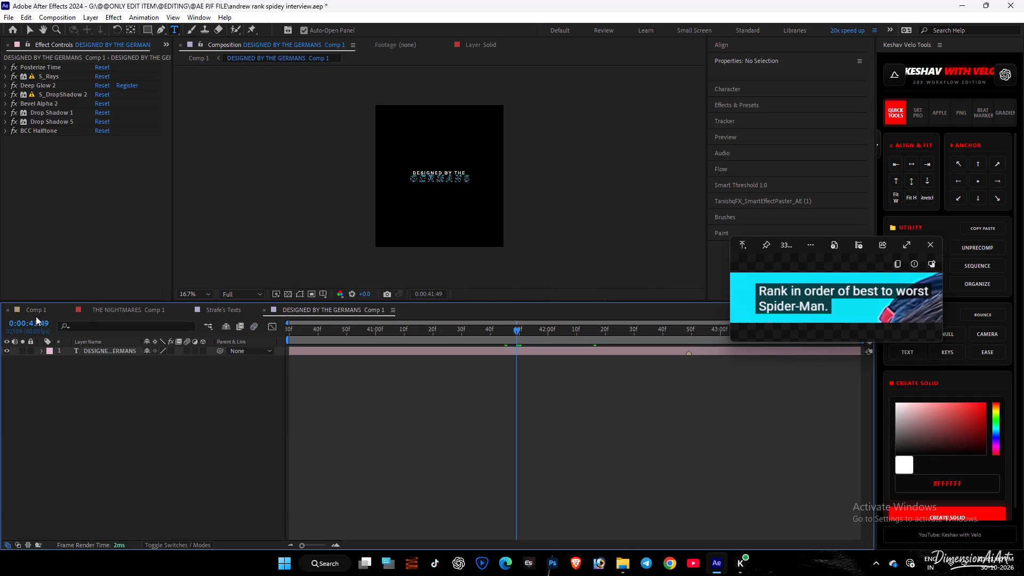
{"action": "left_click", "coordinate": [306, 351]}
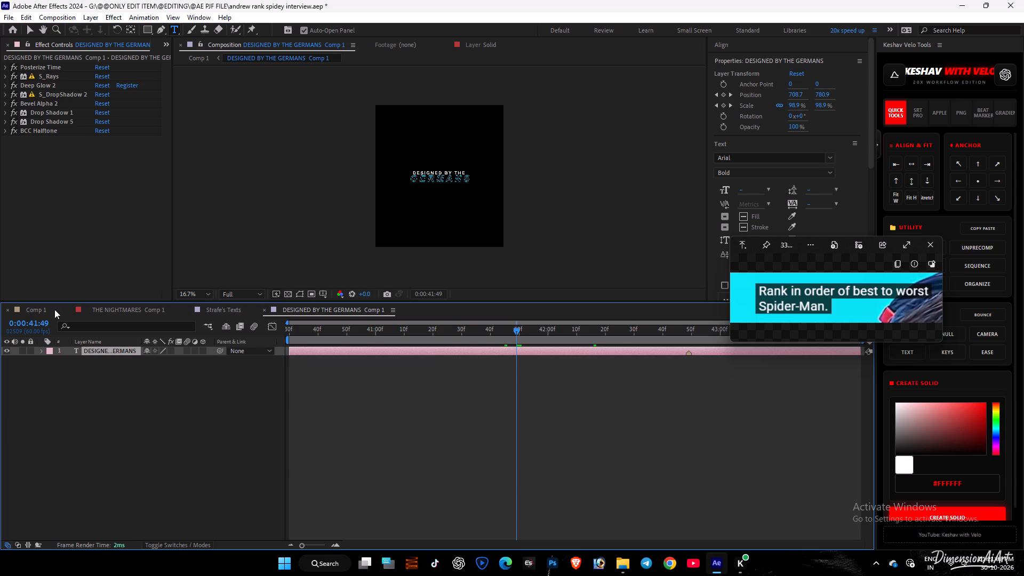
{"action": "left_click", "coordinate": [45, 306]}
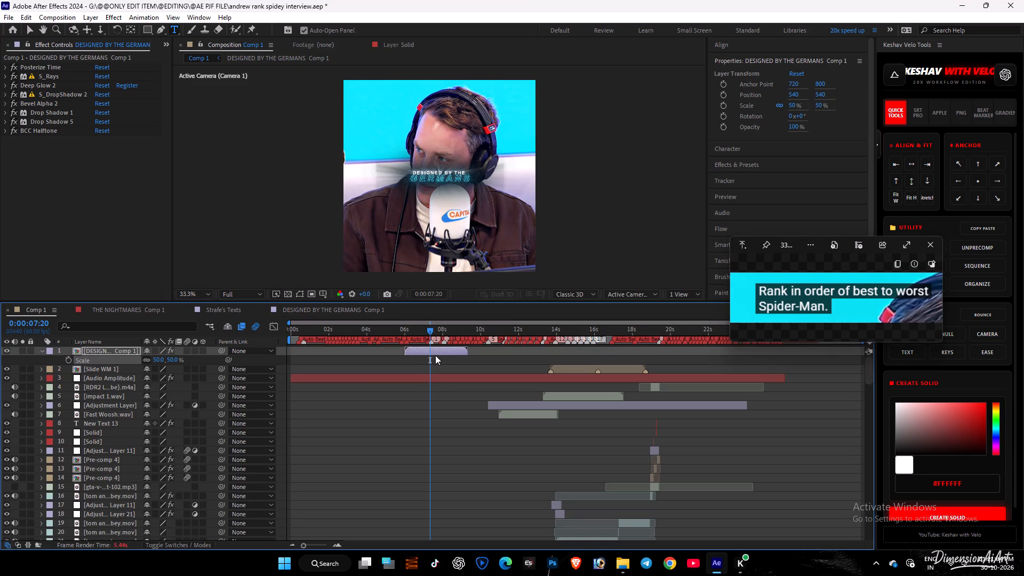
{"action": "key", "text": "ctrl+z"}
{"action": "key", "text": "ctrl+z"}
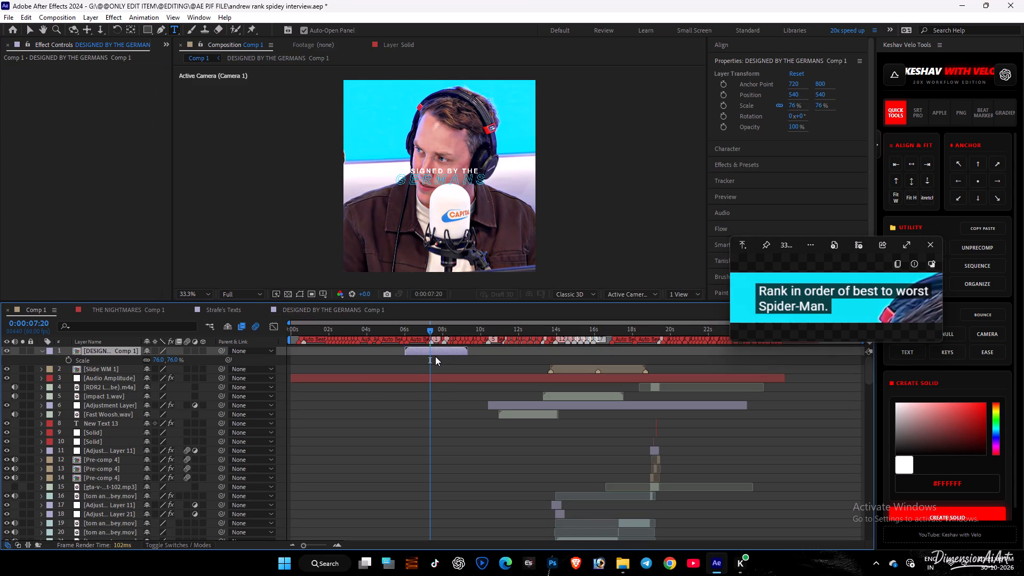
{"action": "key", "text": "ctrl+z"}
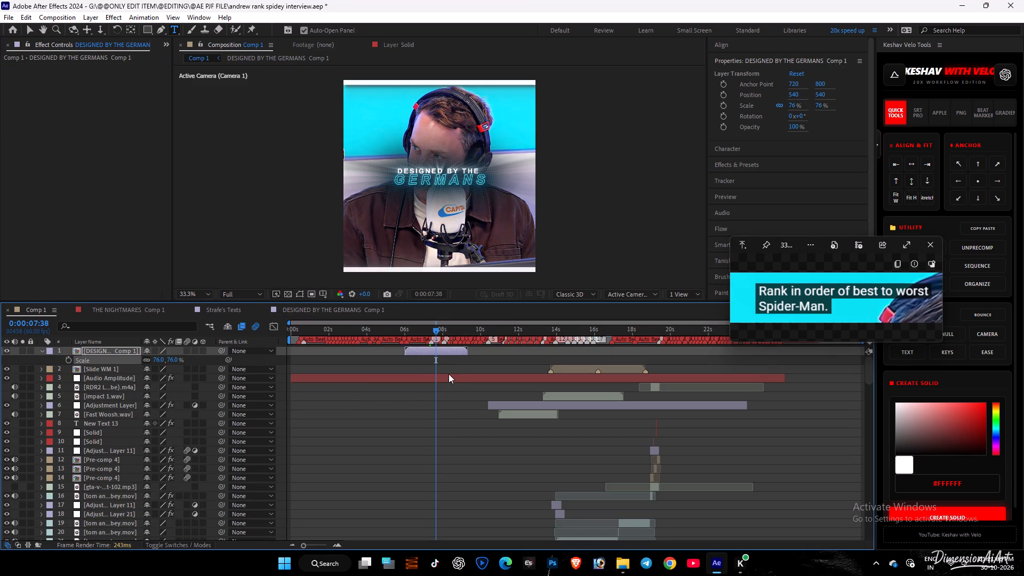
{"action": "left_click", "coordinate": [420, 420]}
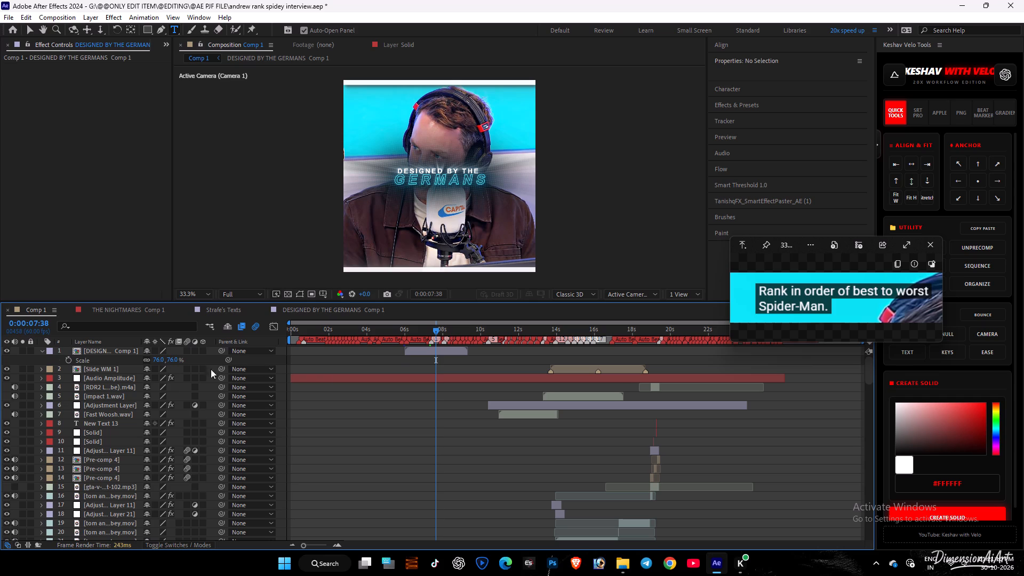
Open the DESIGNED BY THE GERMANS Comp 1 precomp, reveal the text layer's Scale keyframes and save the project.
{"action": "double_click", "coordinate": [436, 351]}
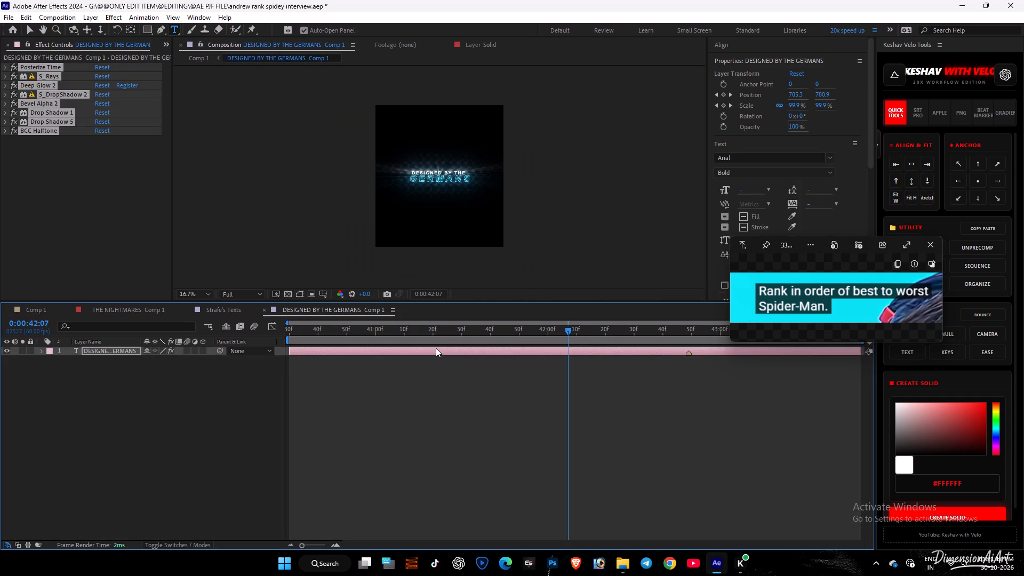
{"action": "scroll", "coordinate": [438, 163], "scroll_direction": "up", "scroll_amount": 1}
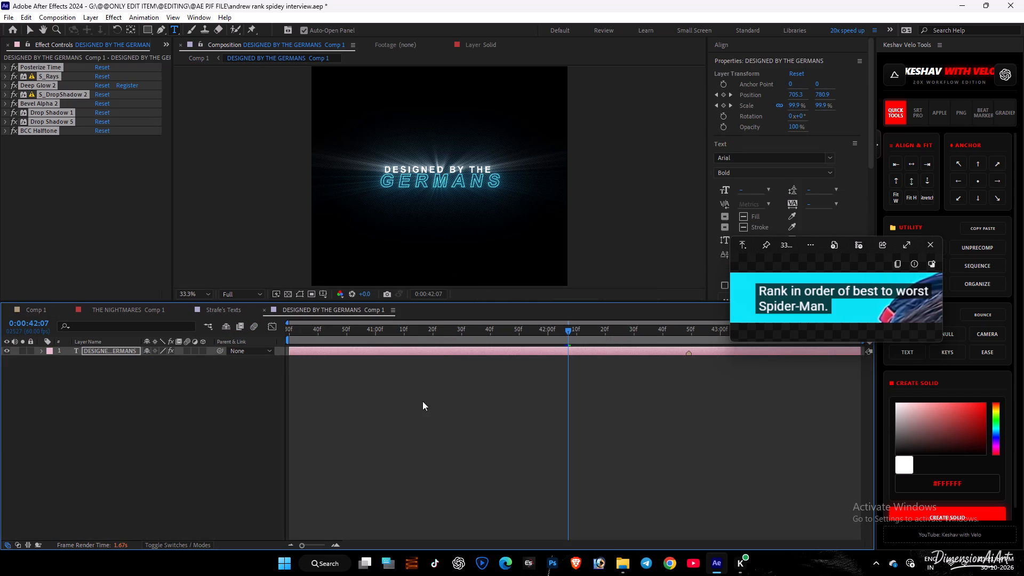
{"action": "left_click", "coordinate": [157, 391]}
{"action": "left_click", "coordinate": [102, 346]}
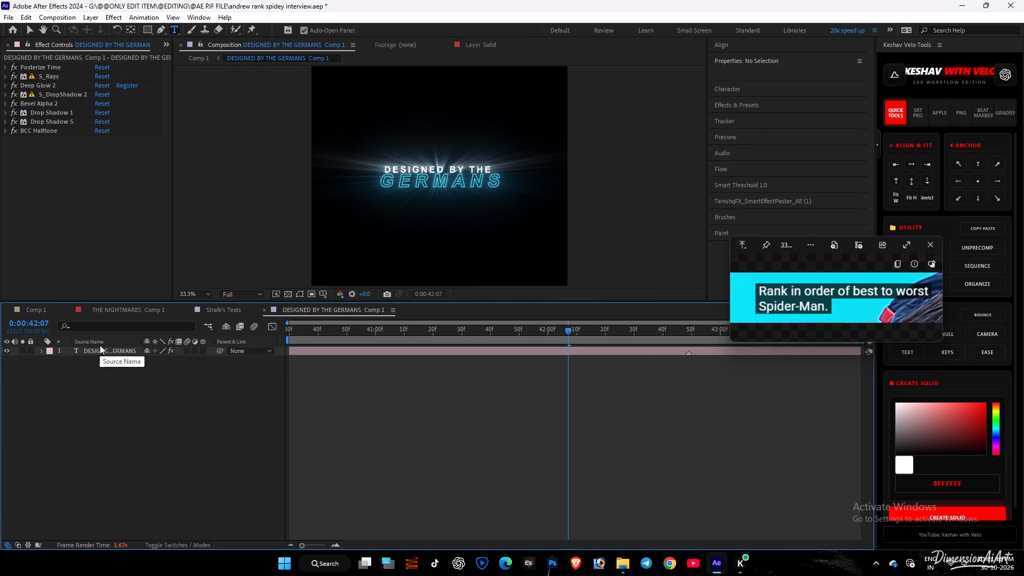
{"action": "left_click", "coordinate": [100, 345]}
{"action": "left_click", "coordinate": [111, 350]}
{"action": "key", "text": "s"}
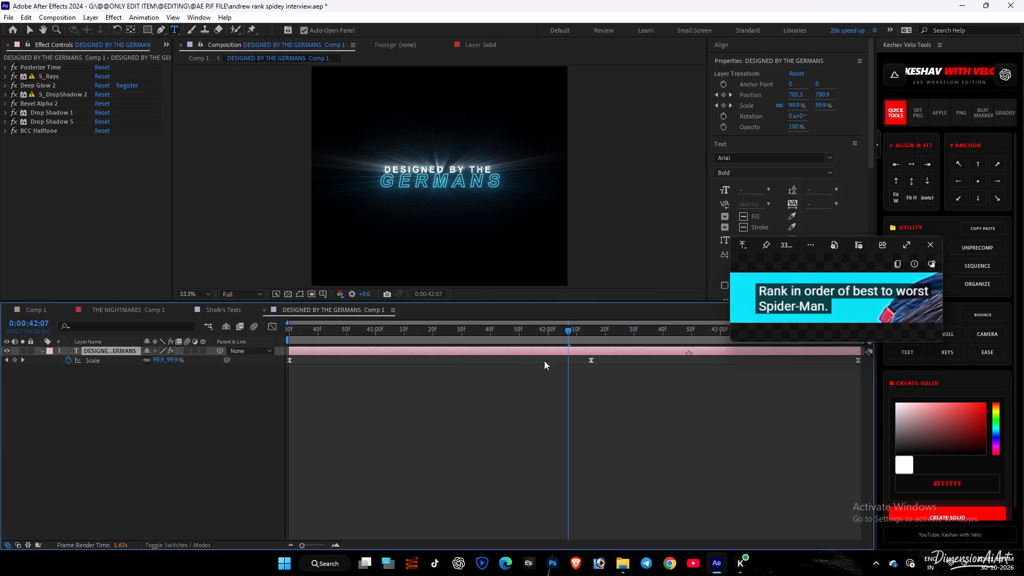
{"action": "left_click", "coordinate": [573, 333]}
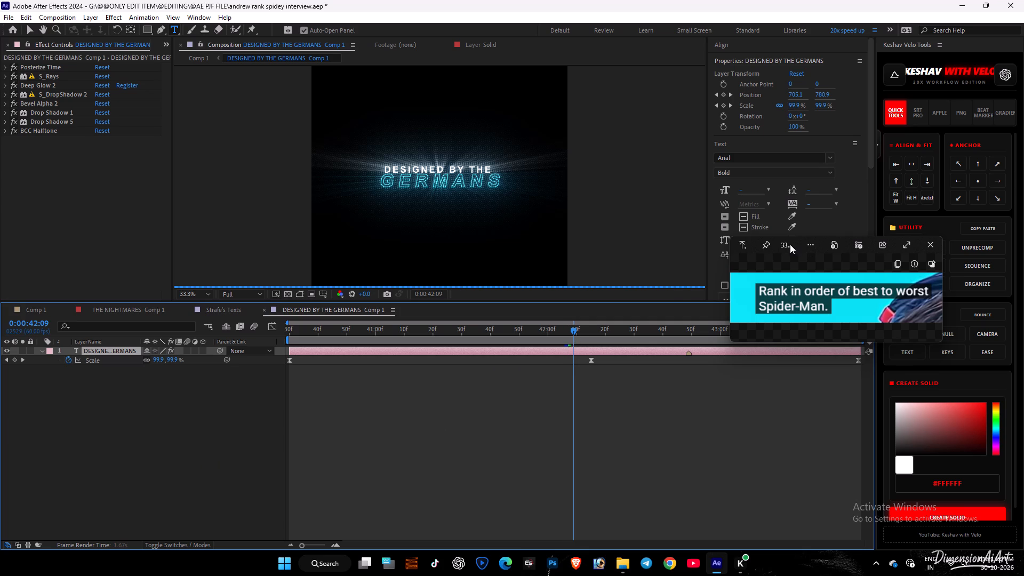
{"action": "left_click_drag", "start_coordinate": [790, 244], "coordinate": [819, 177]}
{"action": "key", "text": "ctrl+s"}
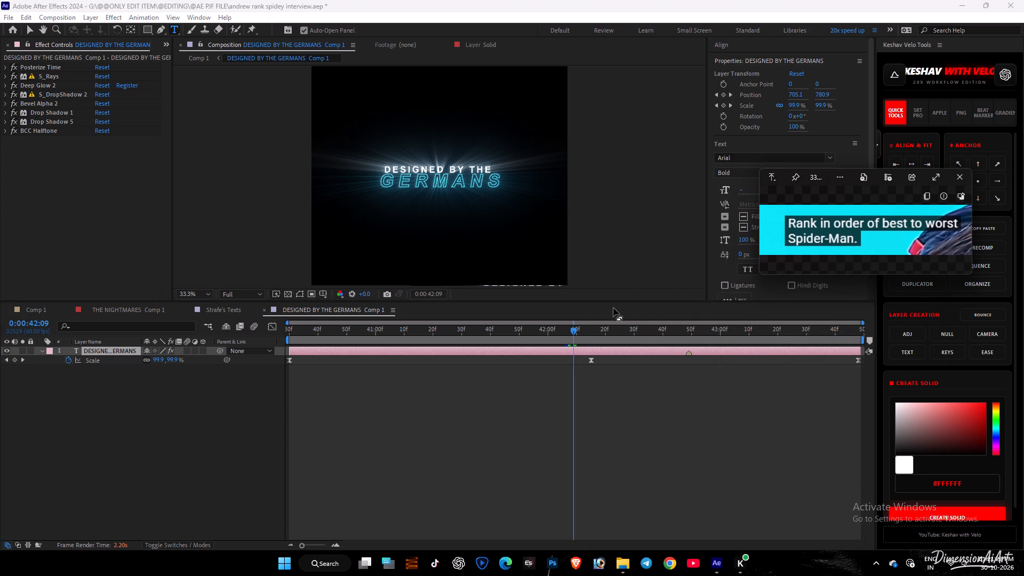
{"action": "key", "text": "ctrl+s"}
{"action": "left_click_drag", "start_coordinate": [209, 394], "coordinate": [204, 392]}
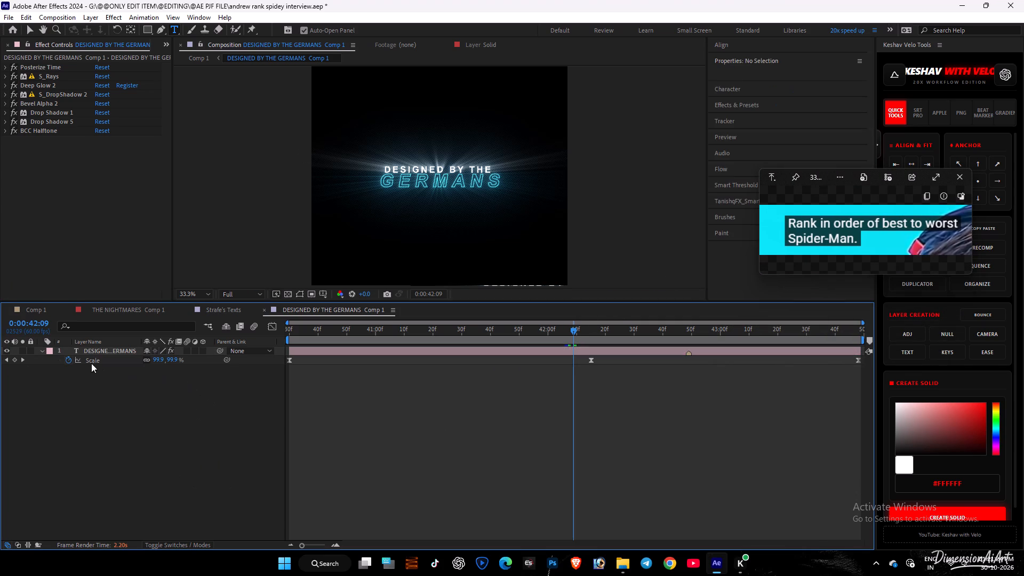
{"action": "left_click", "coordinate": [90, 361]}
Go to the precomp's start at 0:00:40:30 and set the preview resolution to Quarter.
{"action": "left_click_drag", "start_coordinate": [306, 330], "coordinate": [302, 330]}
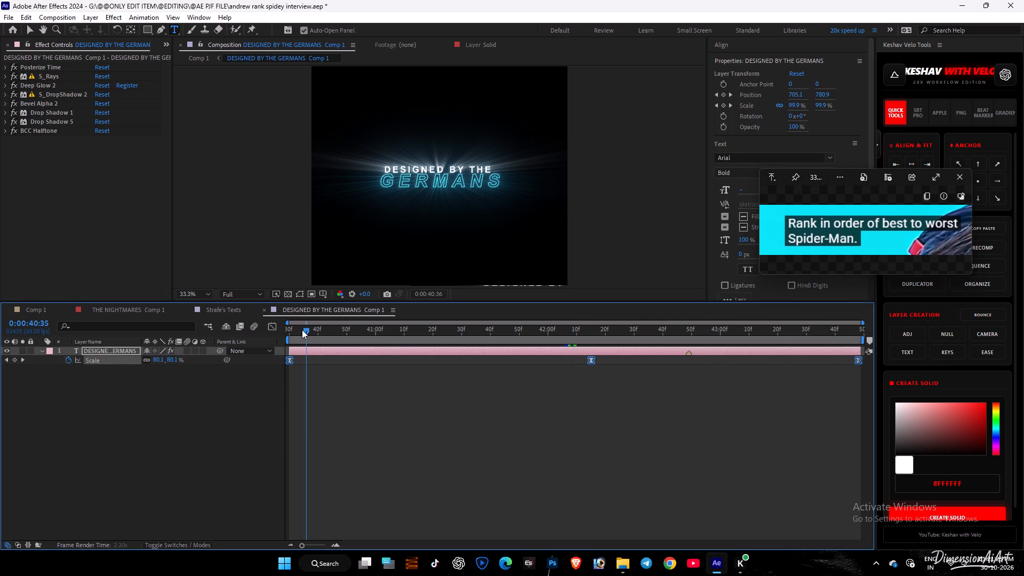
{"action": "left_click_drag", "start_coordinate": [302, 330], "coordinate": [252, 344]}
{"action": "left_click", "coordinate": [224, 418]}
{"action": "left_click", "coordinate": [233, 294]}
{"action": "left_click", "coordinate": [238, 357]}
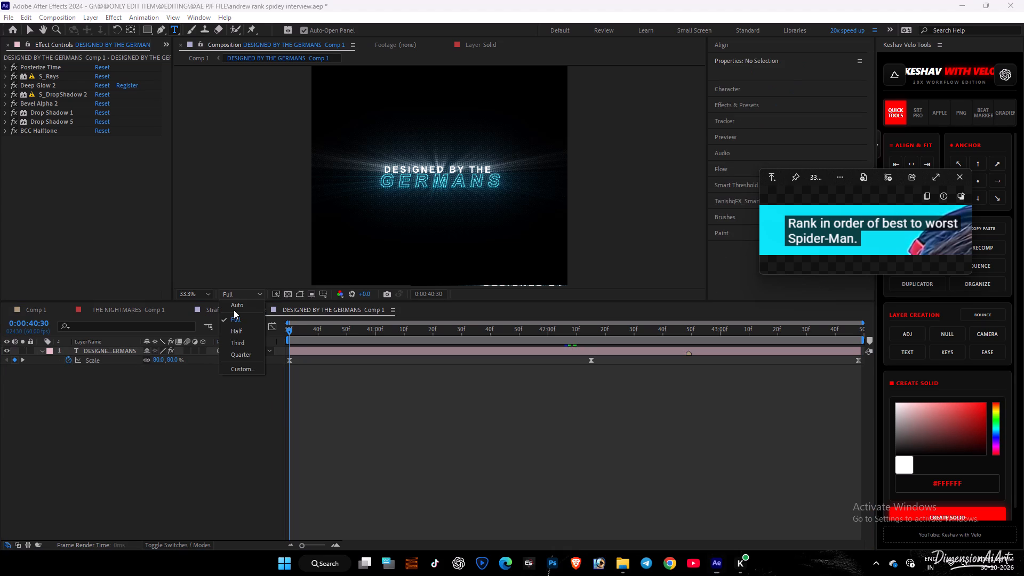
{"action": "left_click", "coordinate": [222, 428]}
Scrub through the precomp from 0:00:40:30 to 0:00:43:48, examining the text animation at its three Scale keyframes.
{"action": "left_click_drag", "start_coordinate": [297, 327], "coordinate": [277, 333]}
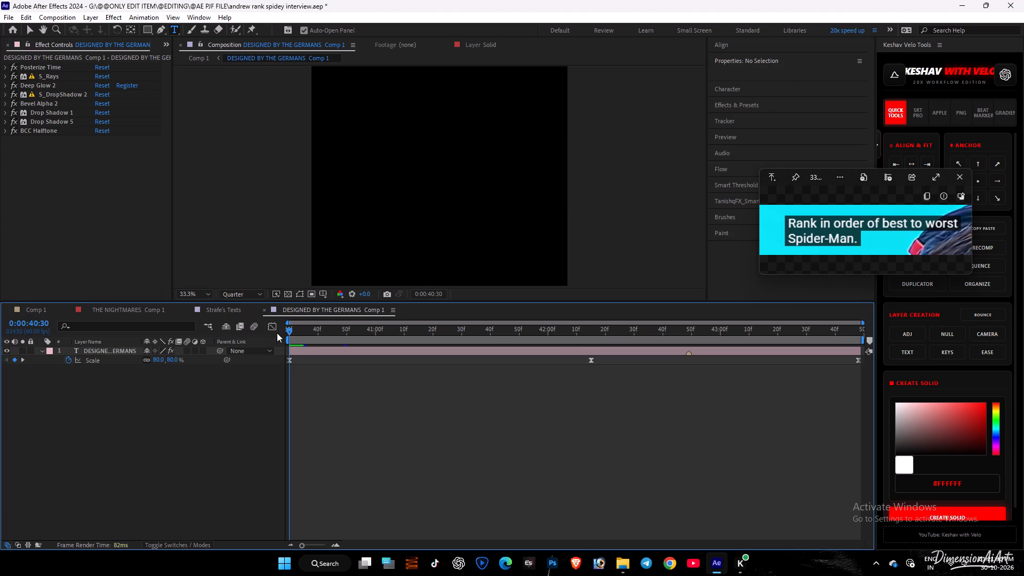
{"action": "left_click_drag", "start_coordinate": [294, 332], "coordinate": [332, 334]}
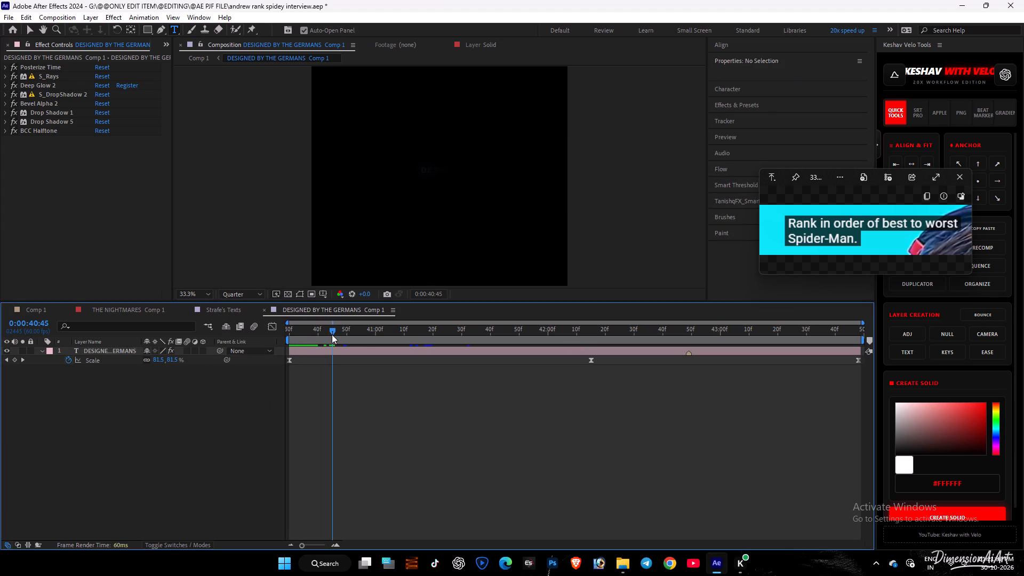
{"action": "left_click_drag", "start_coordinate": [332, 334], "coordinate": [419, 346]}
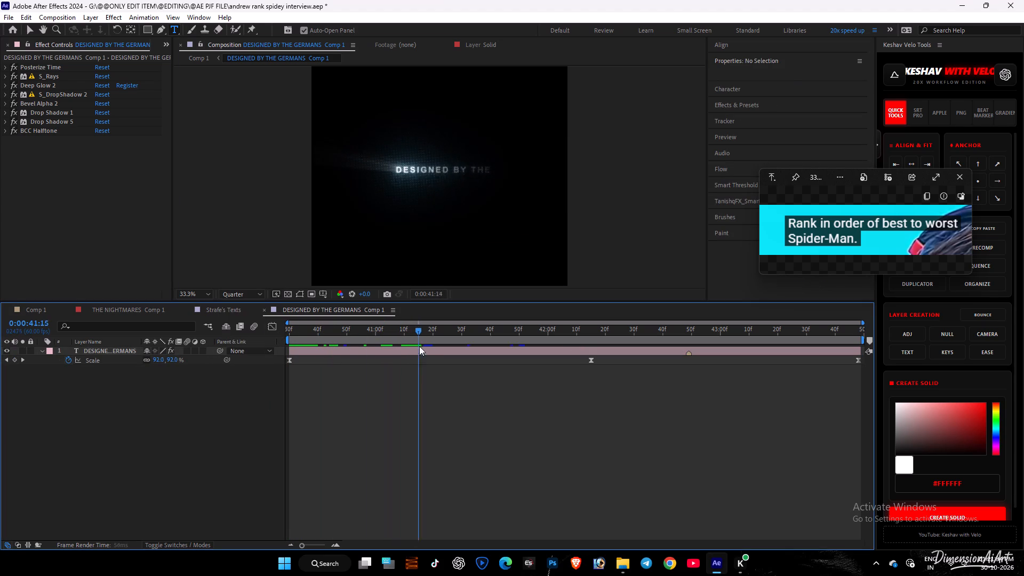
{"action": "left_click_drag", "start_coordinate": [419, 346], "coordinate": [587, 376]}
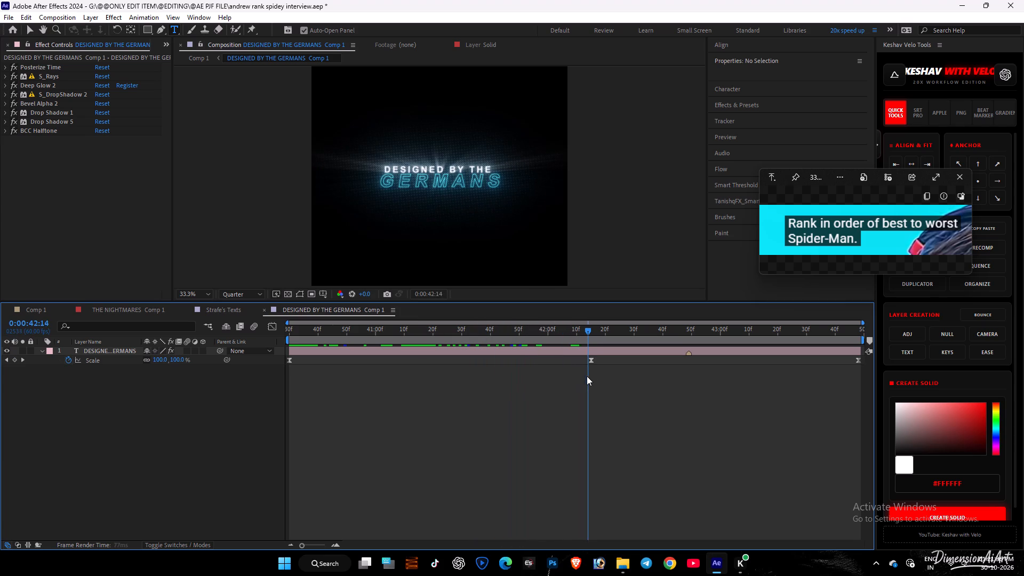
{"action": "left_click_drag", "start_coordinate": [587, 376], "coordinate": [591, 375]}
{"action": "left_click_drag", "start_coordinate": [589, 335], "coordinate": [723, 335]}
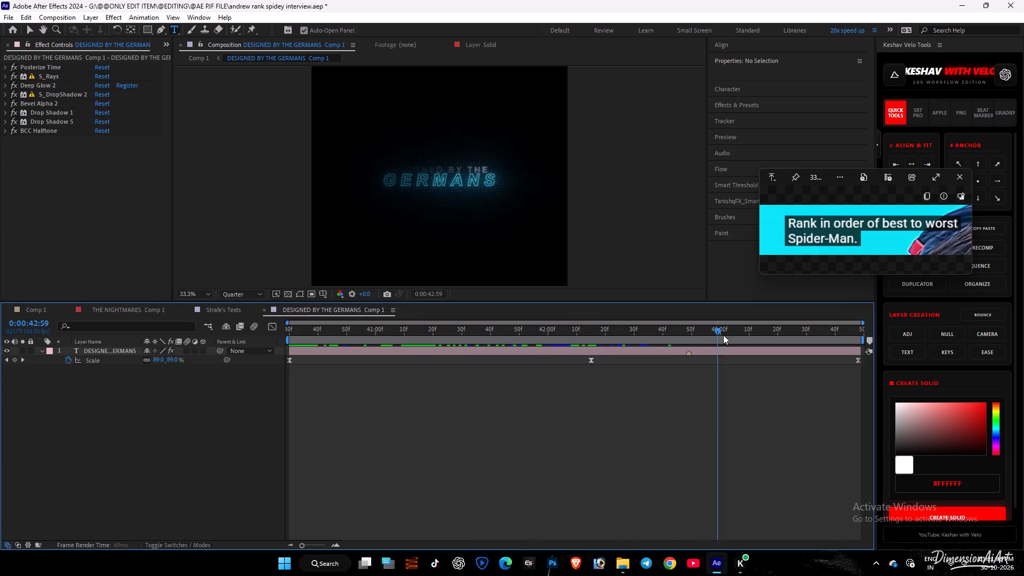
{"action": "left_click_drag", "start_coordinate": [723, 335], "coordinate": [902, 341]}
{"action": "left_click_drag", "start_coordinate": [839, 334], "coordinate": [839, 334]}
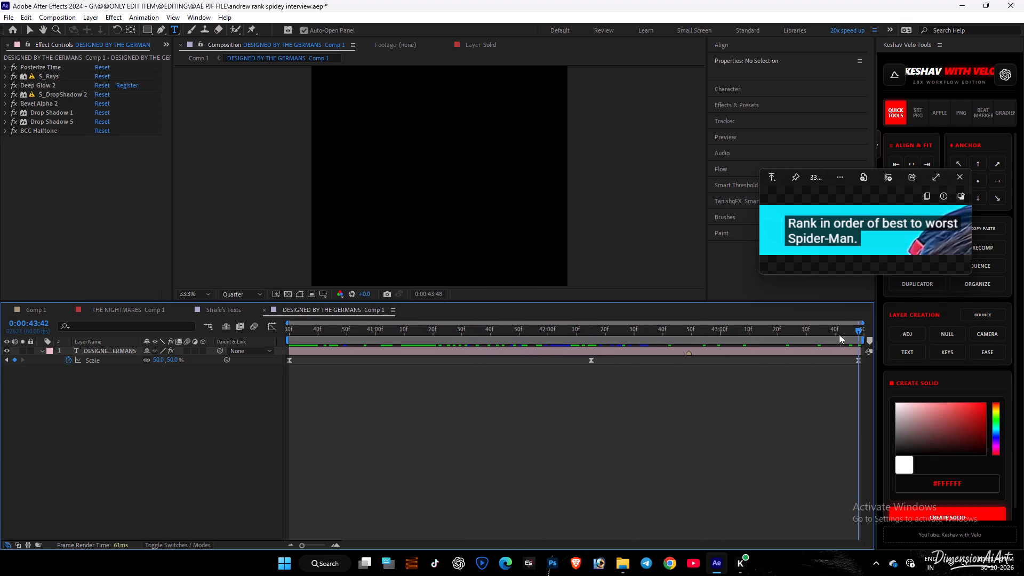
{"action": "left_click_drag", "start_coordinate": [839, 334], "coordinate": [803, 347]}
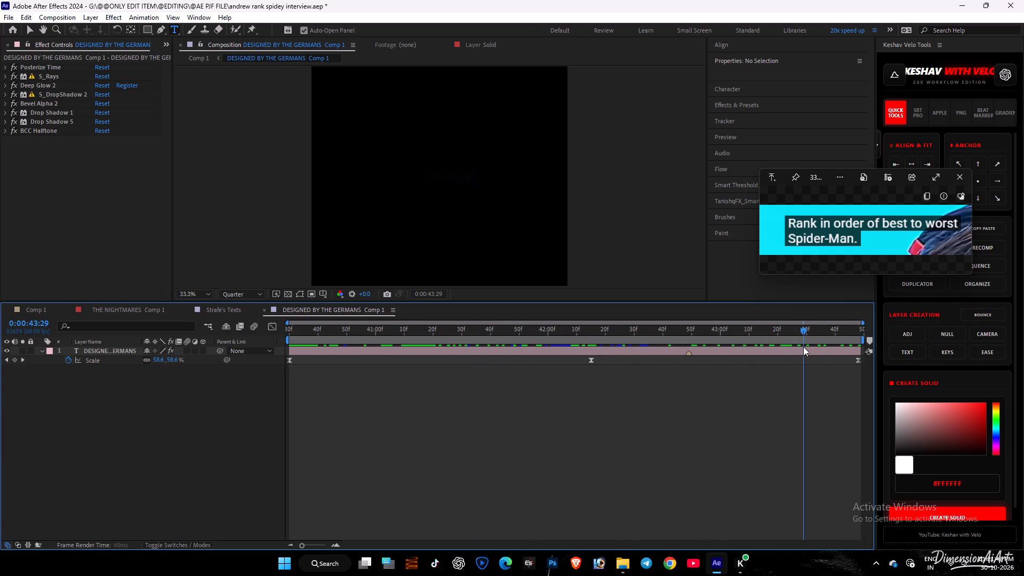
{"action": "left_click_drag", "start_coordinate": [803, 347], "coordinate": [157, 465]}
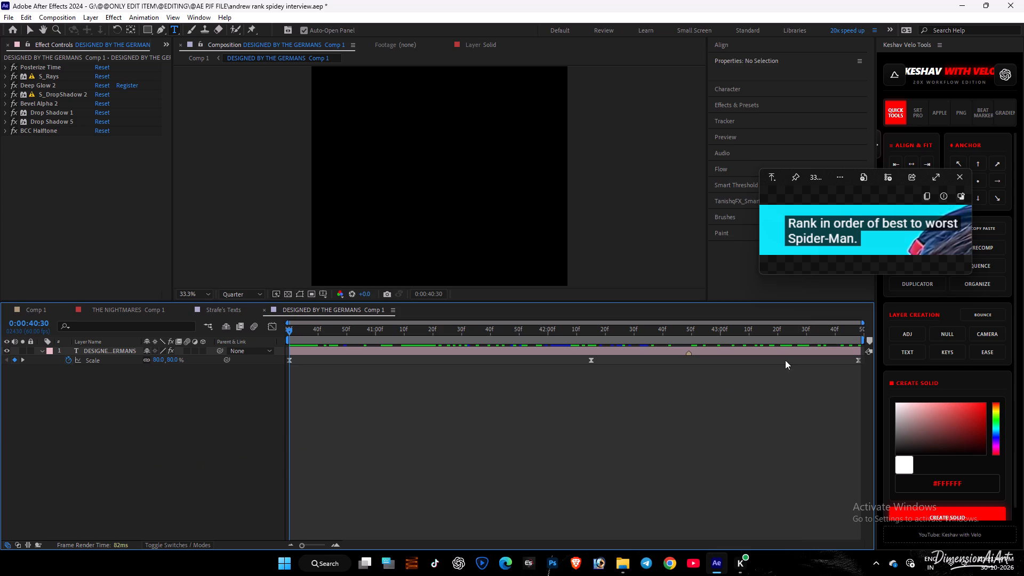
{"action": "left_click_drag", "start_coordinate": [780, 336], "coordinate": [1023, 334]}
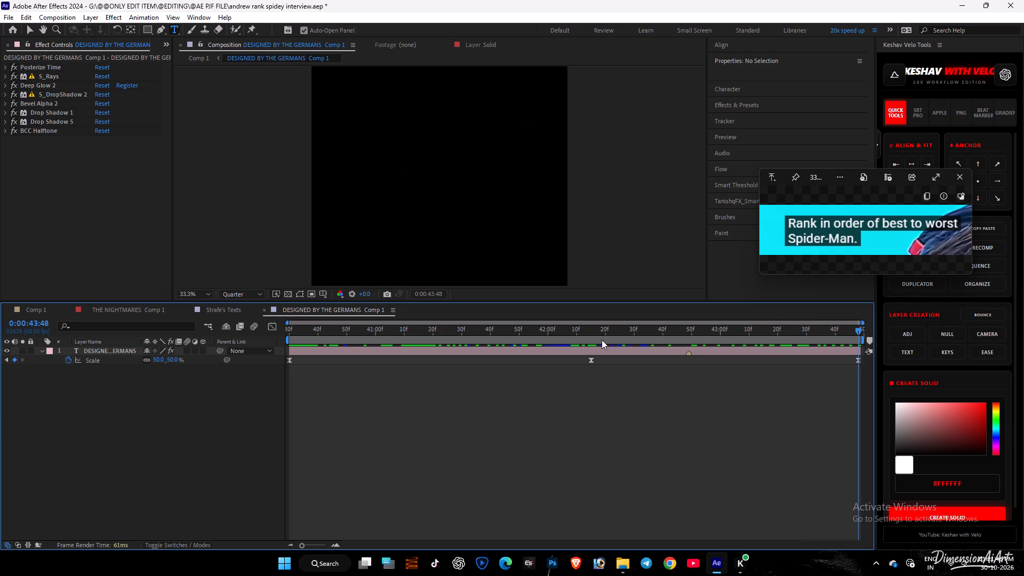
{"action": "left_click", "coordinate": [594, 339]}
{"action": "left_click_drag", "start_coordinate": [323, 330], "coordinate": [79, 330]}
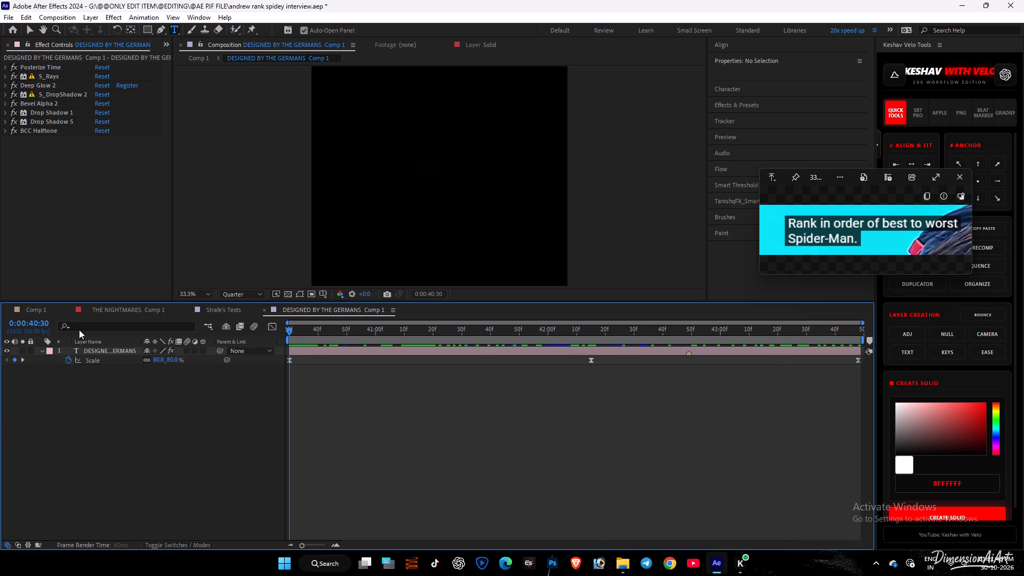
{"action": "left_click_drag", "start_coordinate": [79, 330], "coordinate": [48, 331]}
{"action": "left_click", "coordinate": [588, 329]}
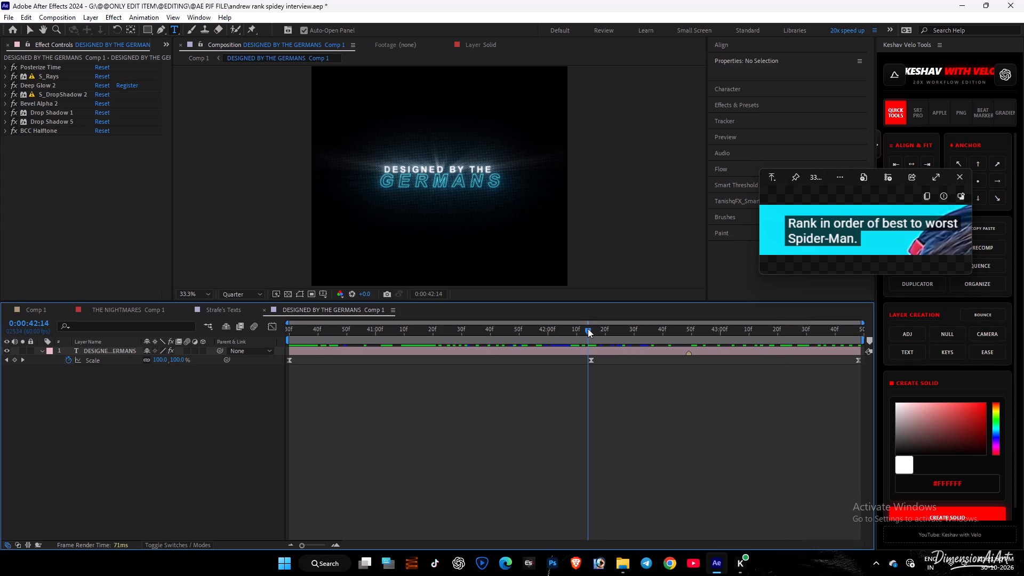
{"action": "left_click_drag", "start_coordinate": [588, 329], "coordinate": [593, 329]}
{"action": "left_click", "coordinate": [593, 329]}
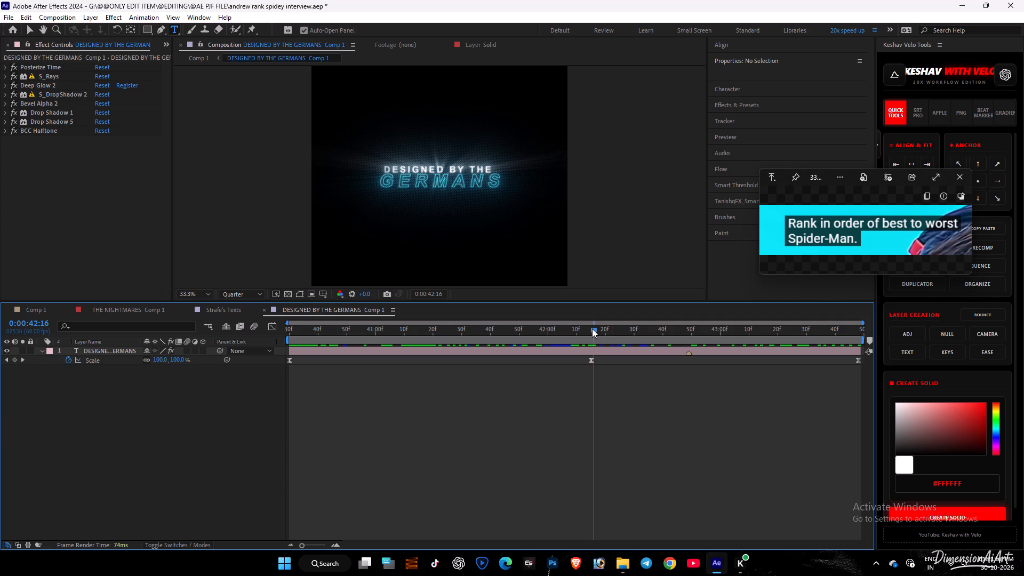
{"action": "left_click_drag", "start_coordinate": [590, 329], "coordinate": [594, 328]}
{"action": "left_click_drag", "start_coordinate": [594, 328], "coordinate": [0, 495]}
{"action": "left_click_drag", "start_coordinate": [819, 329], "coordinate": [897, 329]}
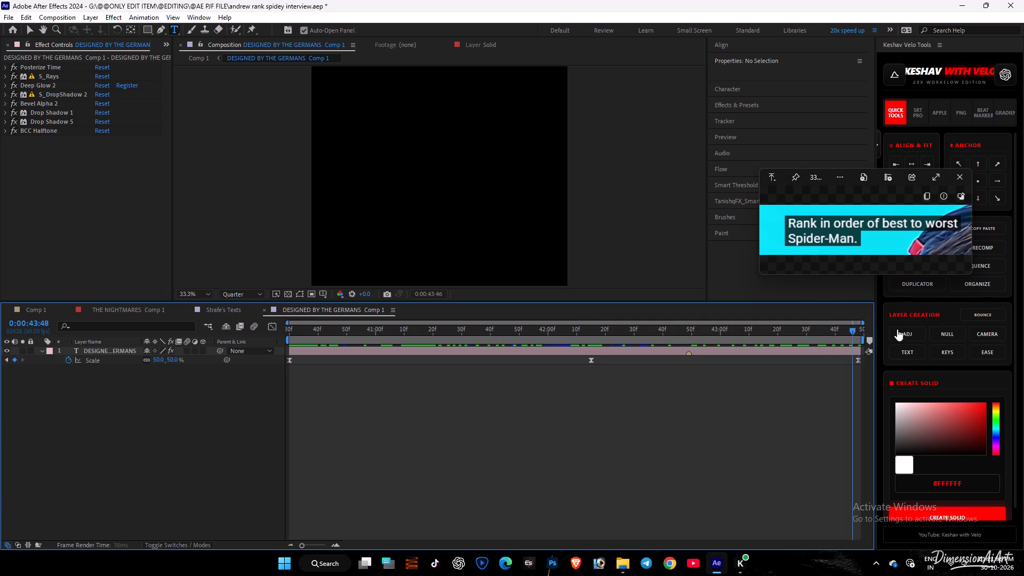
{"action": "left_click_drag", "start_coordinate": [897, 329], "coordinate": [1002, 329]}
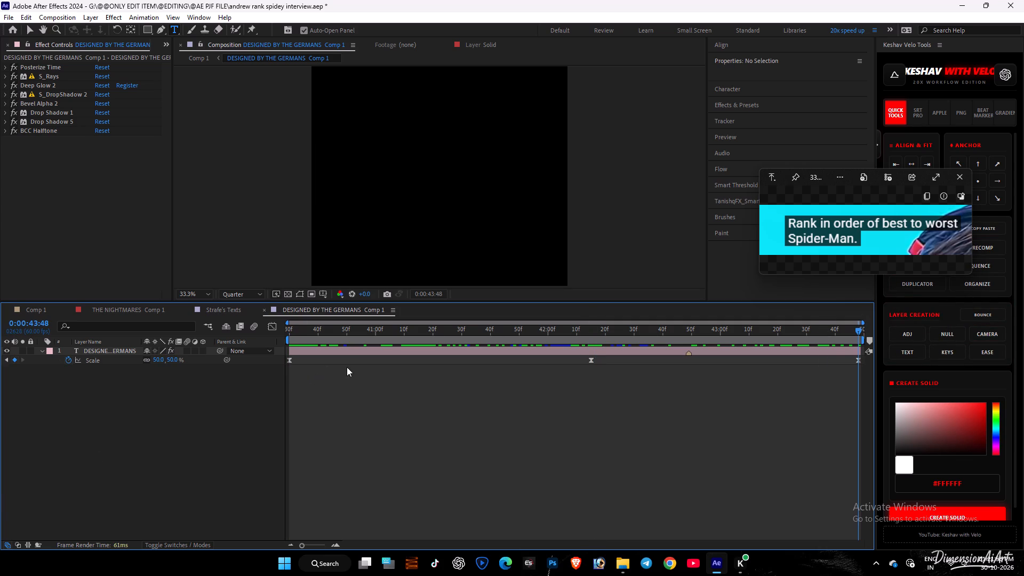
{"action": "left_click", "coordinate": [593, 337]}
{"action": "left_click_drag", "start_coordinate": [593, 337], "coordinate": [280, 467]}
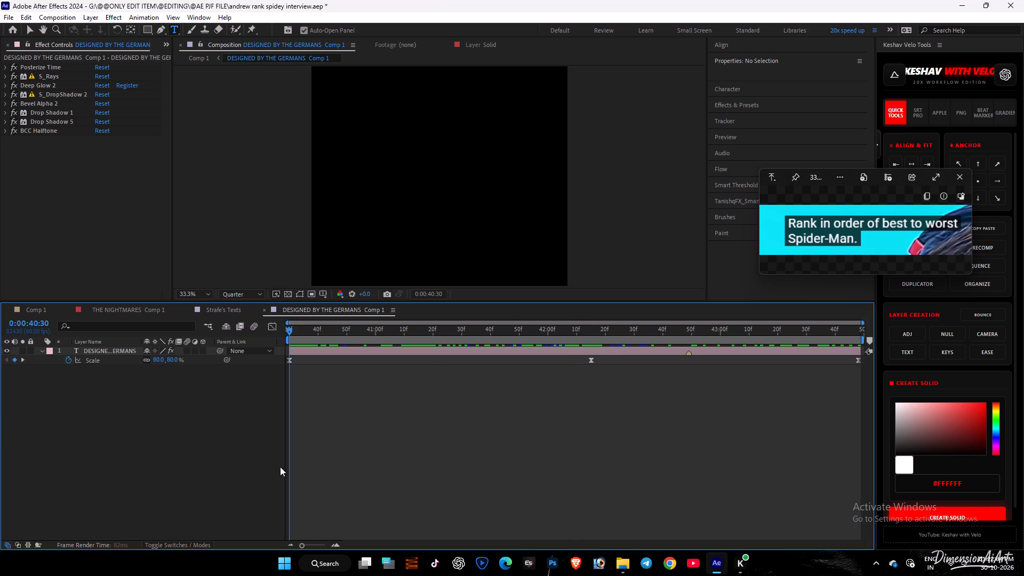
{"action": "left_click_drag", "start_coordinate": [280, 467], "coordinate": [240, 446]}
{"action": "left_click_drag", "start_coordinate": [240, 446], "coordinate": [234, 444]}
Set the text layer's middle Scale keyframe at 0:00:42:15 to 80%.
{"action": "left_click", "coordinate": [593, 335]}
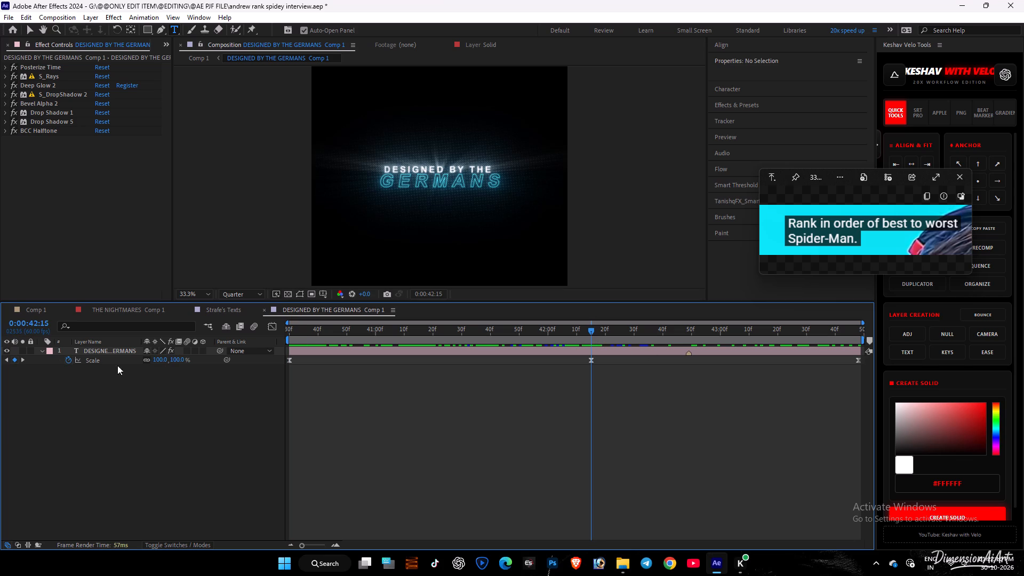
{"action": "left_click", "coordinate": [160, 361]}
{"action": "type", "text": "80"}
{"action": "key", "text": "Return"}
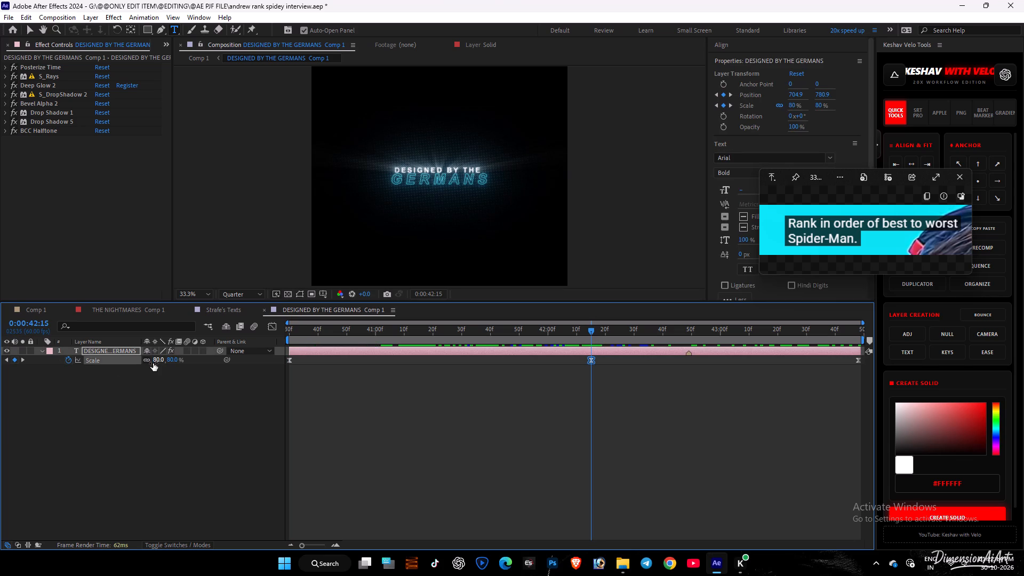
Set the text layer's first Scale keyframe at 0:00:40:30 to 60%.
{"action": "left_click_drag", "start_coordinate": [308, 332], "coordinate": [182, 337]}
{"action": "left_click", "coordinate": [172, 363]}
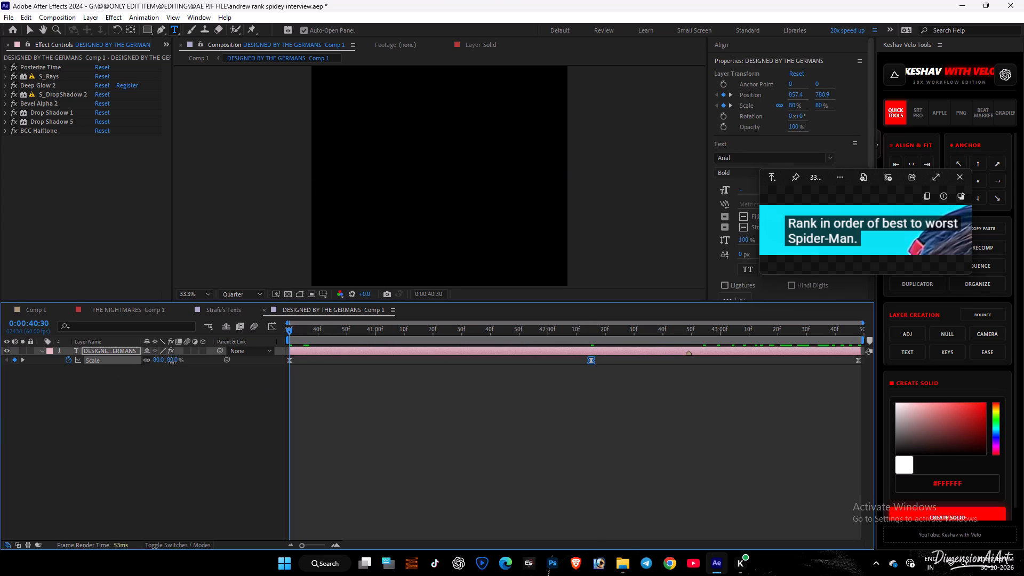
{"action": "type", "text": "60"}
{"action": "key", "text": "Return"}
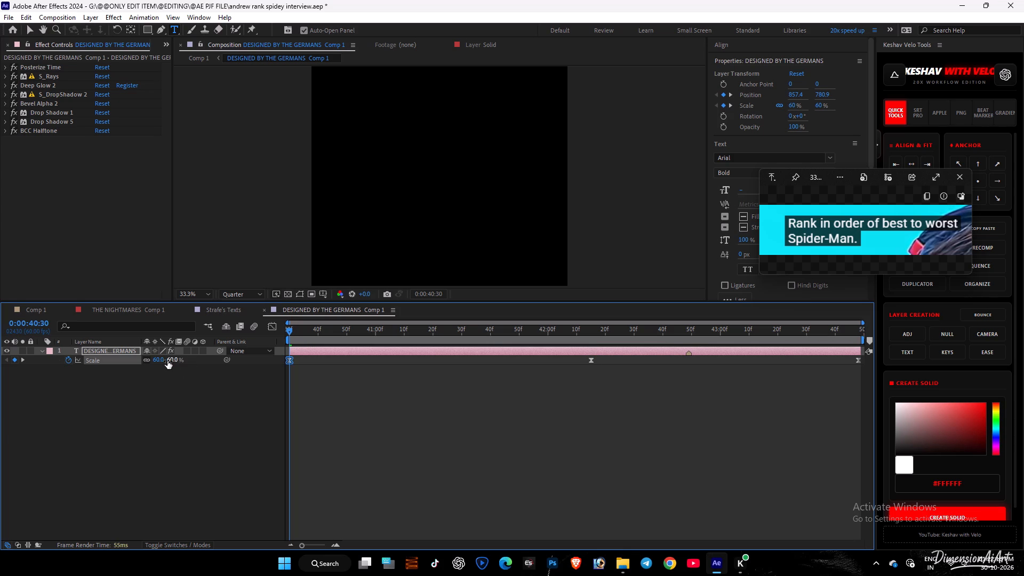
Set the text layer's last Scale keyframe at 0:00:43:48 to 30%.
{"action": "left_click_drag", "start_coordinate": [769, 326], "coordinate": [835, 334]}
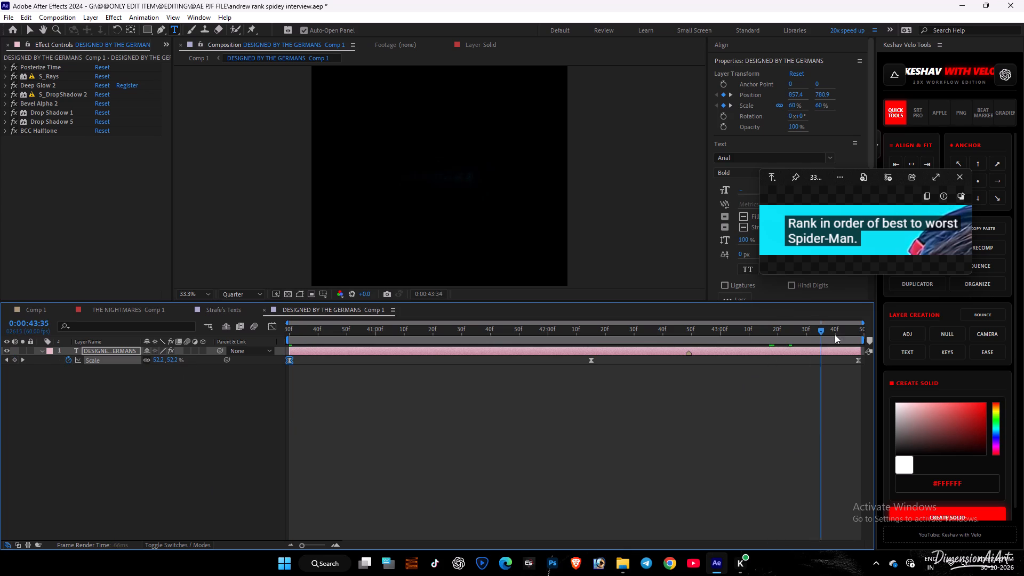
{"action": "left_click_drag", "start_coordinate": [835, 334], "coordinate": [888, 354]}
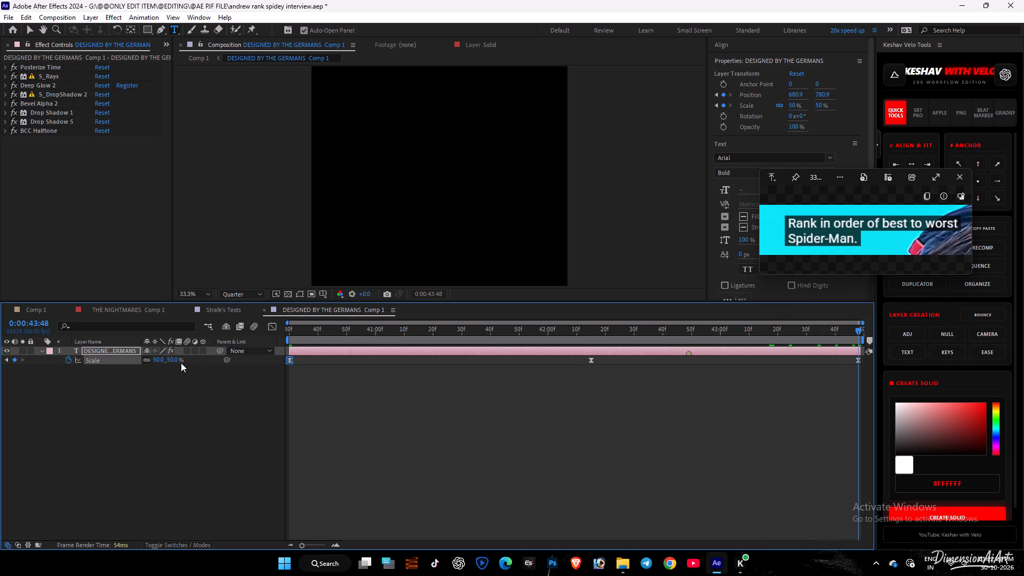
{"action": "left_click", "coordinate": [176, 363]}
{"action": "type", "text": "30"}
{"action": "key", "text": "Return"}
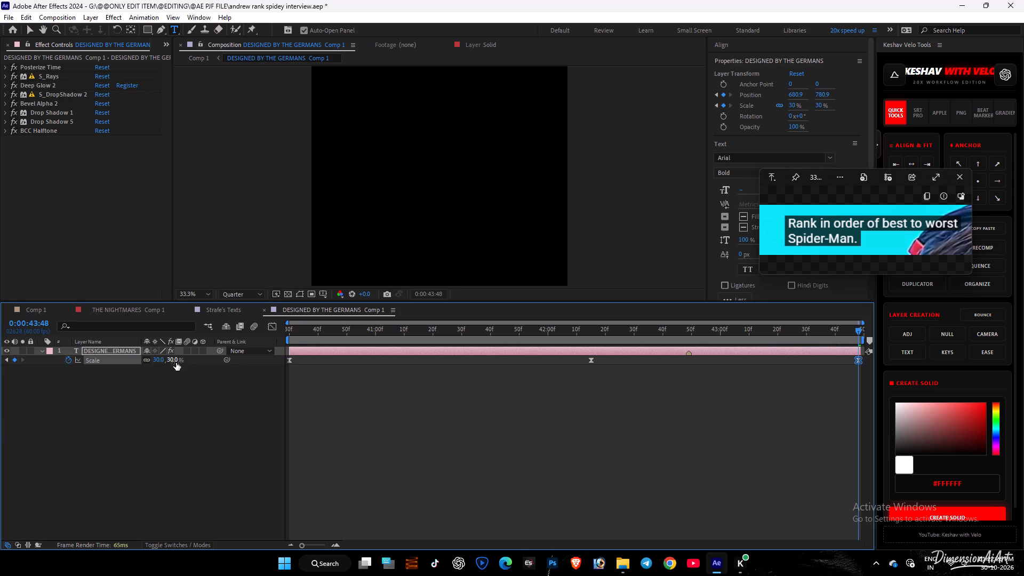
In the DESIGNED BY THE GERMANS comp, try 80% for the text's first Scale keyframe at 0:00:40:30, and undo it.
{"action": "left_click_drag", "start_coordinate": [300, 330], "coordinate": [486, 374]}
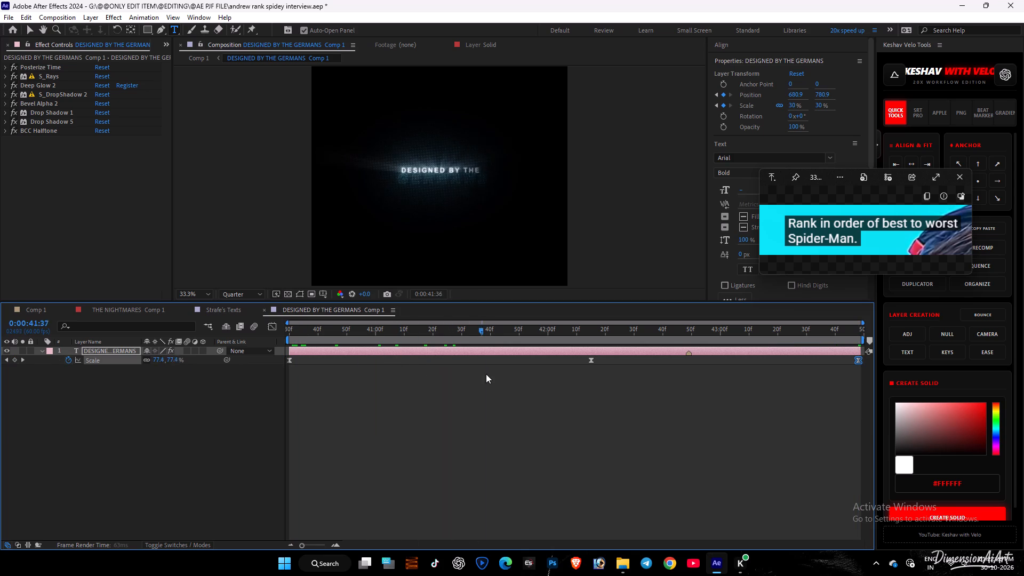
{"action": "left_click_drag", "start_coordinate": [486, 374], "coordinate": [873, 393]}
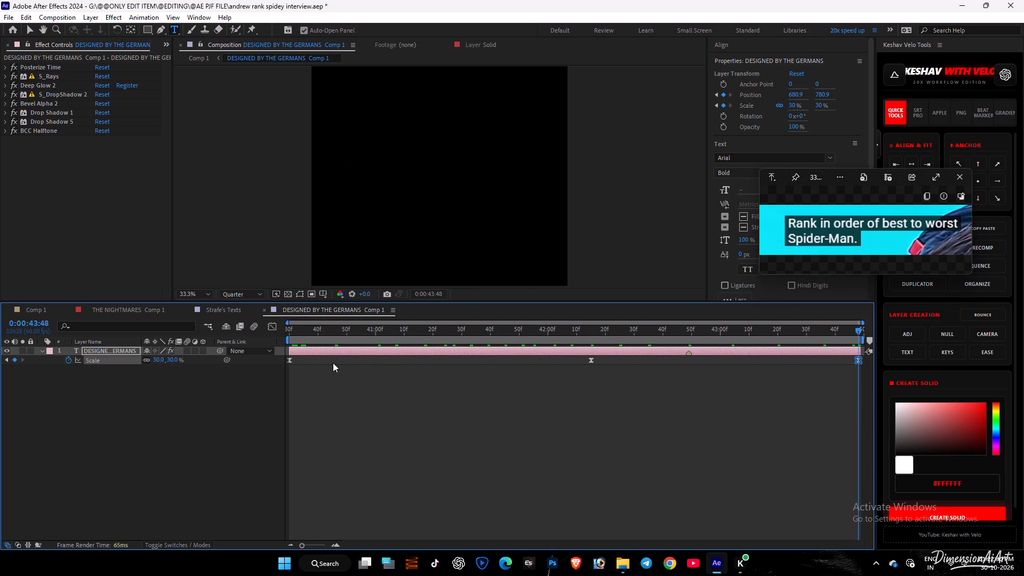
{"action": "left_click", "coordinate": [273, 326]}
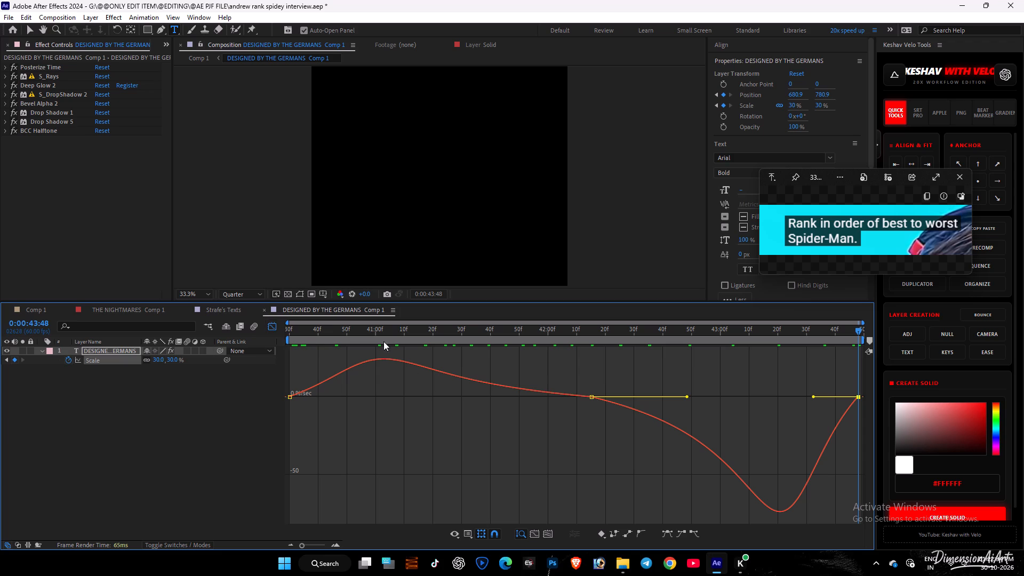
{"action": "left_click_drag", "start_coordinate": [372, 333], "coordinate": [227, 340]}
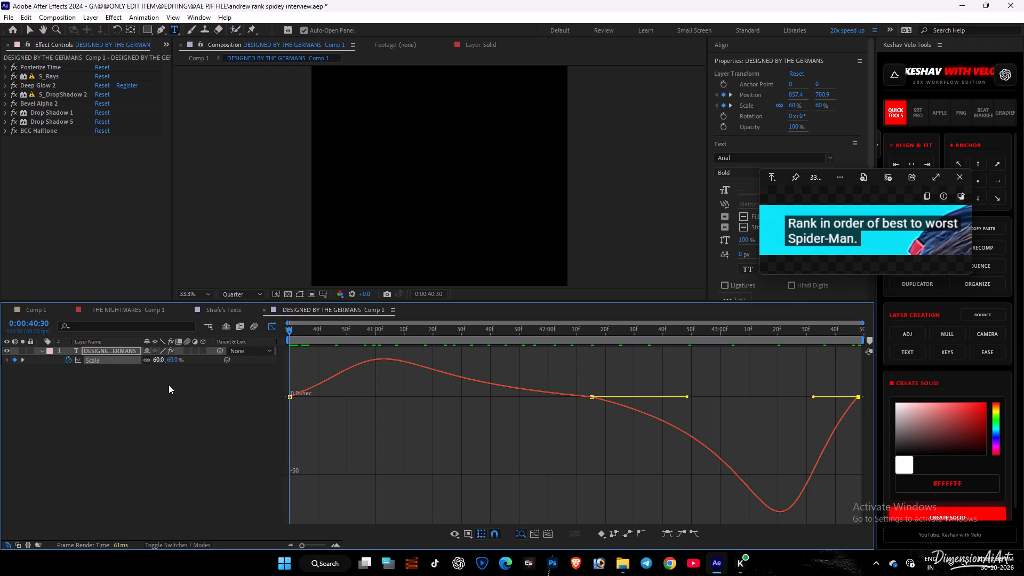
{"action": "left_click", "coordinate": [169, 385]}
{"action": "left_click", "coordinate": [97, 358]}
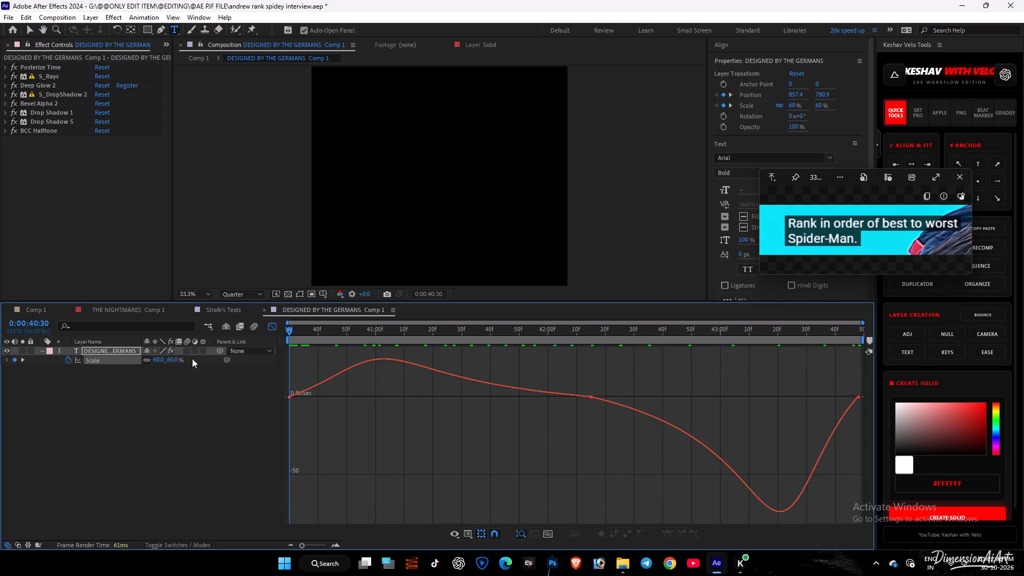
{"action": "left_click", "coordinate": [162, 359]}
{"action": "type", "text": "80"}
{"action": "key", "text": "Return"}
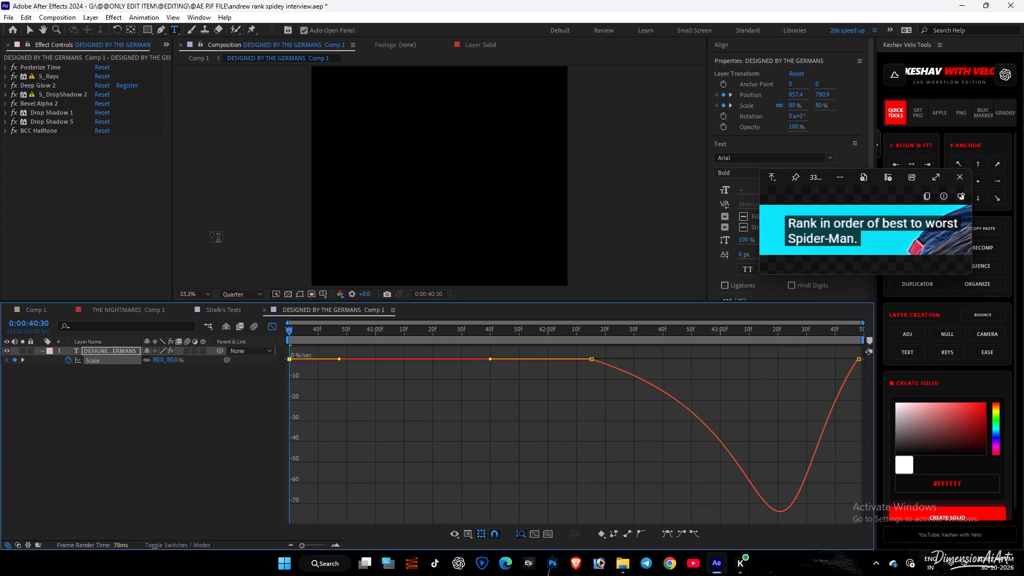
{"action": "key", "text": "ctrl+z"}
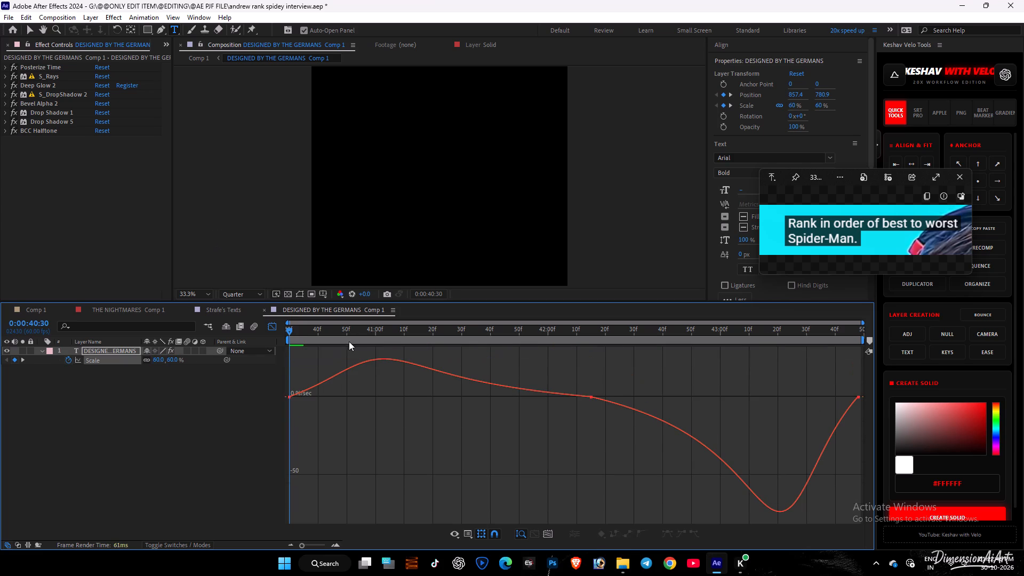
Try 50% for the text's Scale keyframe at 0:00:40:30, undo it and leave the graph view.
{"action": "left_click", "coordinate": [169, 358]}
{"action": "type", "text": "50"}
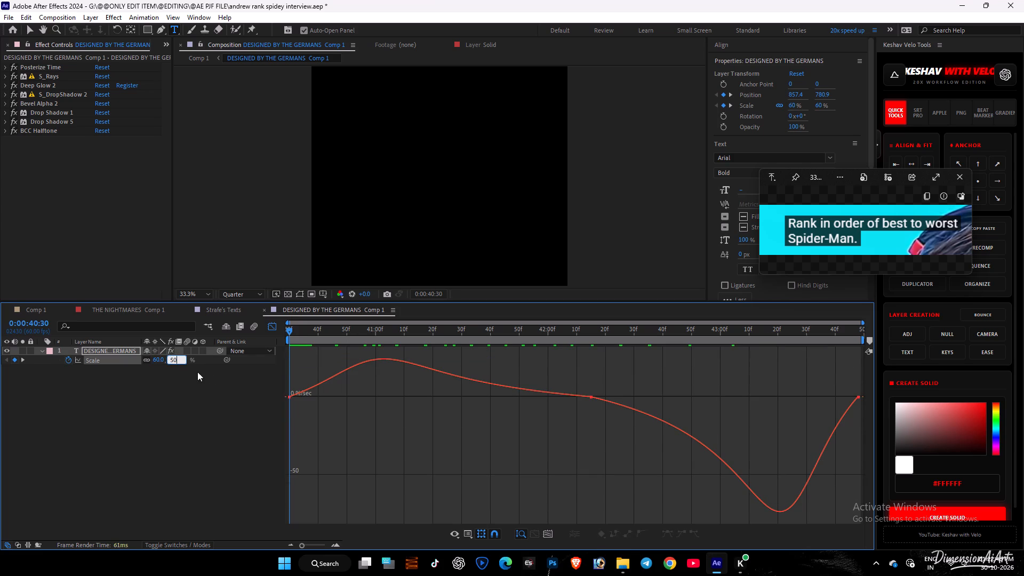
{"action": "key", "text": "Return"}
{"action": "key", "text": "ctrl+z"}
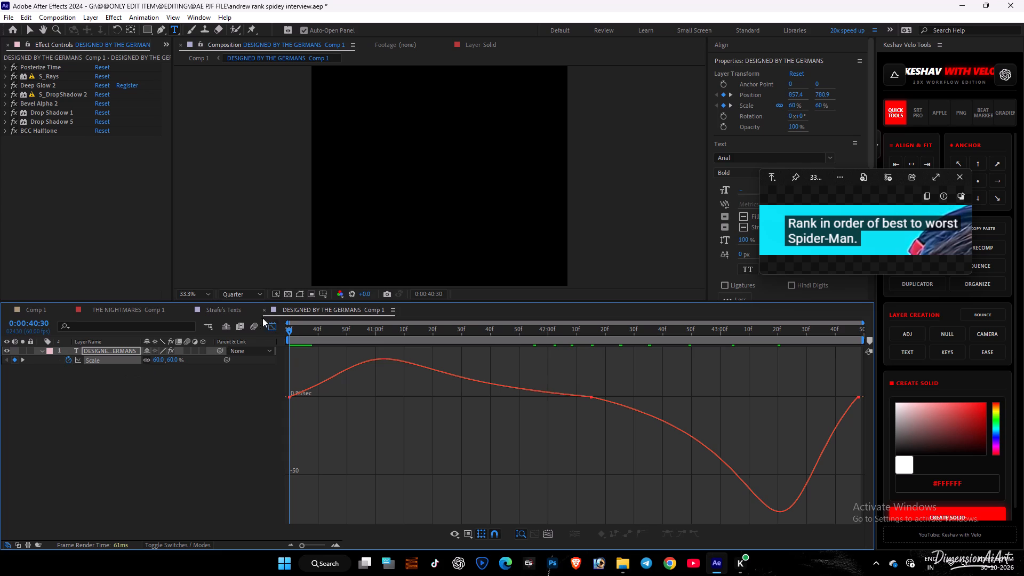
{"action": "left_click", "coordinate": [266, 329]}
Save the project.
{"action": "key", "text": "ctrl+s"}
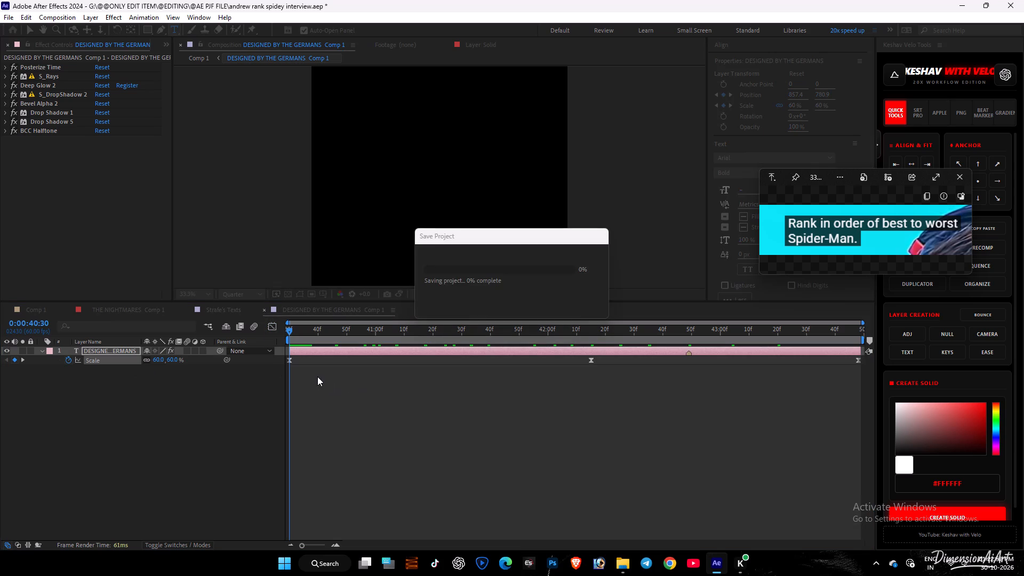
Close THE NIGHTMARES Comp 1 timeline and return to Comp 1.
{"action": "left_click", "coordinate": [71, 309]}
{"action": "left_click", "coordinate": [92, 408]}
{"action": "left_click", "coordinate": [33, 315]}
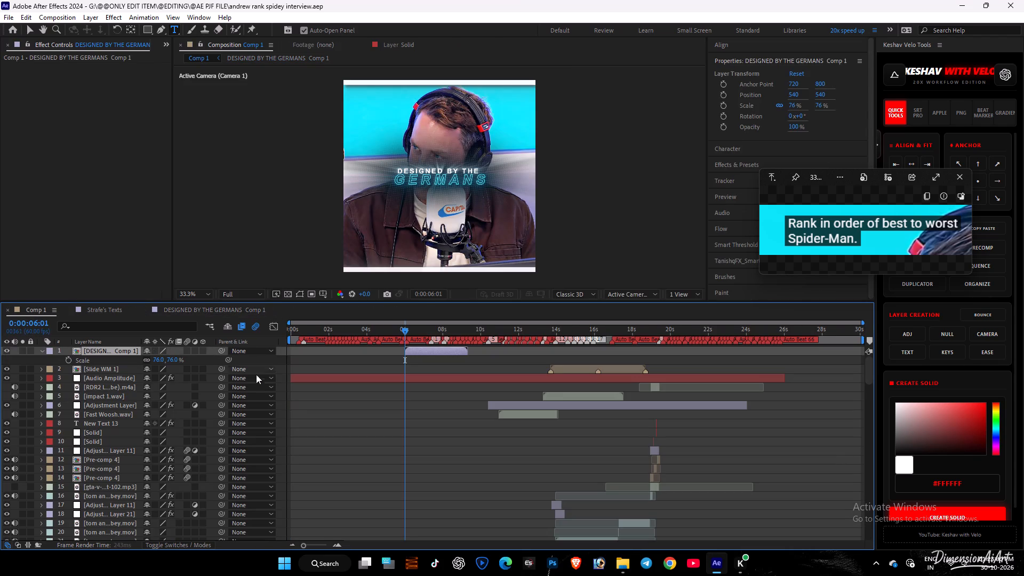
Set Comp 1's preview resolution to Quarter.
{"action": "left_click", "coordinate": [347, 411]}
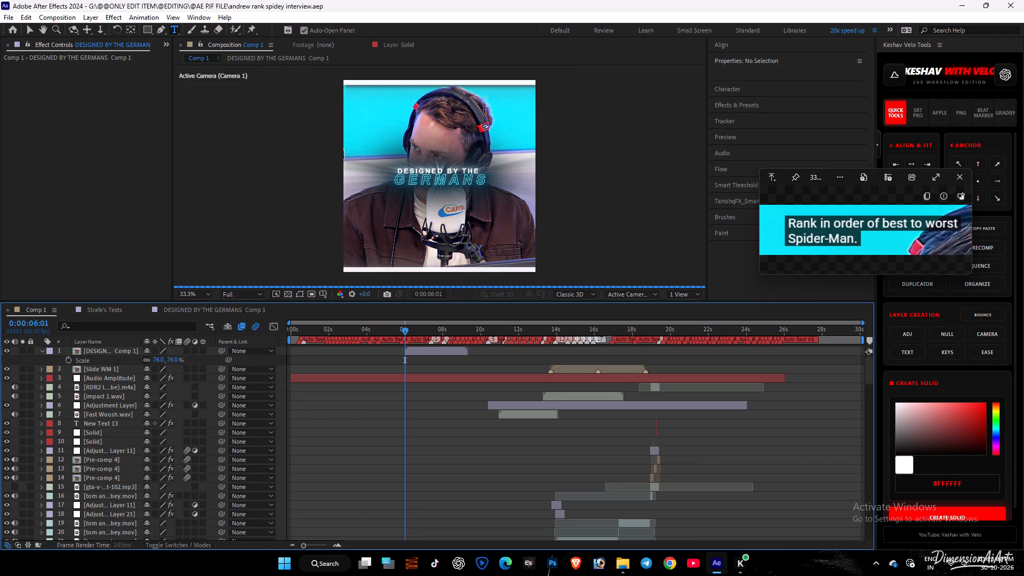
{"action": "left_click", "coordinate": [231, 293]}
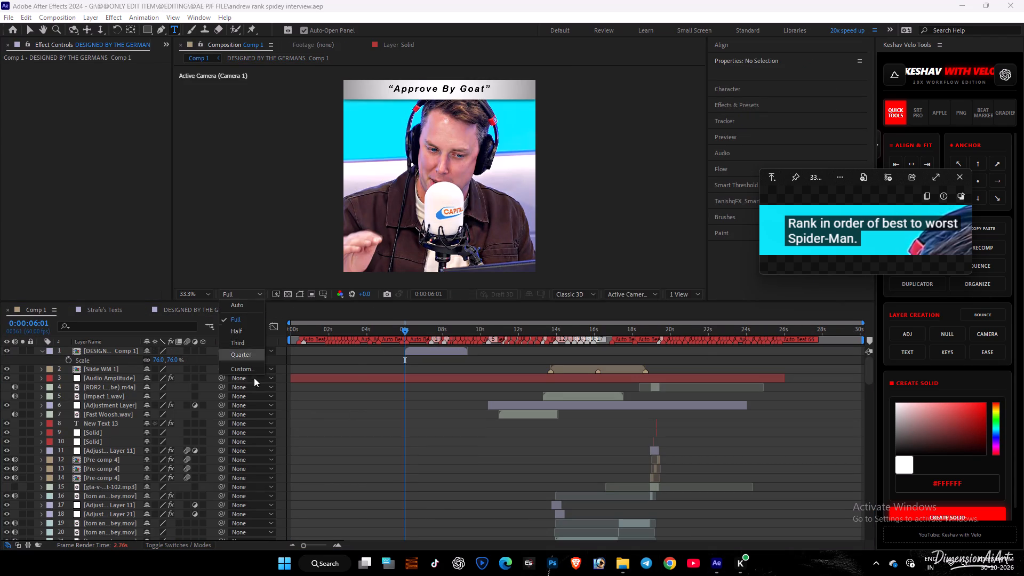
{"action": "left_click", "coordinate": [242, 349]}
Scrub through the DESIGNED BY THE GERMANS text in Comp 1 between 0:00:06:01 and 0:00:10:07.
{"action": "left_click", "coordinate": [382, 408]}
{"action": "left_click_drag", "start_coordinate": [406, 325], "coordinate": [412, 325]}
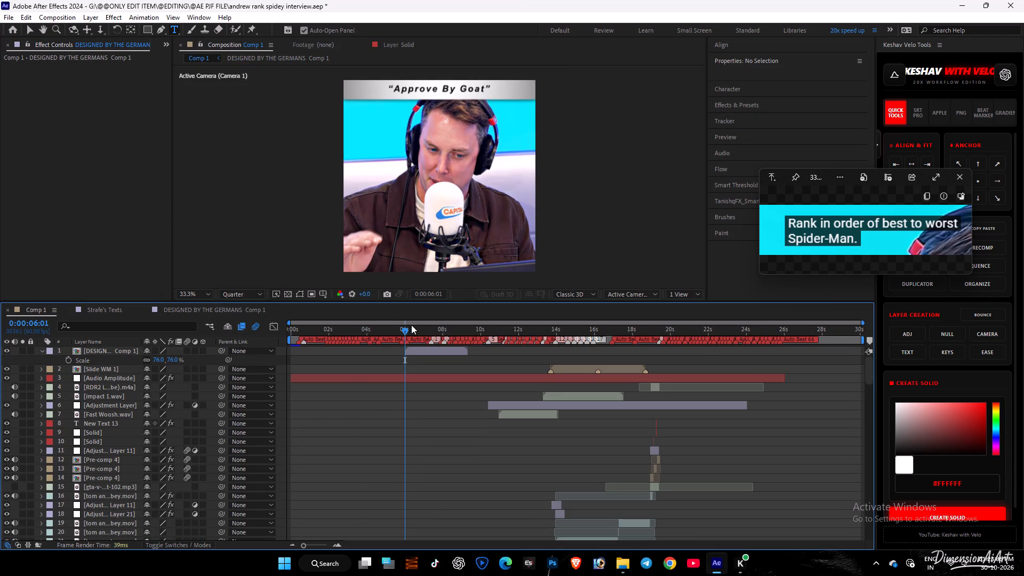
{"action": "left_click_drag", "start_coordinate": [406, 329], "coordinate": [417, 330]}
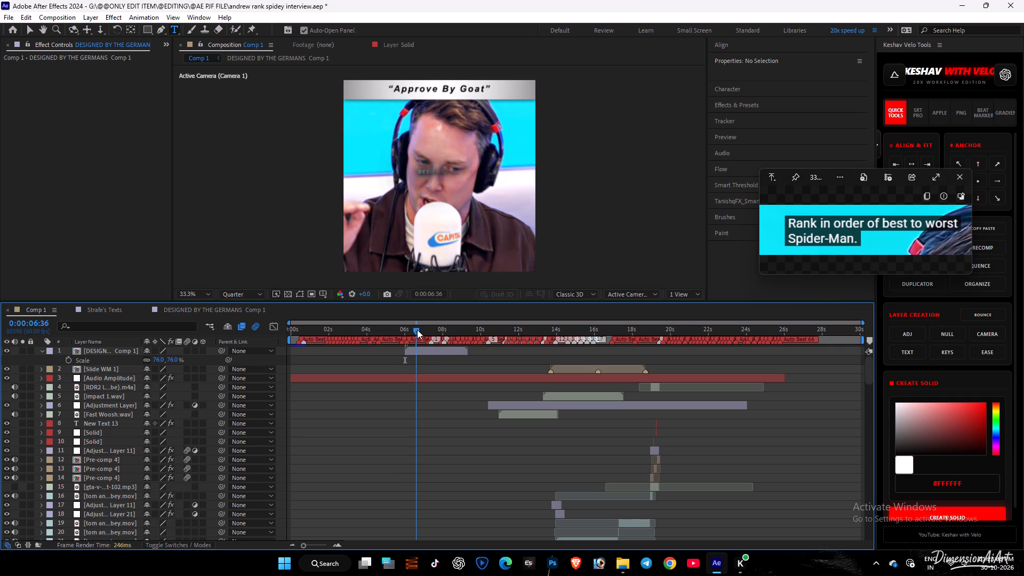
{"action": "left_click_drag", "start_coordinate": [417, 330], "coordinate": [434, 332]}
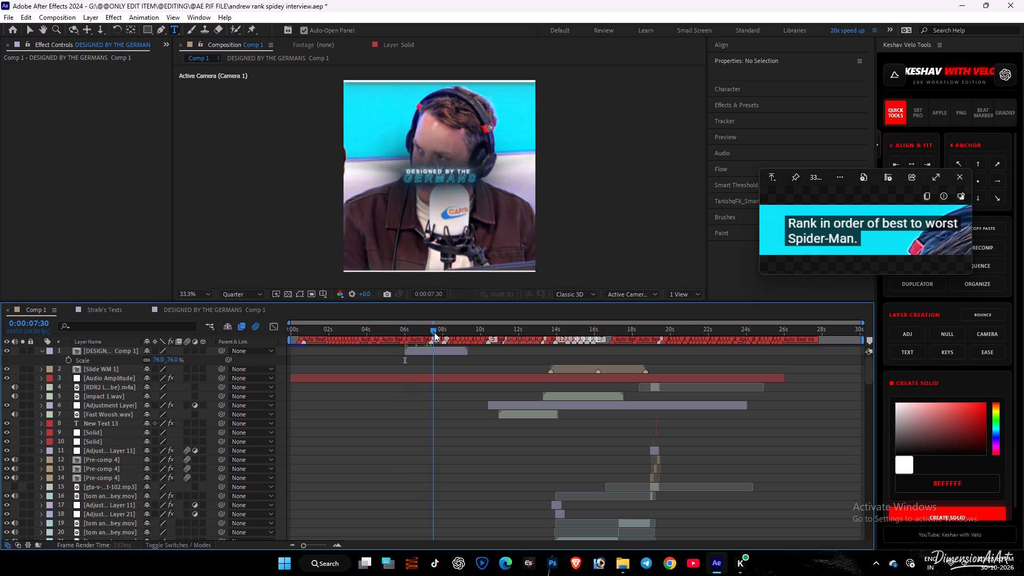
{"action": "left_click_drag", "start_coordinate": [434, 332], "coordinate": [452, 335]}
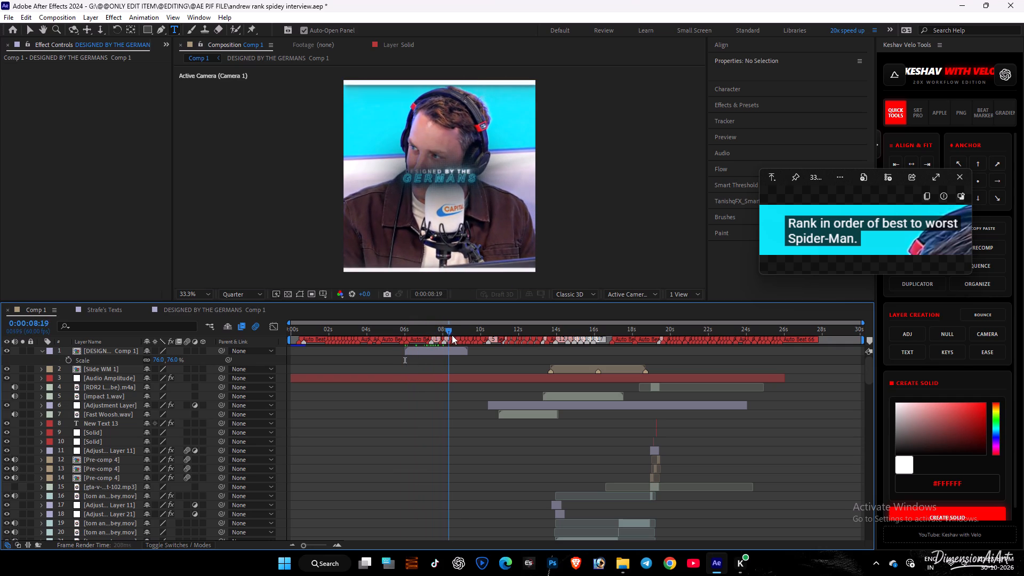
{"action": "left_click_drag", "start_coordinate": [452, 335], "coordinate": [484, 342]}
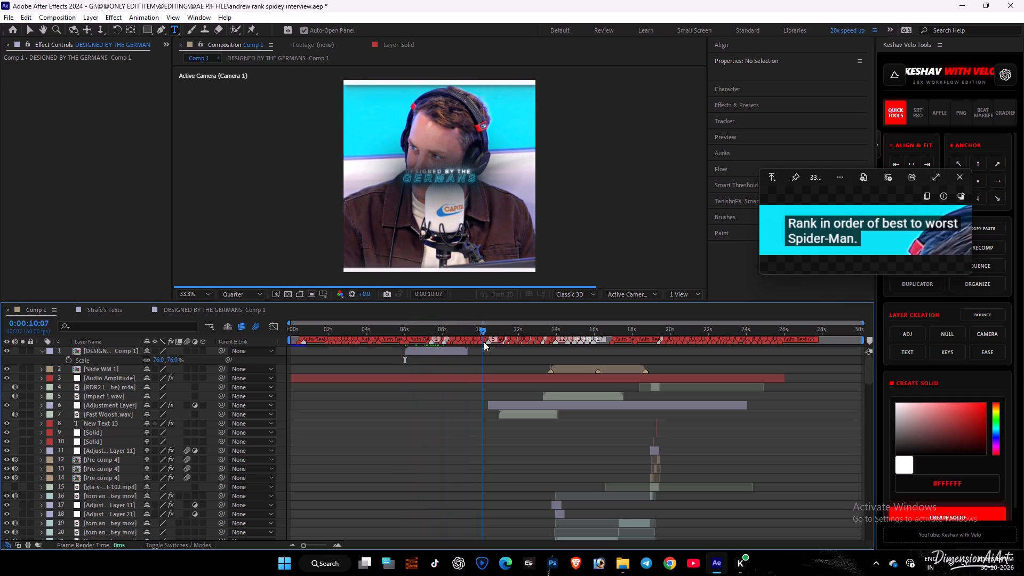
{"action": "left_click_drag", "start_coordinate": [484, 342], "coordinate": [438, 348]}
Reveal the audio waveform of the topaz andrew interview clip on layer 130.
{"action": "scroll", "coordinate": [447, 395], "scroll_direction": "down", "scroll_amount": 2}
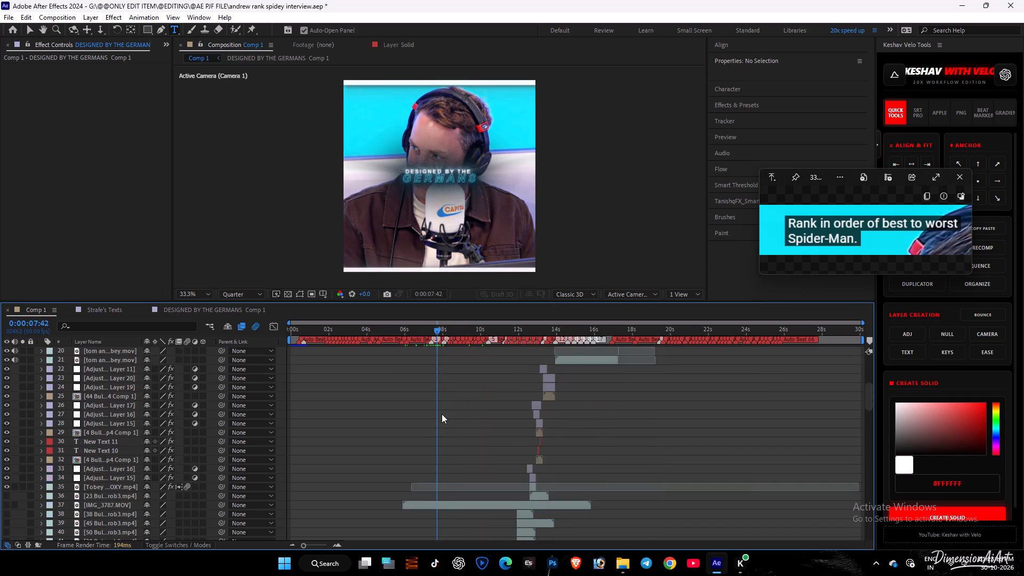
{"action": "scroll", "coordinate": [442, 414], "scroll_direction": "down", "scroll_amount": 1}
{"action": "left_click", "coordinate": [449, 410]}
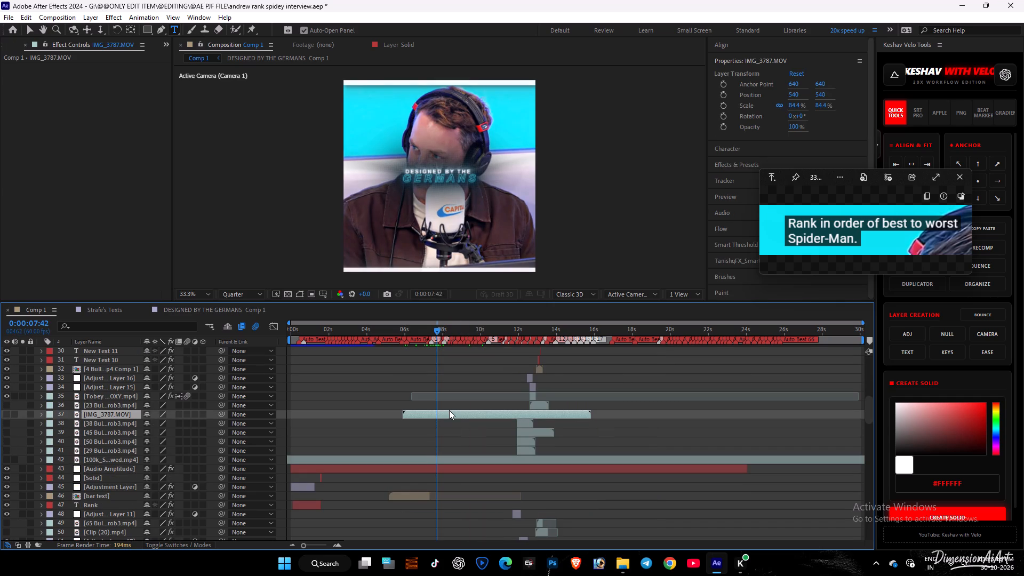
{"action": "scroll", "coordinate": [458, 427], "scroll_direction": "down", "scroll_amount": 14}
{"action": "scroll", "coordinate": [448, 475], "scroll_direction": "up", "scroll_amount": 1}
{"action": "scroll", "coordinate": [441, 473], "scroll_direction": "down", "scroll_amount": 7}
{"action": "left_click", "coordinate": [435, 473]}
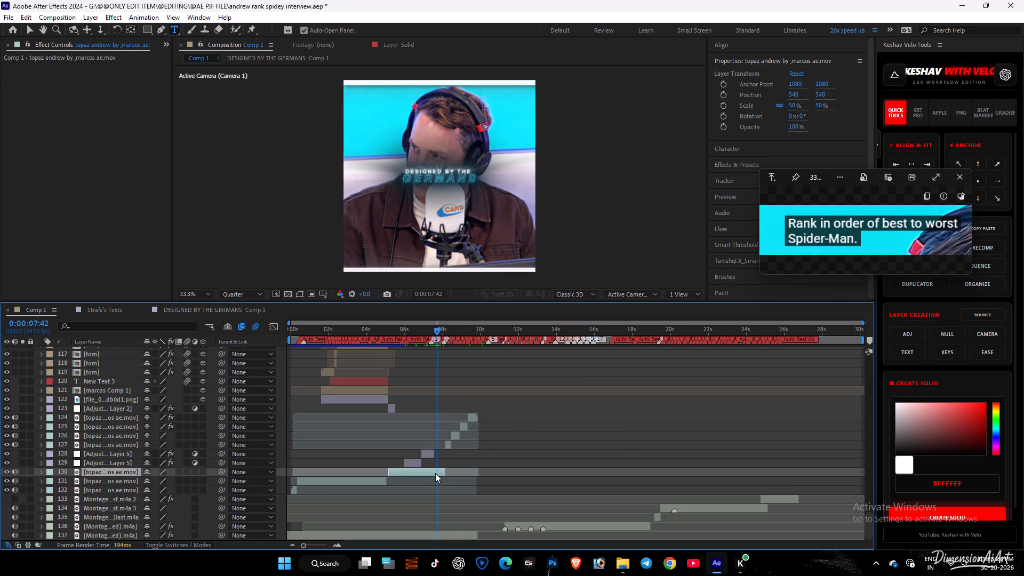
{"action": "type", "text": "ll"}
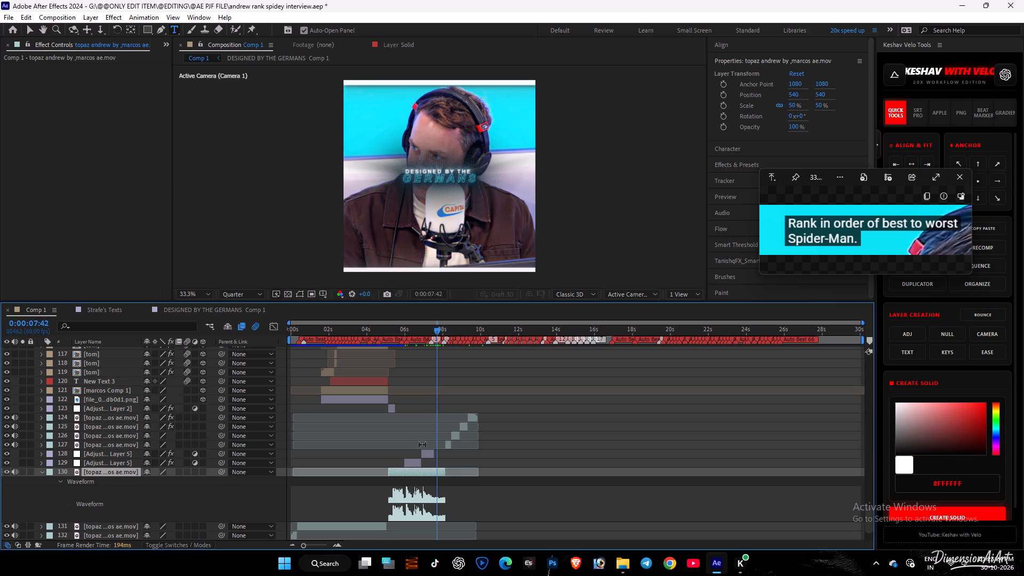
Locate the start of the first speech peak in the clip's waveform and add a composition marker at 0:00:05:21.
{"action": "left_click", "coordinate": [422, 329]}
{"action": "left_click_drag", "start_coordinate": [418, 331], "coordinate": [393, 337]}
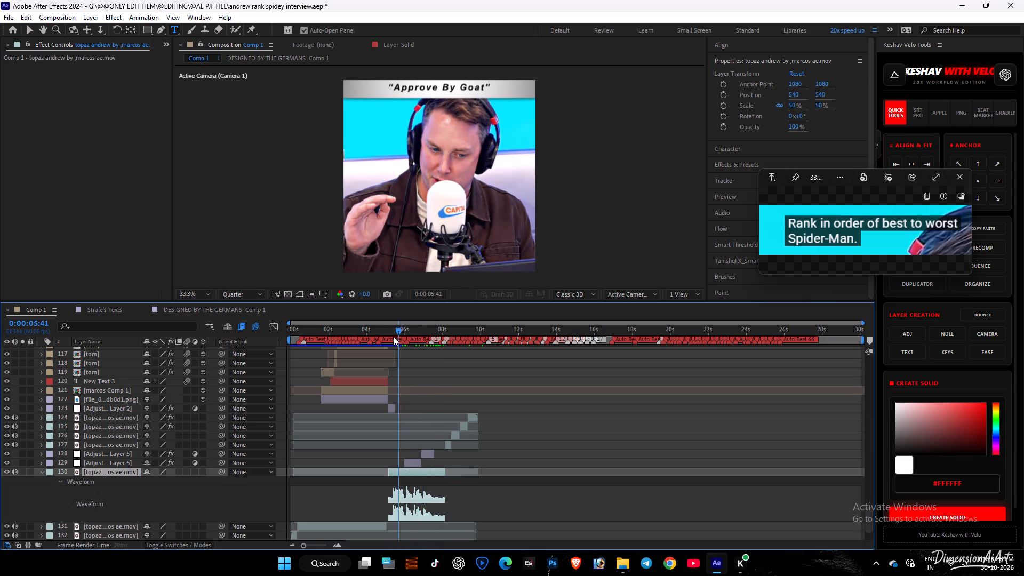
{"action": "left_click_drag", "start_coordinate": [393, 337], "coordinate": [392, 337]}
{"action": "key", "text": "space"}
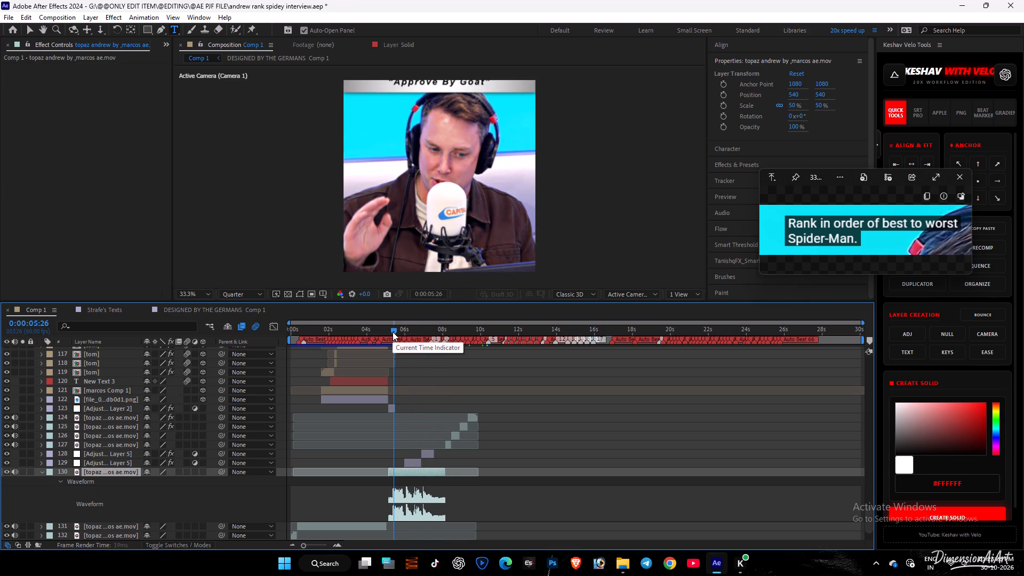
{"action": "left_click", "coordinate": [393, 332]}
{"action": "left_click_drag", "start_coordinate": [393, 330], "coordinate": [391, 334]}
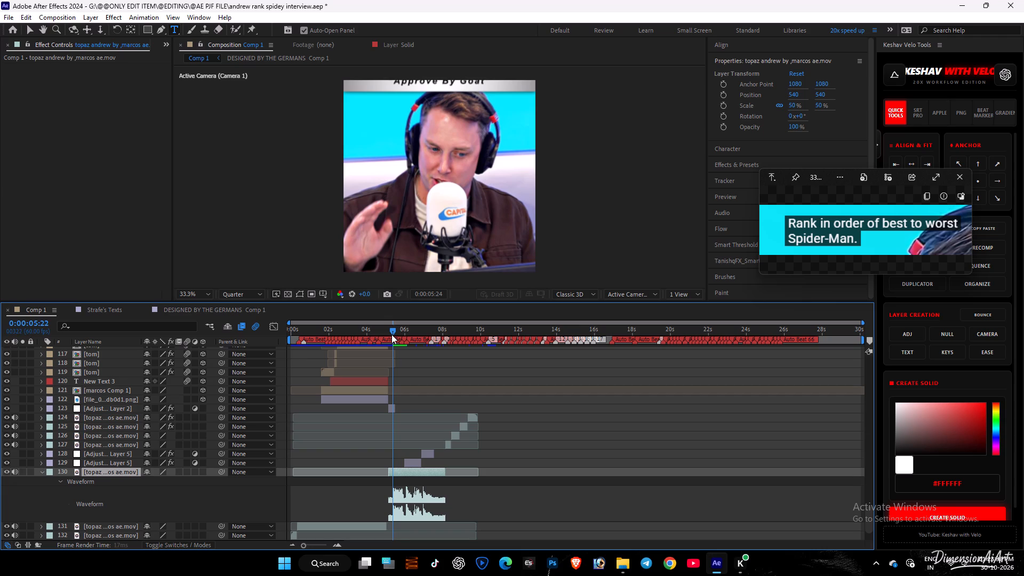
{"action": "left_click_drag", "start_coordinate": [391, 334], "coordinate": [391, 335]}
{"action": "key", "text": "Page_Up"}
{"action": "key", "text": "Page_Up"}
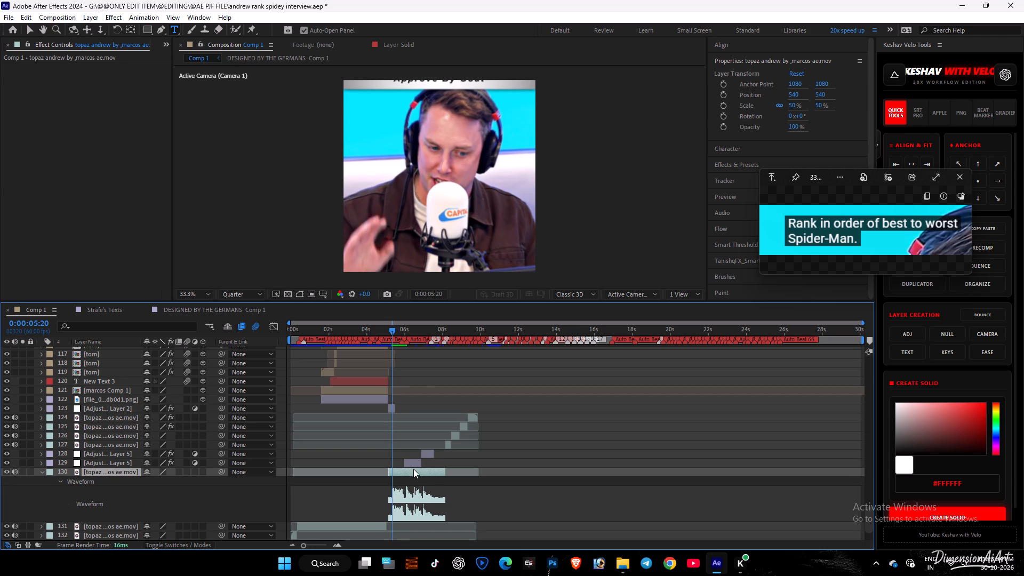
{"action": "left_click", "coordinate": [421, 377]}
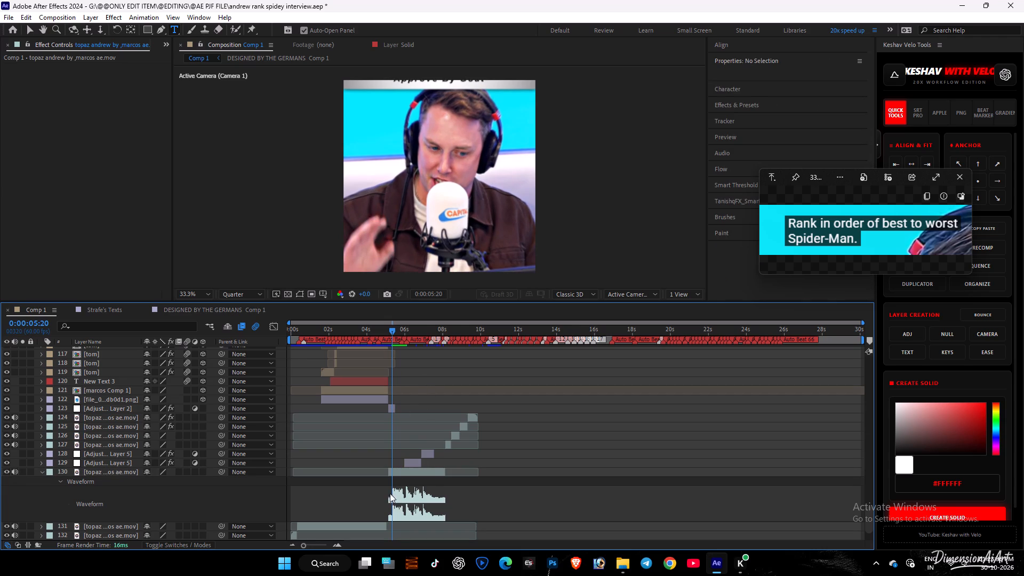
{"action": "scroll", "coordinate": [389, 492], "scroll_direction": "up", "scroll_amount": 2, "text": "alt"}
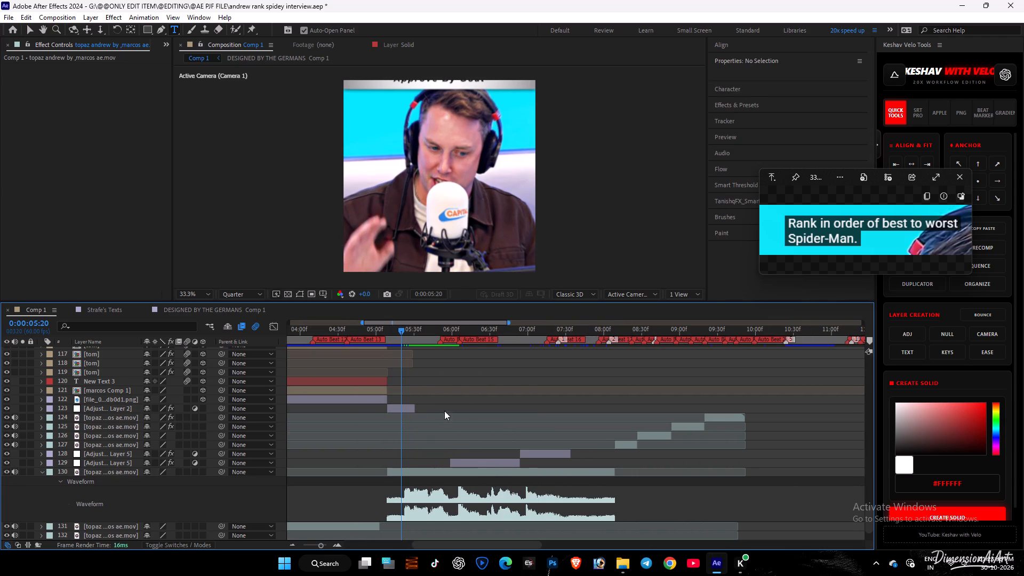
{"action": "left_click", "coordinate": [417, 373]}
{"action": "left_click", "coordinate": [404, 330]}
{"action": "key", "text": "asterisk"}
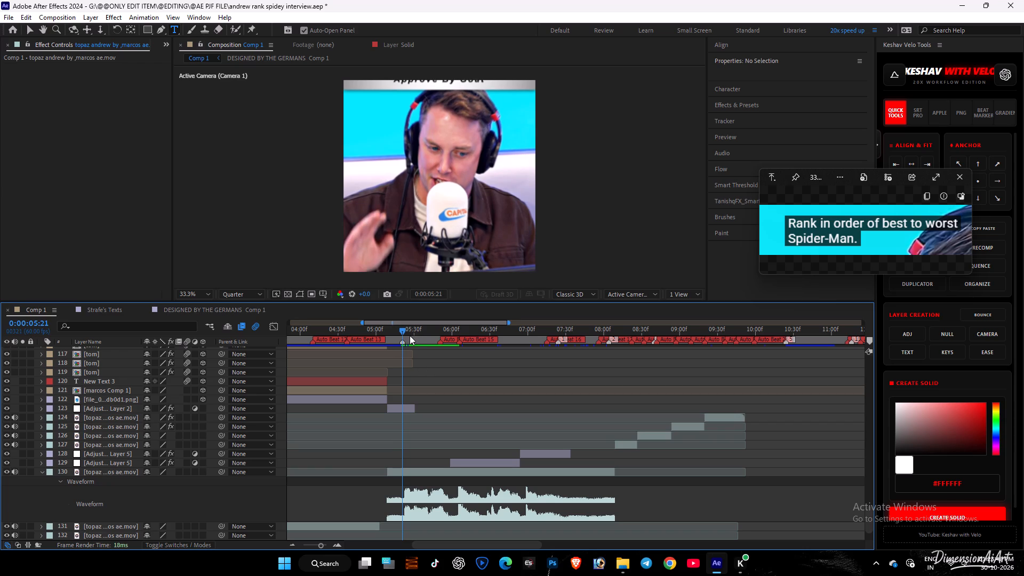
Play the interview speech and add composition markers at 0:00:05:58 and 0:00:06:04 where the speech peaks change.
{"action": "key", "text": "space"}
{"action": "key", "text": "space"}
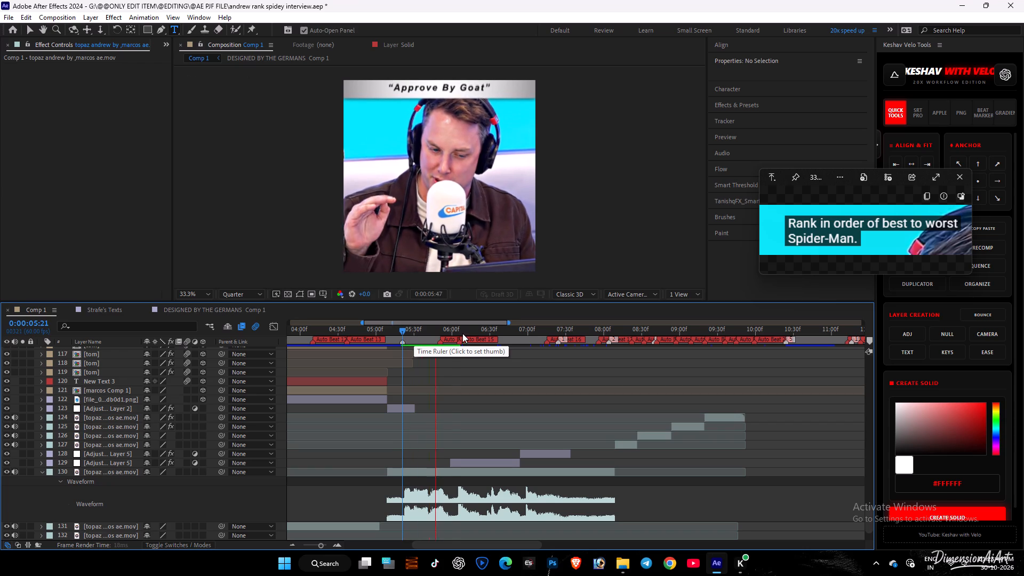
{"action": "left_click", "coordinate": [452, 330]}
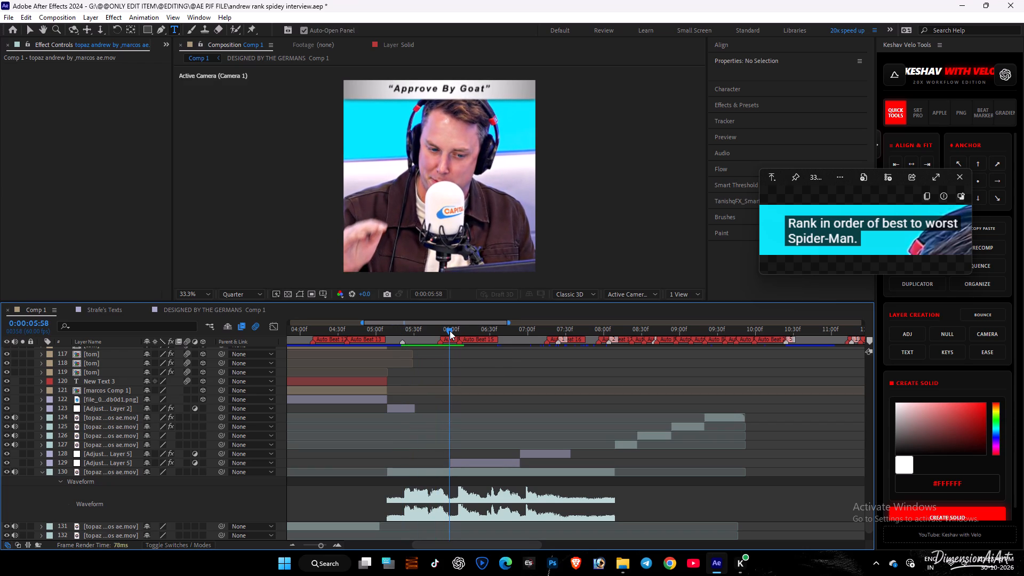
{"action": "left_click", "coordinate": [445, 366]}
{"action": "key", "text": "asterisk"}
{"action": "left_click_drag", "start_coordinate": [452, 333], "coordinate": [460, 332]}
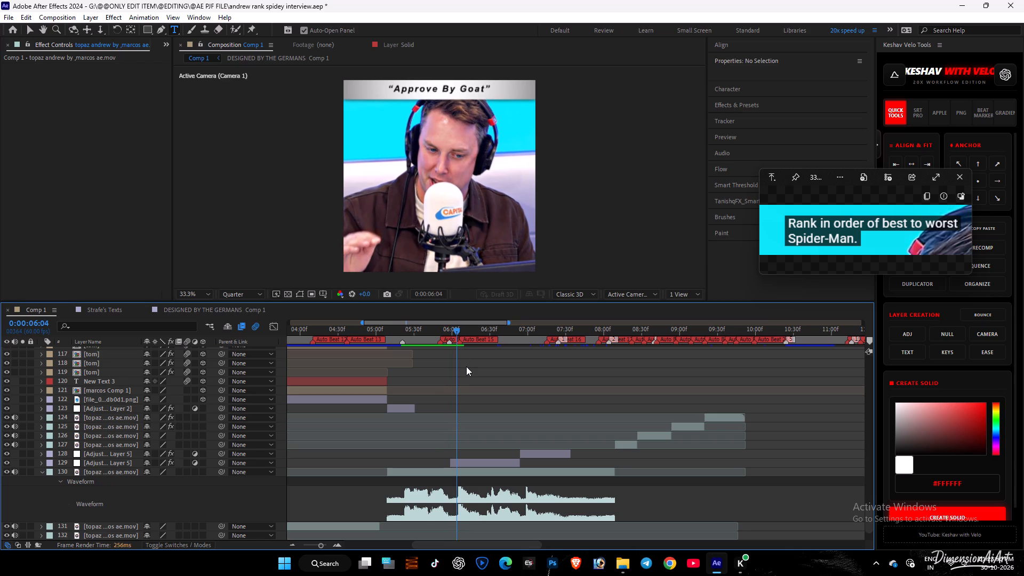
{"action": "left_click", "coordinate": [466, 366]}
{"action": "key", "text": "asterisk"}
Preview the following speech and add composition markers at 0:00:06:58 and 0:00:07:29.
{"action": "key", "text": "space"}
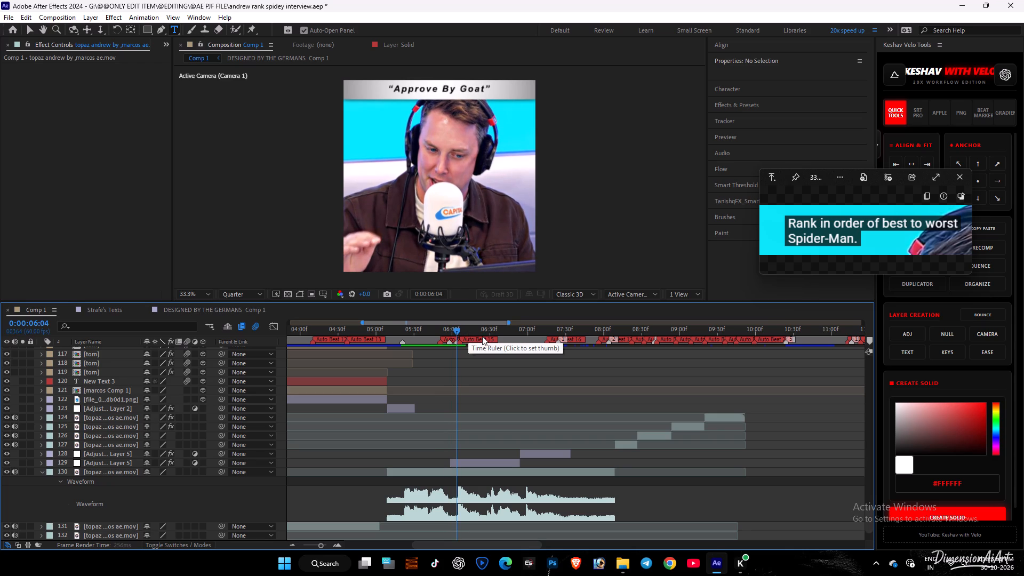
{"action": "key", "text": "space"}
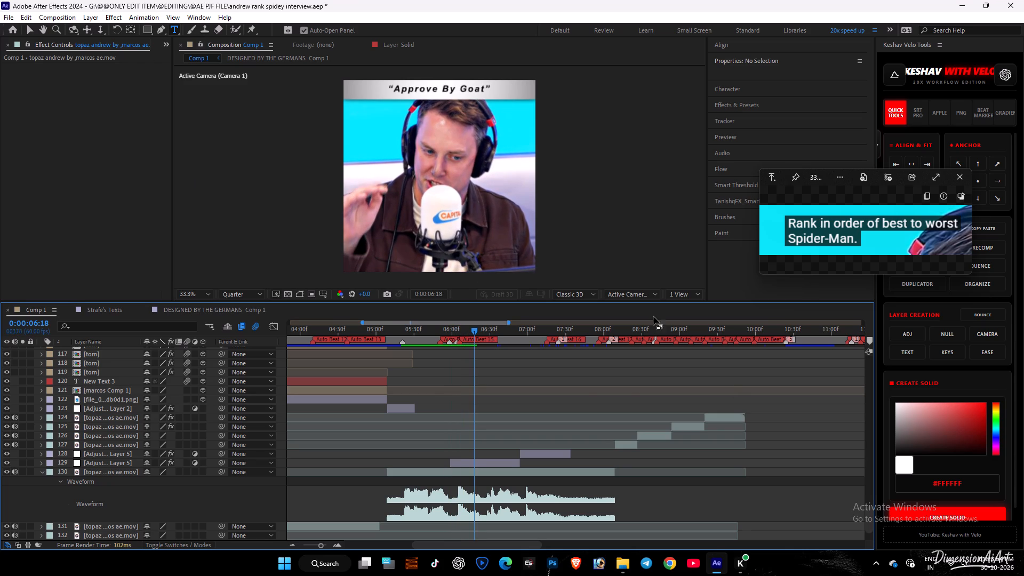
{"action": "key", "text": "space"}
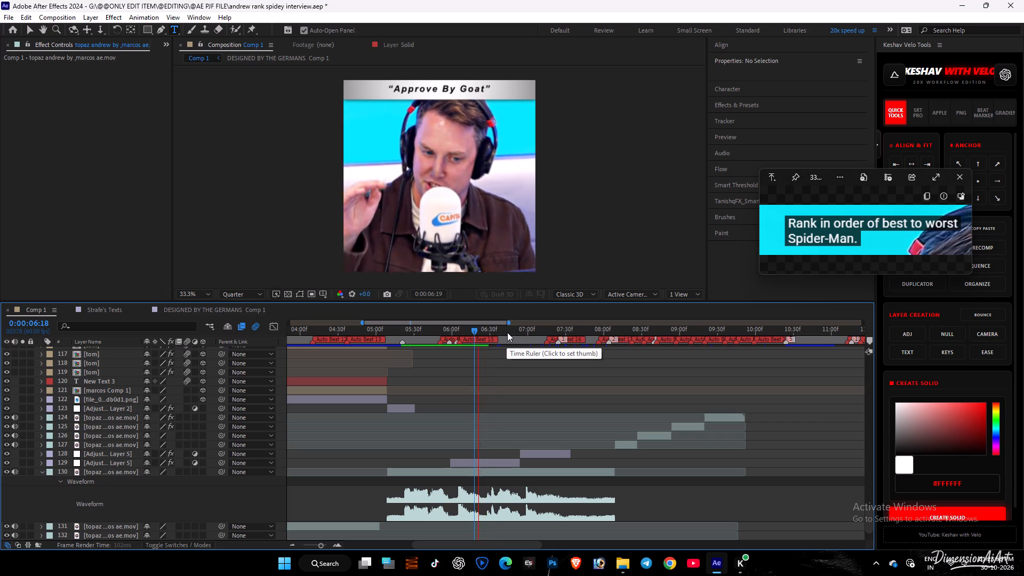
{"action": "left_click_drag", "start_coordinate": [507, 332], "coordinate": [519, 354]}
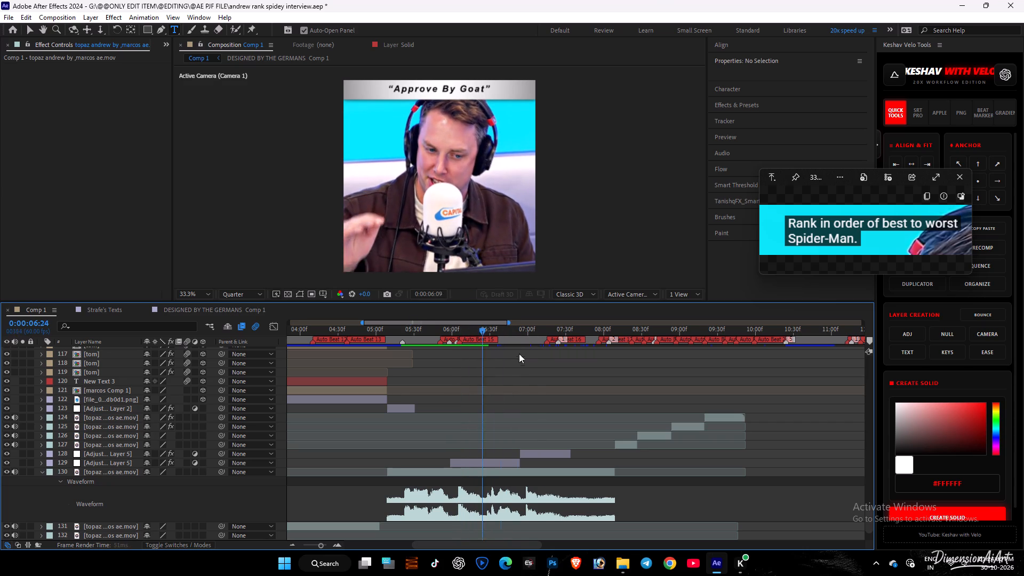
{"action": "left_click_drag", "start_coordinate": [519, 354], "coordinate": [525, 354]}
{"action": "left_click", "coordinate": [527, 349]}
{"action": "key", "text": "asterisk"}
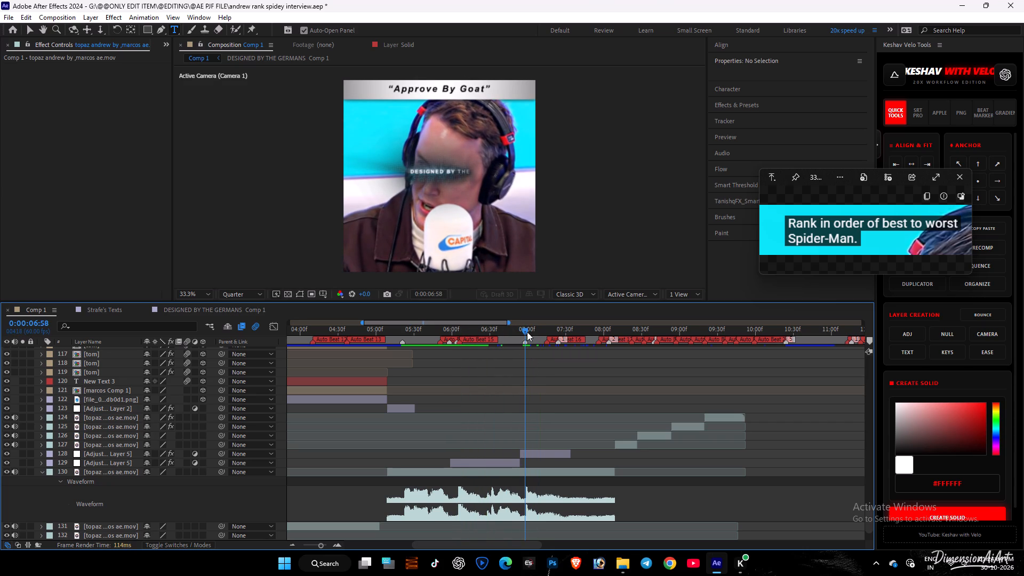
{"action": "left_click_drag", "start_coordinate": [527, 332], "coordinate": [566, 334]}
{"action": "key", "text": "asterisk"}
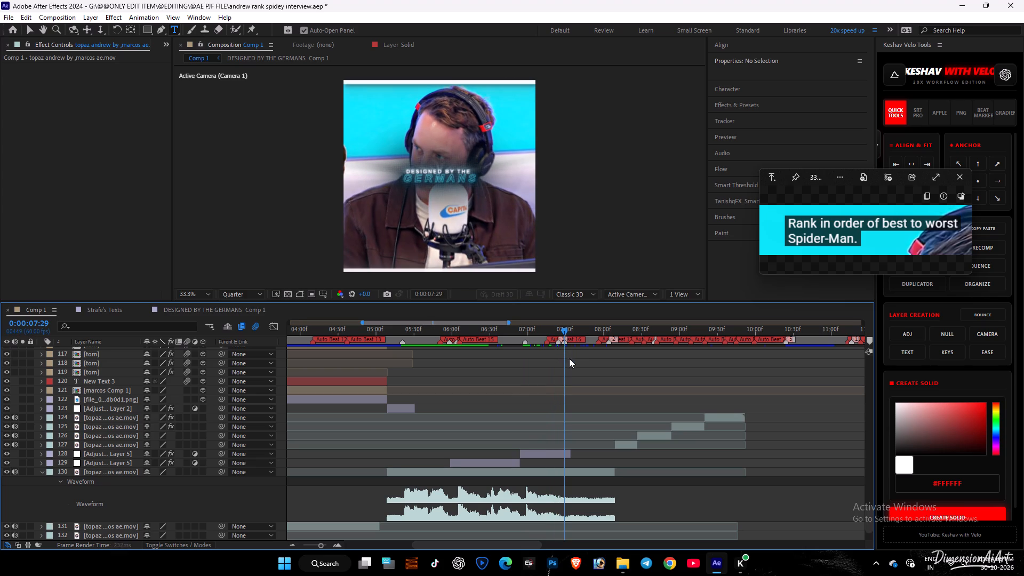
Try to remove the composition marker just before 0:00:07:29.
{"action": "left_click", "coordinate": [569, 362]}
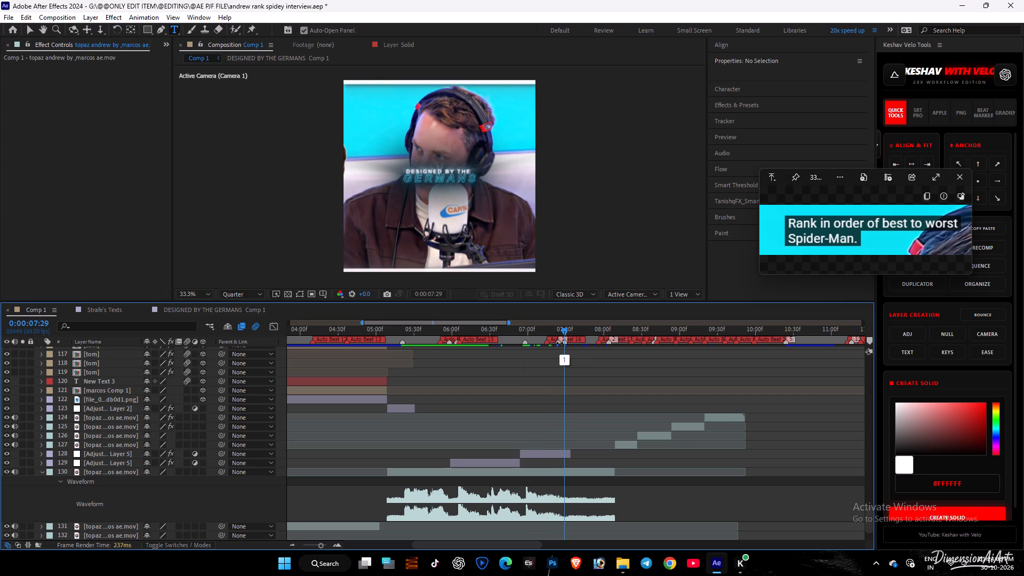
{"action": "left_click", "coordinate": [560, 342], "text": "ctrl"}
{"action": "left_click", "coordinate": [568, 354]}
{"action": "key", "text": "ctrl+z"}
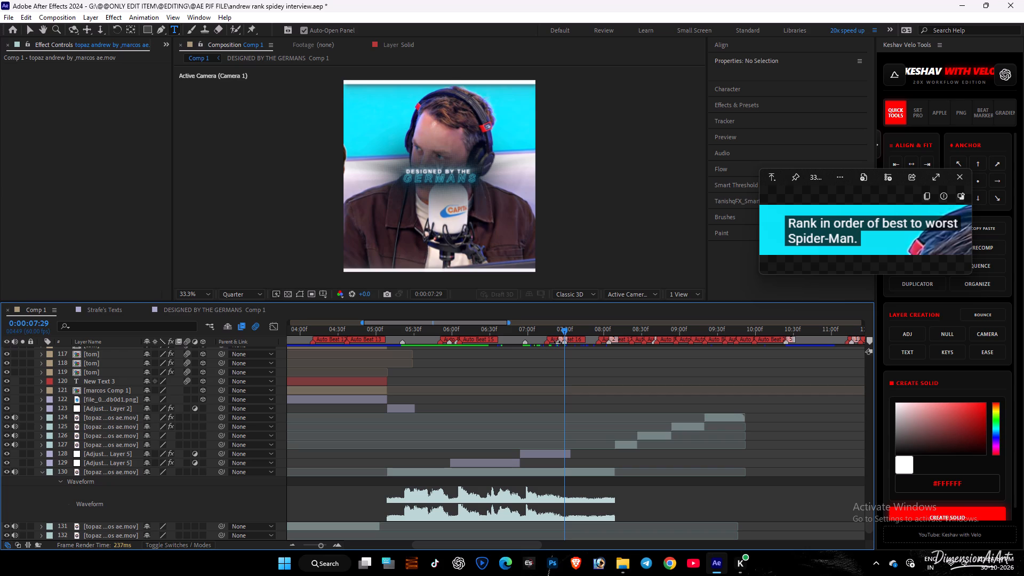
Set the label colour of the composition marker at 0:00:07:29 to Dark Green.
{"action": "right_click", "coordinate": [563, 341]}
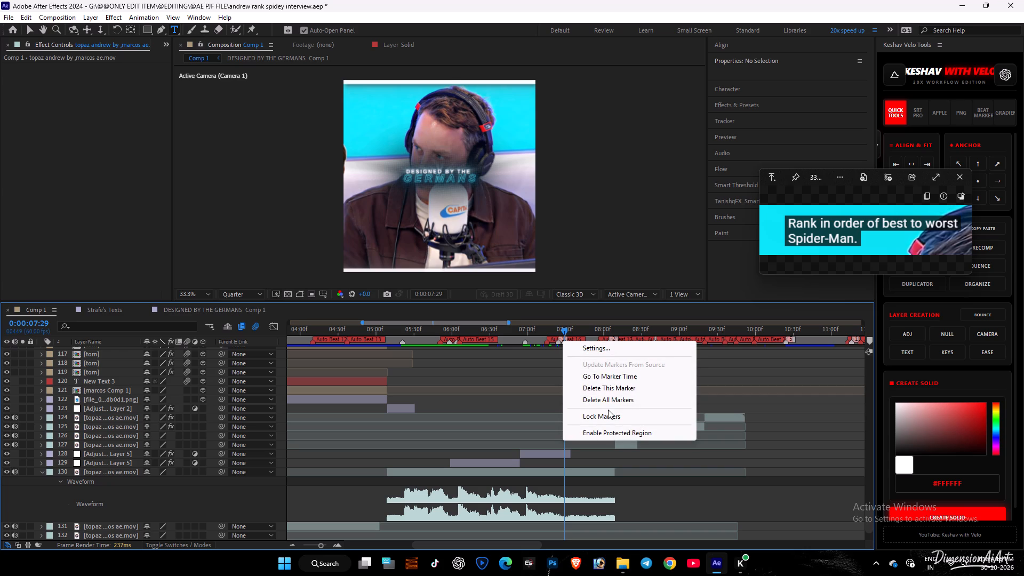
{"action": "left_click", "coordinate": [615, 351]}
{"action": "left_click", "coordinate": [476, 302]}
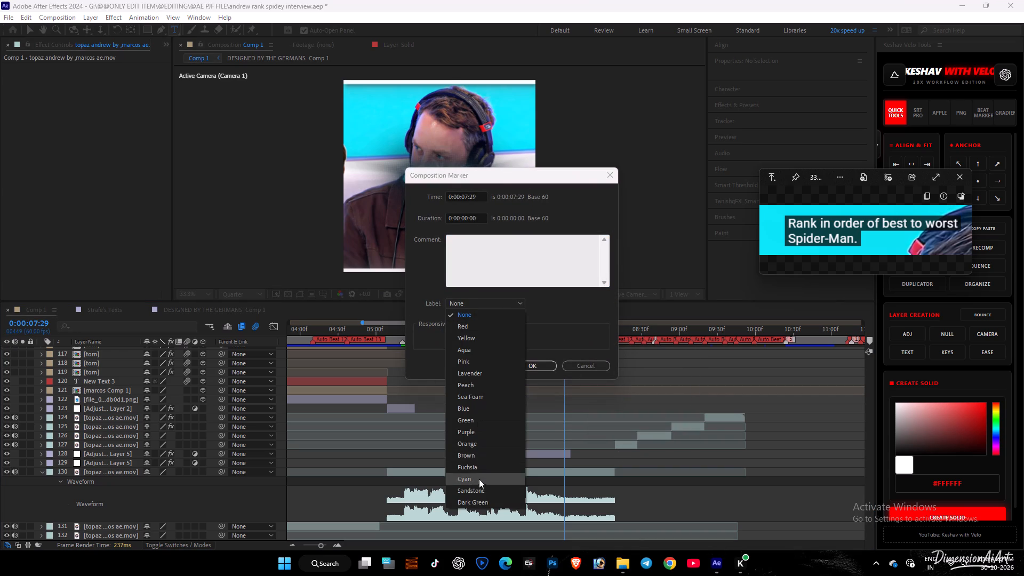
{"action": "left_click", "coordinate": [479, 501]}
{"action": "left_click", "coordinate": [523, 366]}
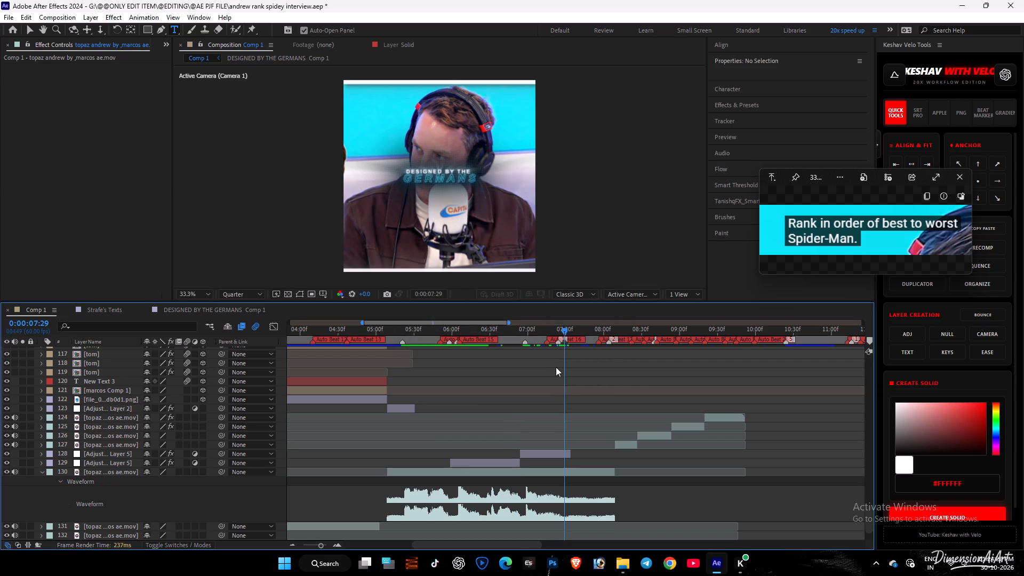
{"action": "left_click", "coordinate": [560, 359]}
Scrub Comp 1 back to about 0:00:05:15 and review the speech against the new markers.
{"action": "left_click_drag", "start_coordinate": [562, 328], "coordinate": [407, 367]}
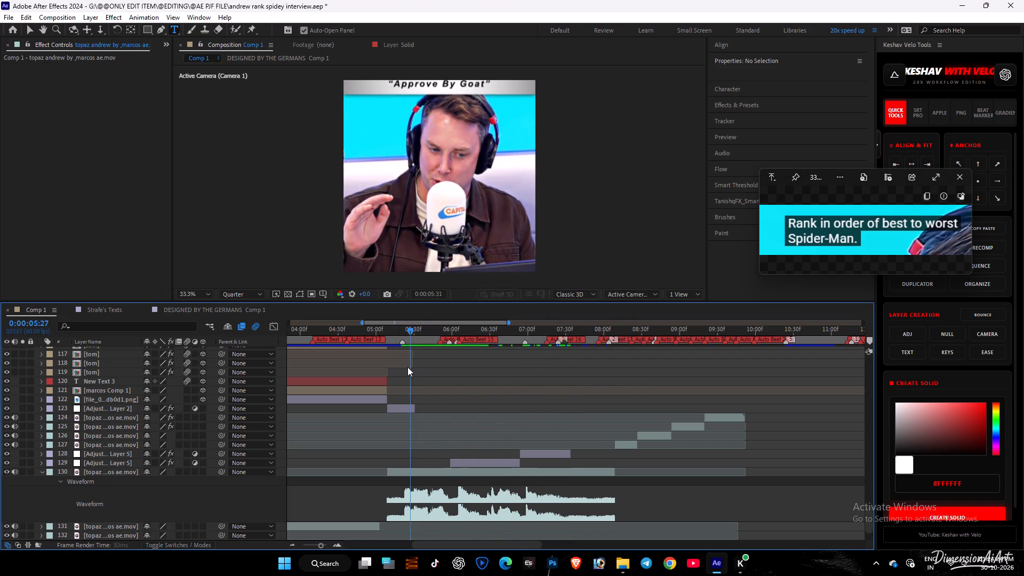
{"action": "left_click_drag", "start_coordinate": [407, 367], "coordinate": [393, 377]}
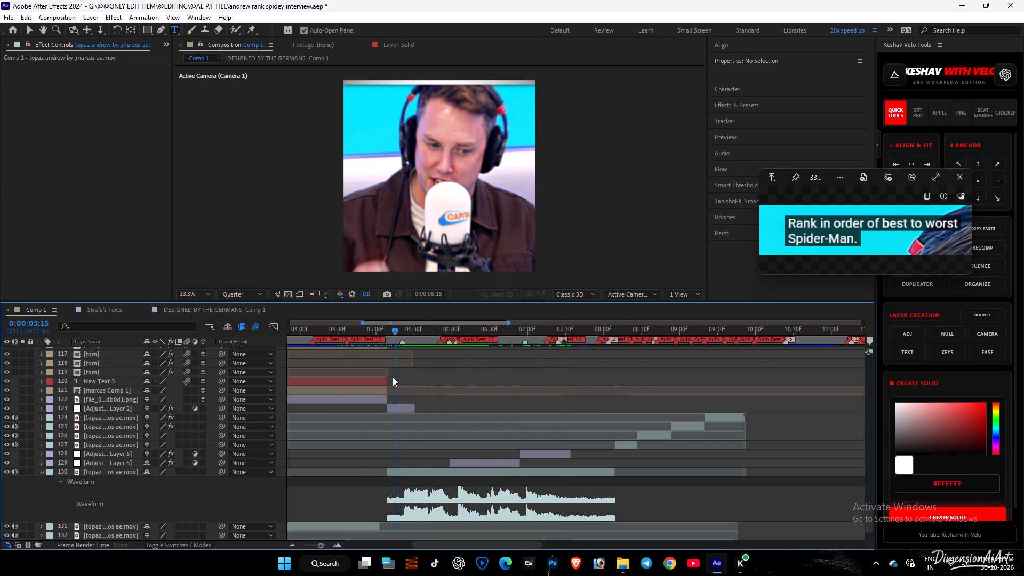
{"action": "left_click_drag", "start_coordinate": [393, 377], "coordinate": [454, 366]}
{"action": "key", "text": "space"}
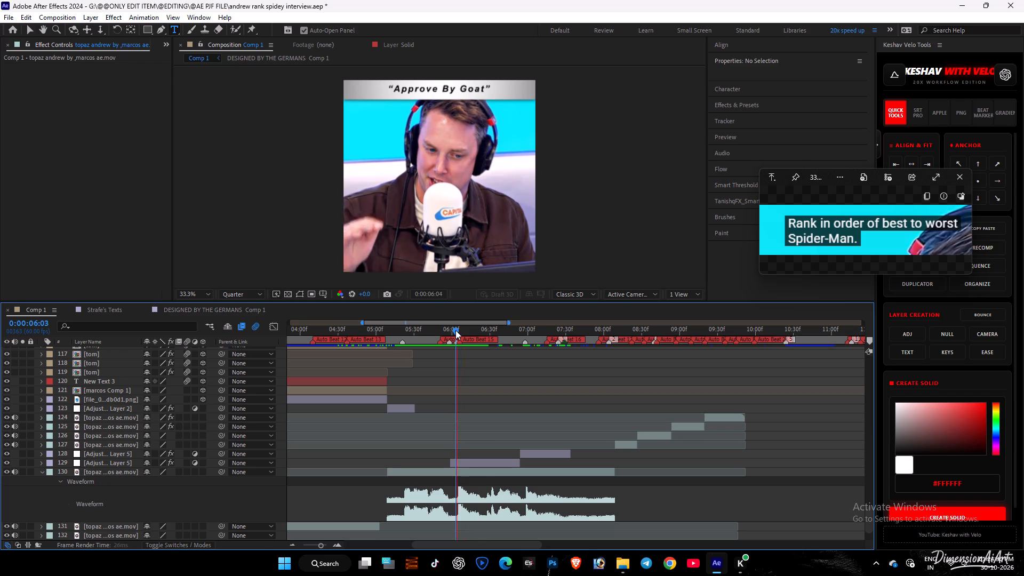
Go to the 0:00:07:29 marker in Comp 1 and open the DESIGNED BY THE GERMANS caption precomp at that moment.
{"action": "left_click", "coordinate": [455, 330]}
{"action": "left_click", "coordinate": [455, 330]}
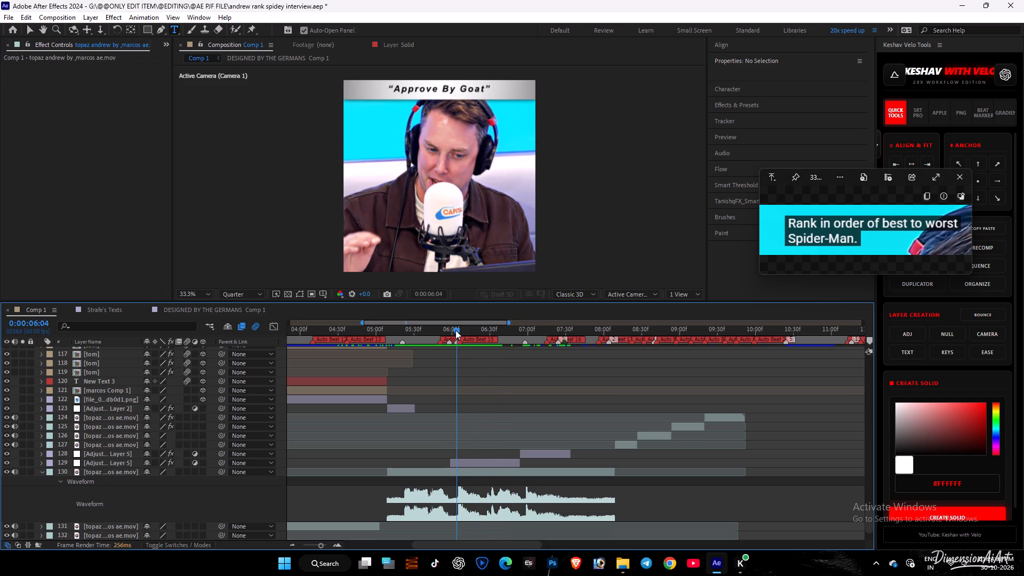
{"action": "scroll", "coordinate": [479, 428], "scroll_direction": "up", "scroll_amount": 15}
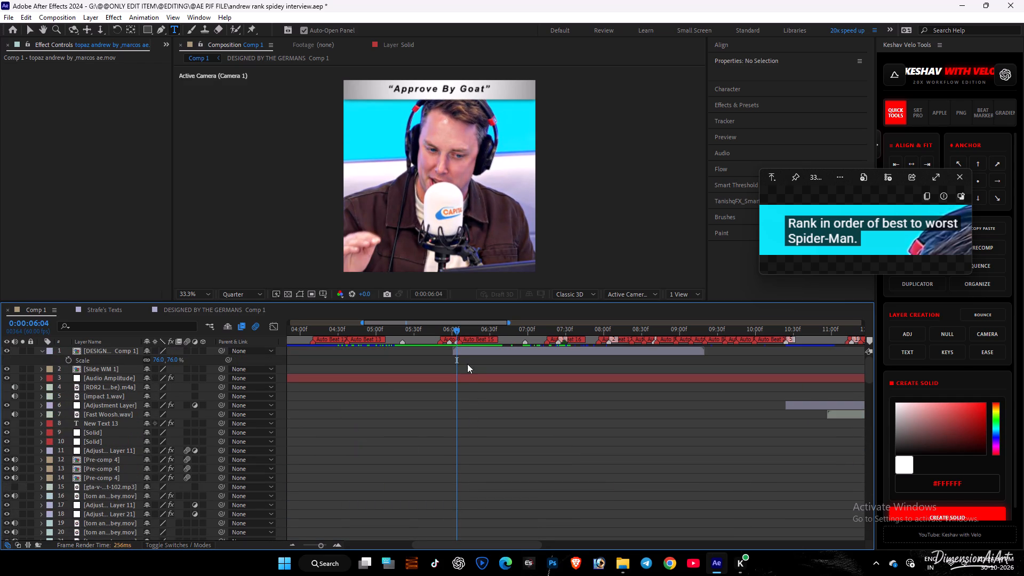
{"action": "left_click", "coordinate": [461, 351]}
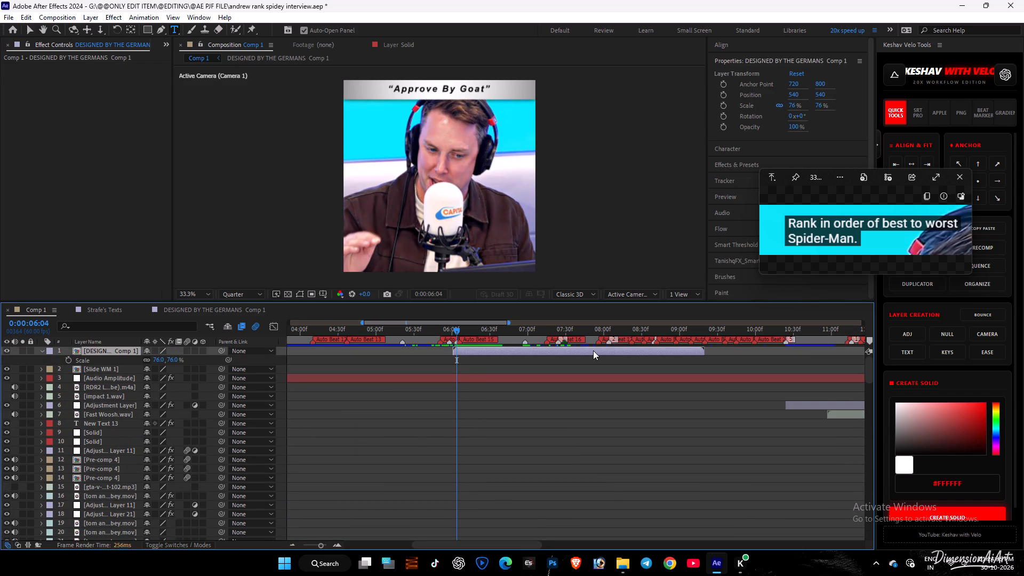
{"action": "left_click_drag", "start_coordinate": [458, 330], "coordinate": [458, 330]}
{"action": "left_click_drag", "start_coordinate": [458, 330], "coordinate": [567, 329]}
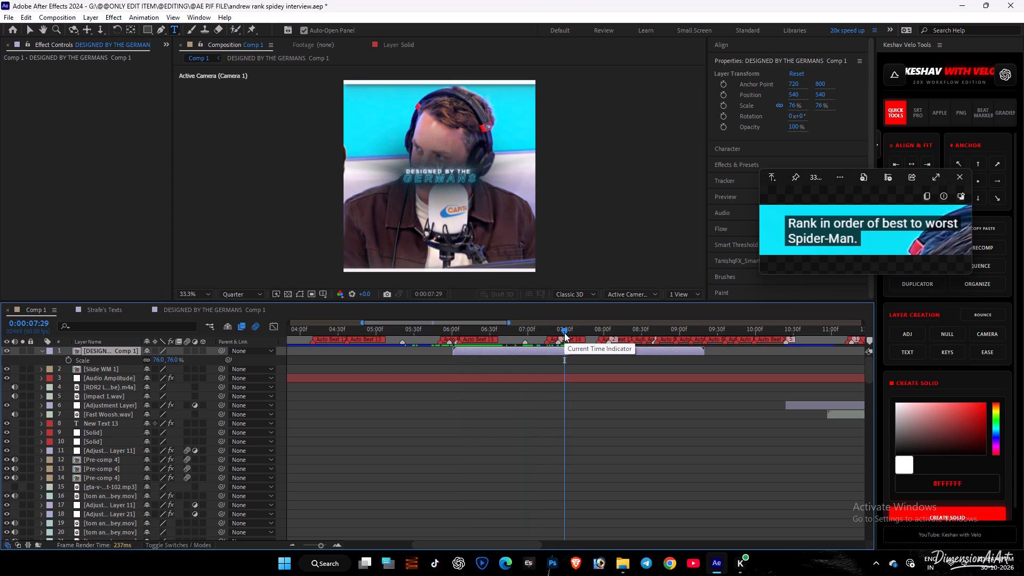
{"action": "double_click", "coordinate": [567, 348]}
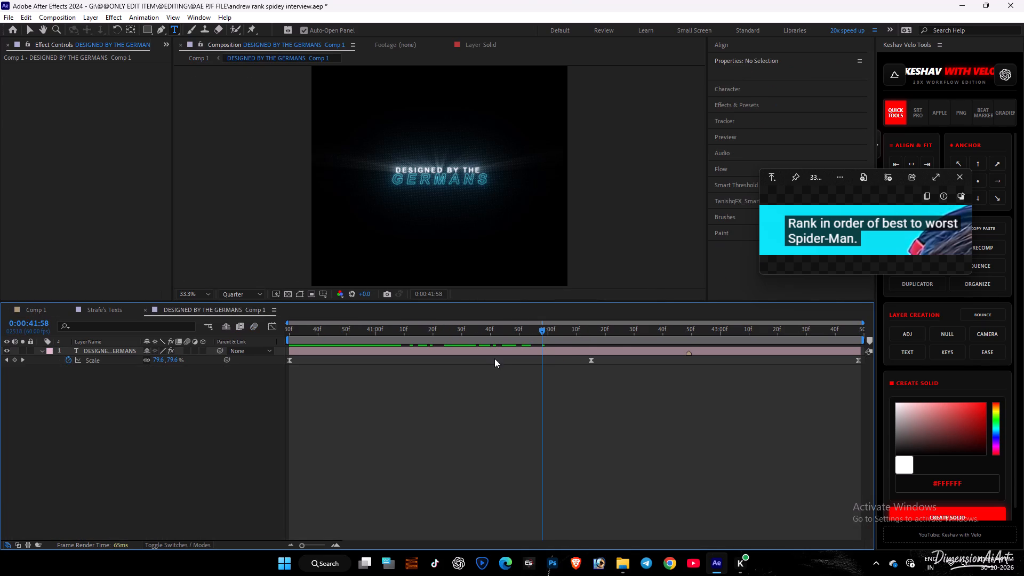
Reveal all animated properties of the caption's text layer and add a composition marker at 0:00:41:58.
{"action": "scroll", "coordinate": [491, 380], "scroll_direction": "down", "scroll_amount": 4, "text": "alt"}
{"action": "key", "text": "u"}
{"action": "left_click", "coordinate": [634, 487]}
{"action": "key", "text": "asterisk"}
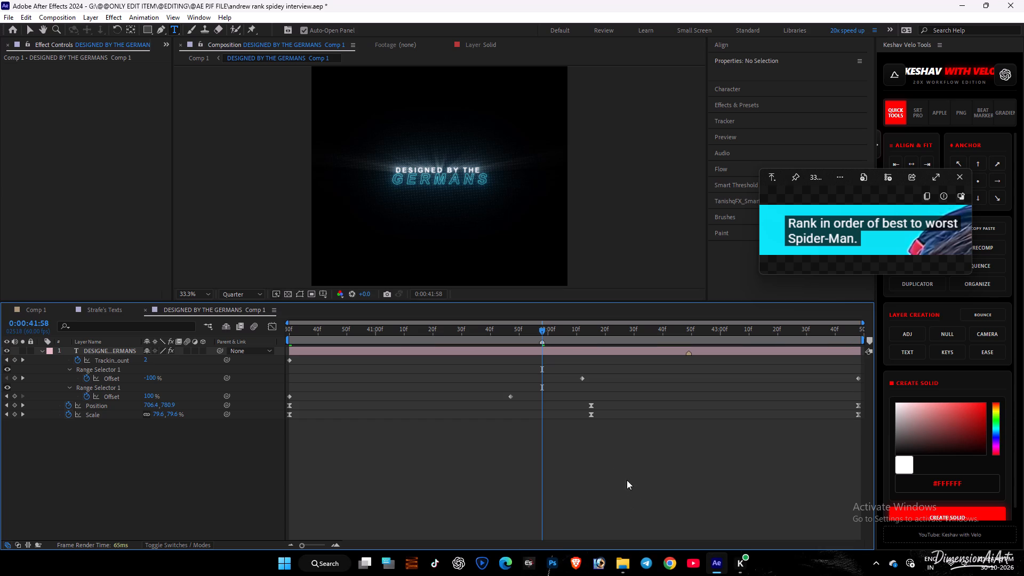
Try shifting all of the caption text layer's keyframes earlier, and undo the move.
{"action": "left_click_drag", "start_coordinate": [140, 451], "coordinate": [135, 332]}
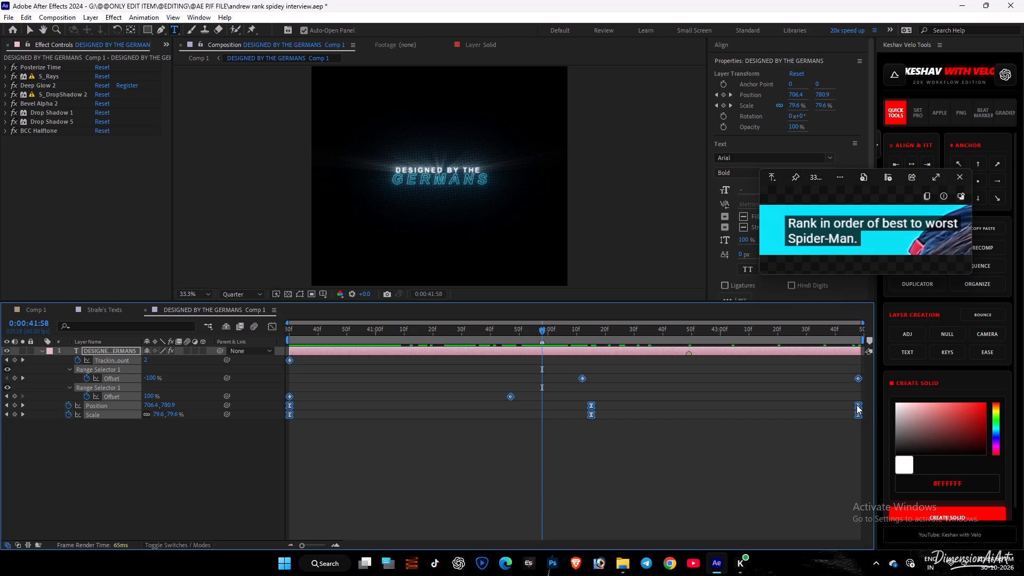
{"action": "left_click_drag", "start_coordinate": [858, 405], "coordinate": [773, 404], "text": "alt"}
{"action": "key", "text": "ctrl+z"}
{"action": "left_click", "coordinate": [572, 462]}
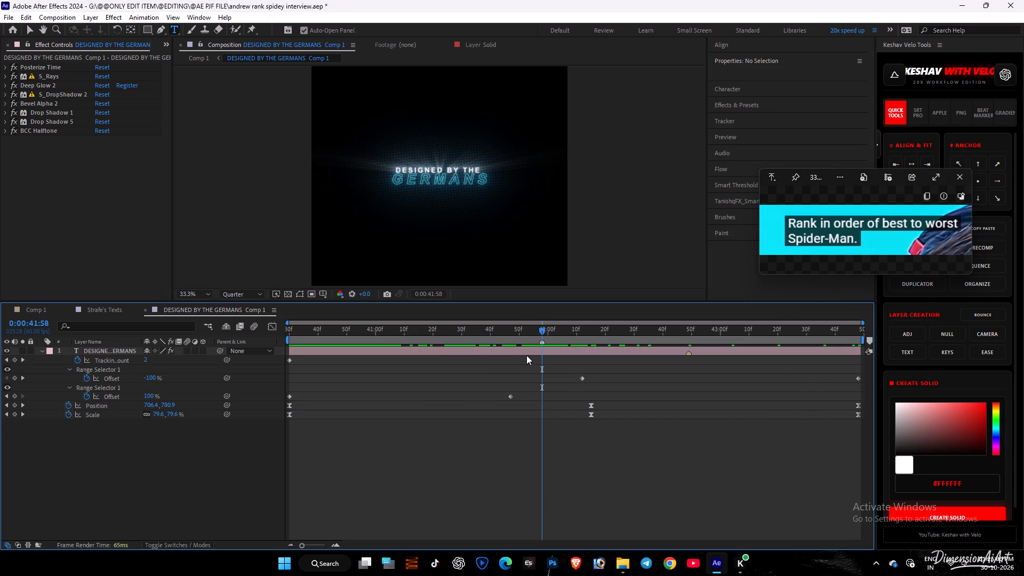
Examine the caption's Tracking Amount and Range Selector Offset keyframes by scrubbing the text animation up to the 0:00:41:58 marker.
{"action": "left_click", "coordinate": [515, 336]}
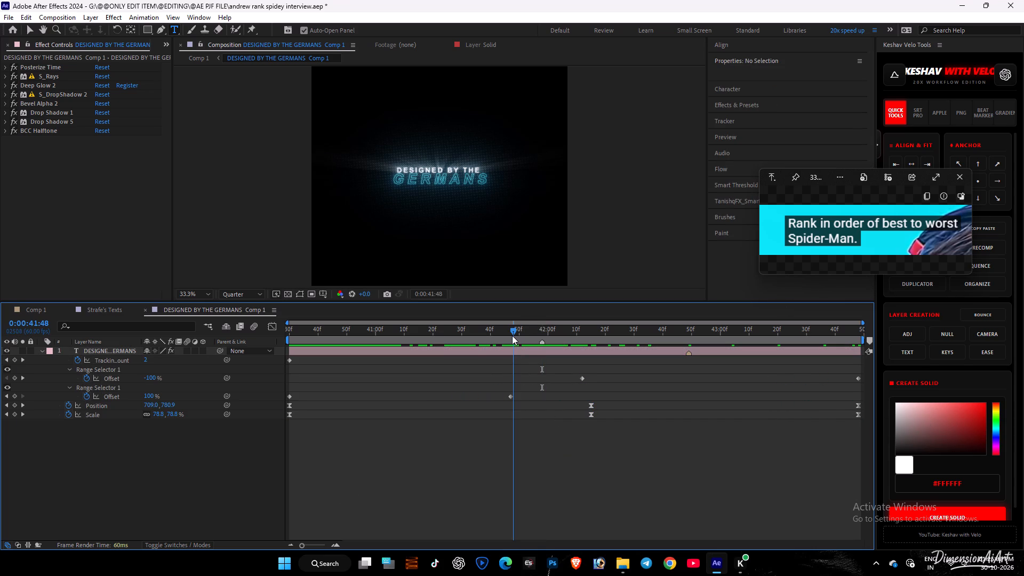
{"action": "left_click", "coordinate": [110, 395]}
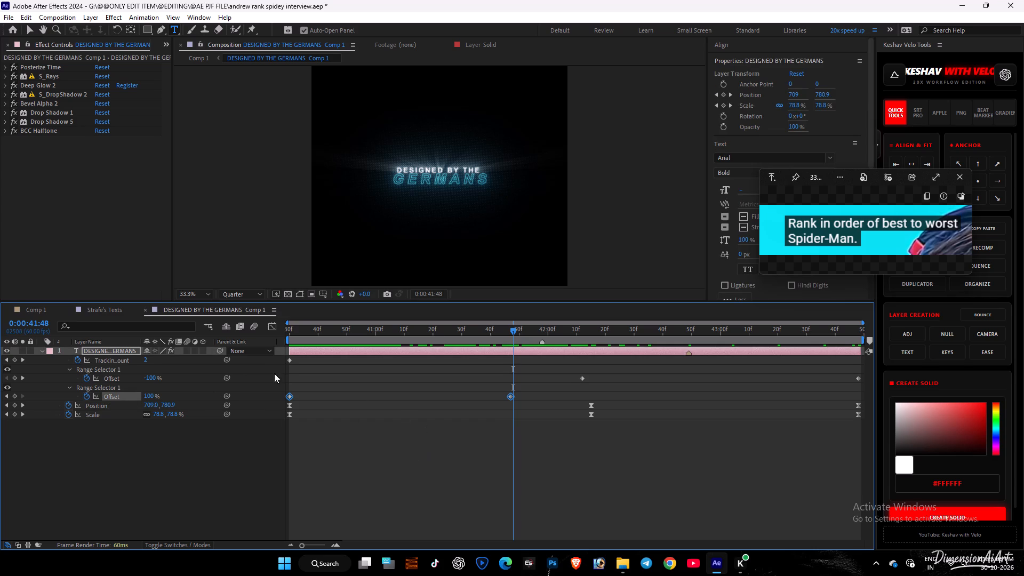
{"action": "left_click", "coordinate": [126, 358]}
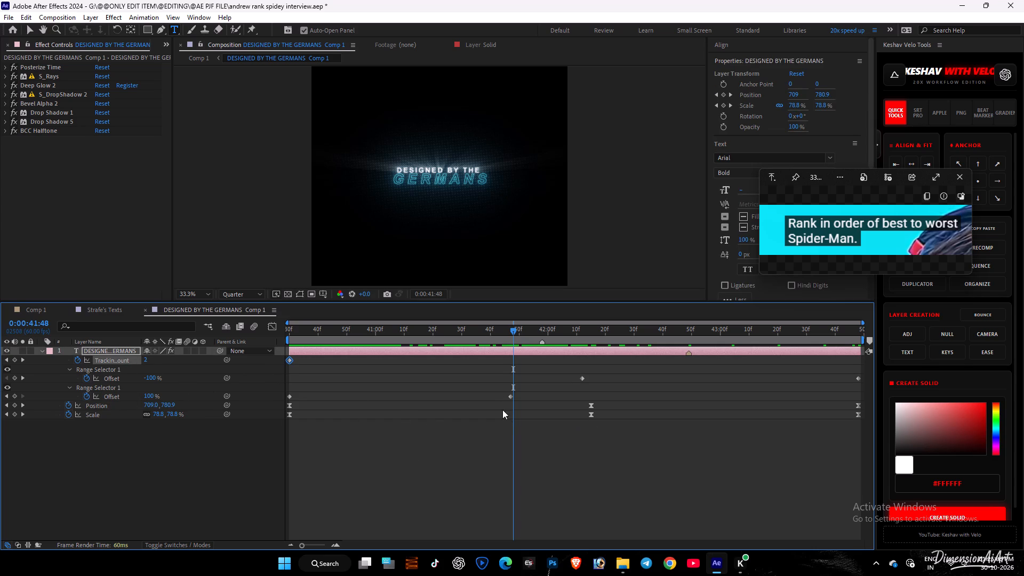
{"action": "left_click", "coordinate": [351, 377]}
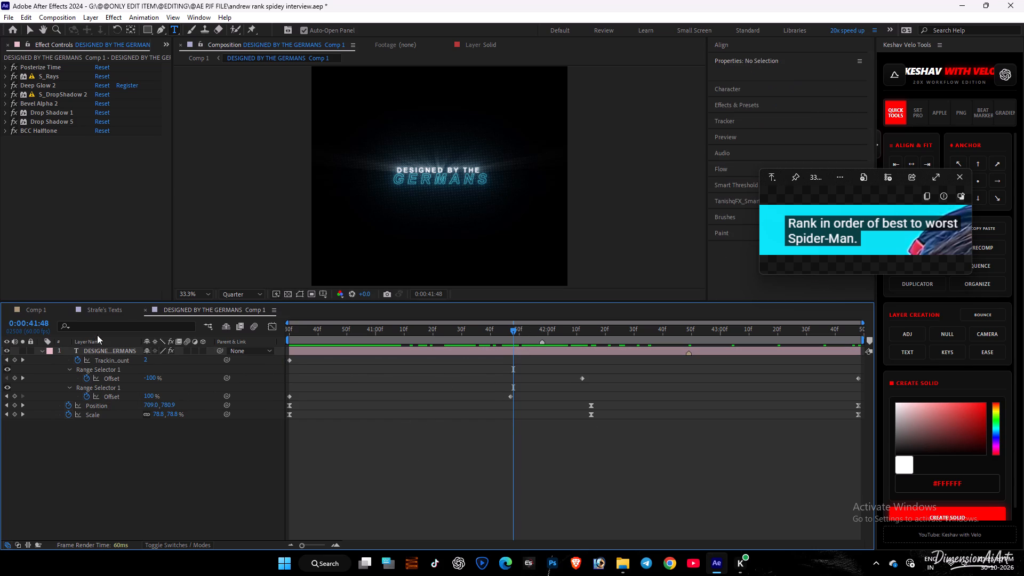
{"action": "left_click", "coordinate": [22, 360]}
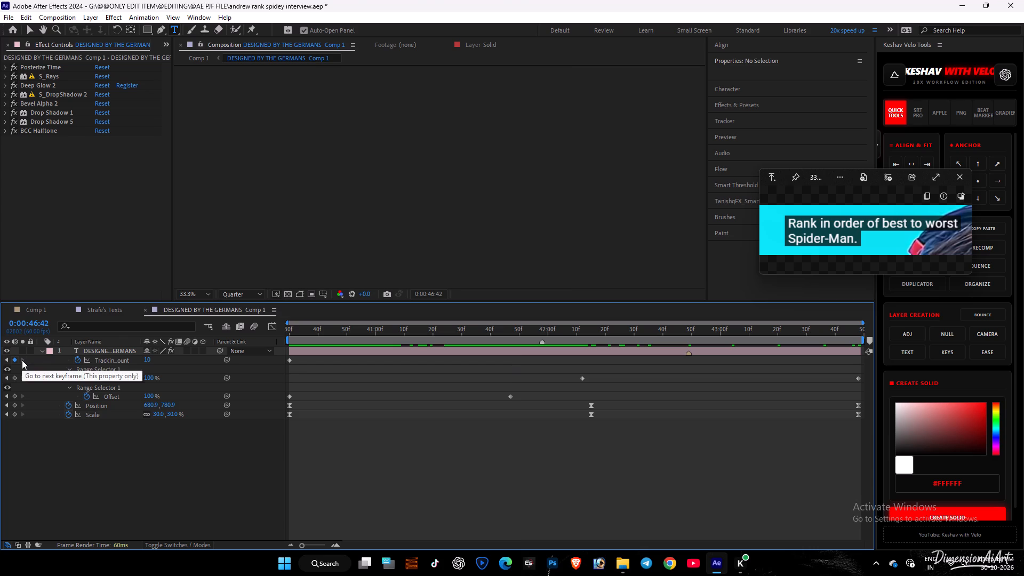
{"action": "left_click", "coordinate": [6, 360]}
{"action": "left_click_drag", "start_coordinate": [359, 331], "coordinate": [386, 337]}
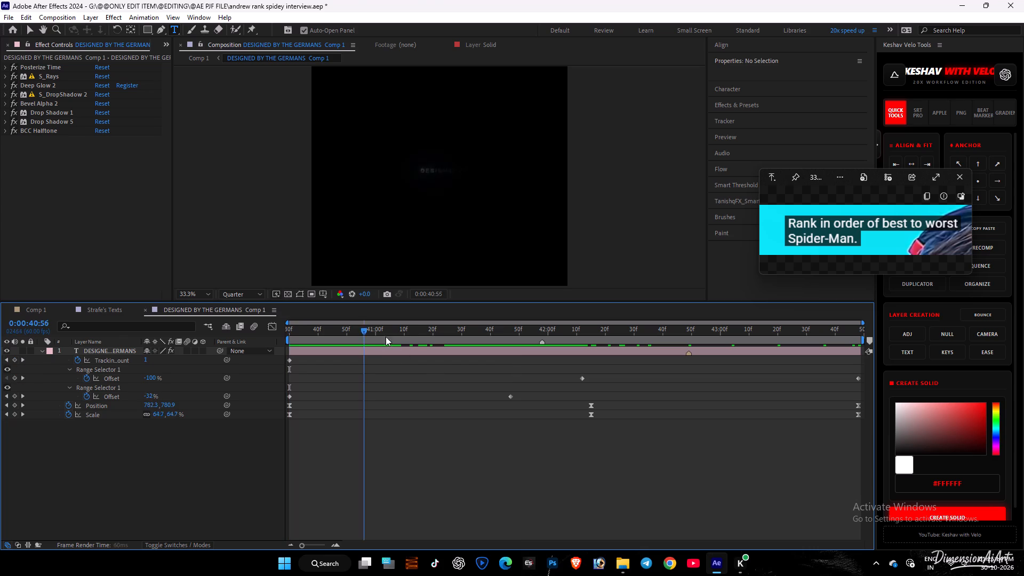
{"action": "left_click_drag", "start_coordinate": [386, 337], "coordinate": [541, 337]}
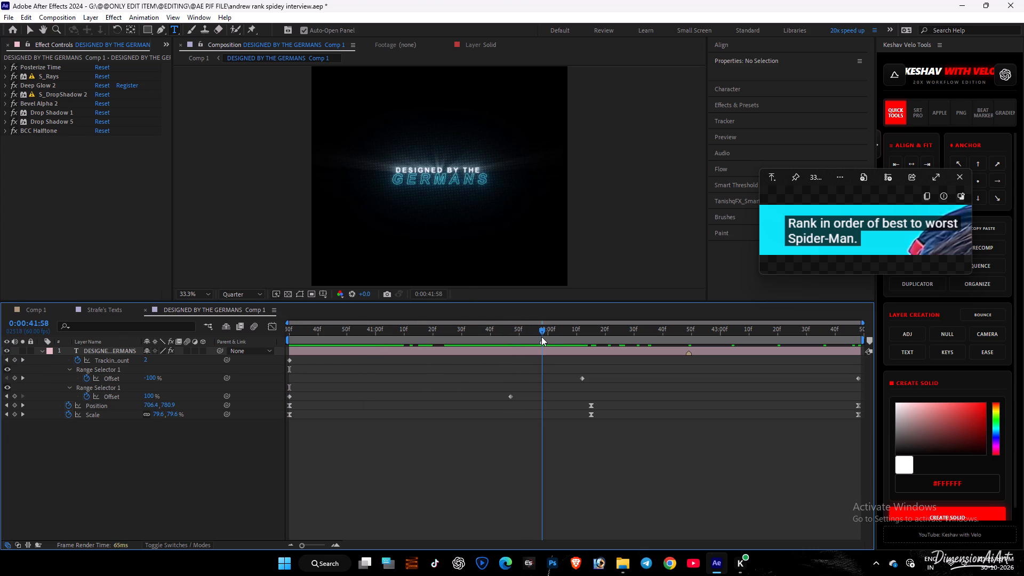
Set the caption's Tracking Amount to 10 at 0:00:42:49, on the text layer's marker.
{"action": "left_click_drag", "start_coordinate": [541, 337], "coordinate": [689, 354]}
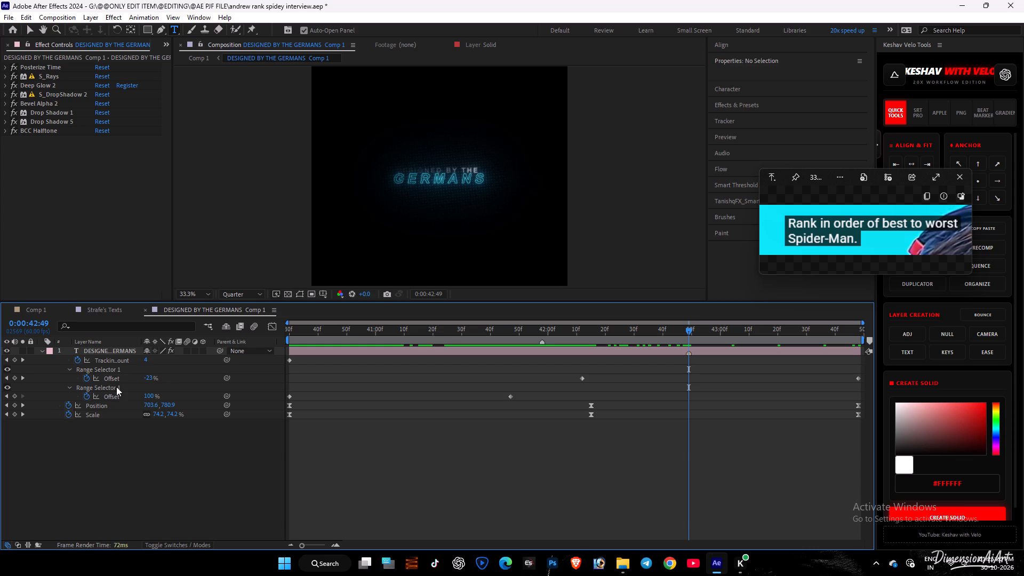
{"action": "left_click", "coordinate": [145, 362]}
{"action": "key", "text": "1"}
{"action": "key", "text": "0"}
{"action": "key", "text": "Return"}
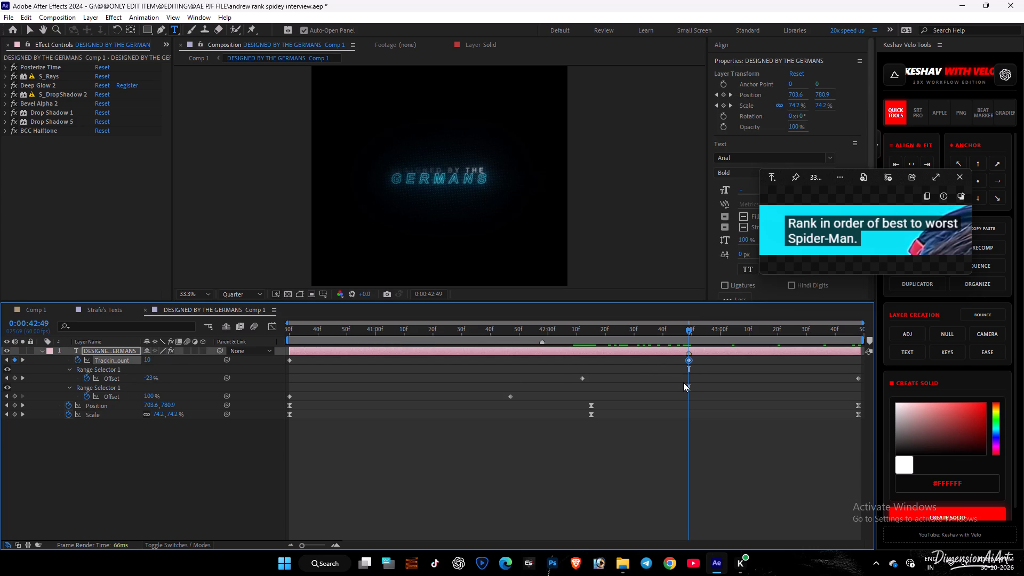
Select the last Offset keyframe of the second Range Selector, at about 0:00:41:47.
{"action": "left_click", "coordinate": [118, 379]}
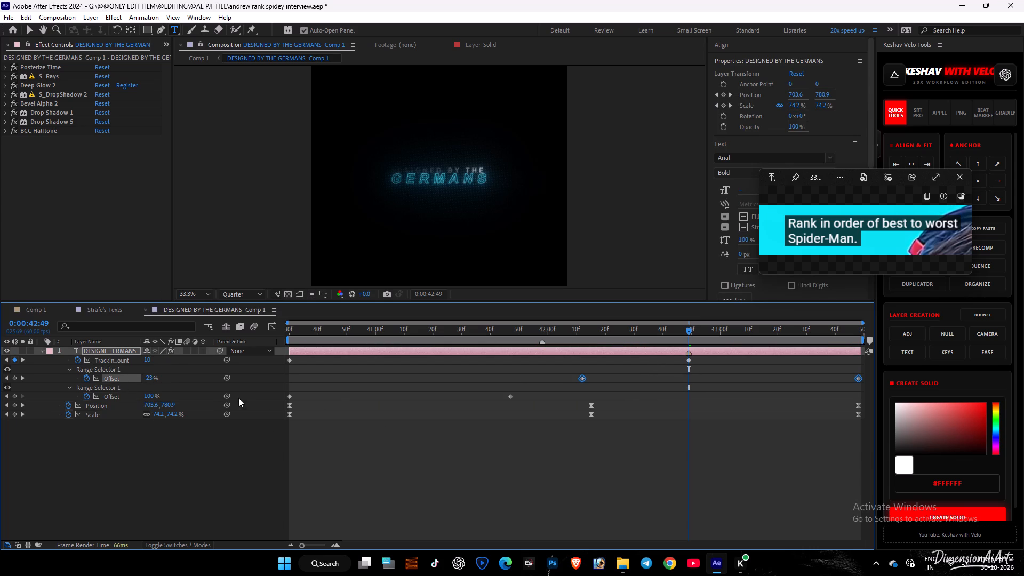
{"action": "left_click", "coordinate": [793, 392]}
{"action": "left_click_drag", "start_coordinate": [552, 367], "coordinate": [654, 382]}
{"action": "left_click", "coordinate": [531, 390]}
{"action": "left_click_drag", "start_coordinate": [475, 392], "coordinate": [521, 404]}
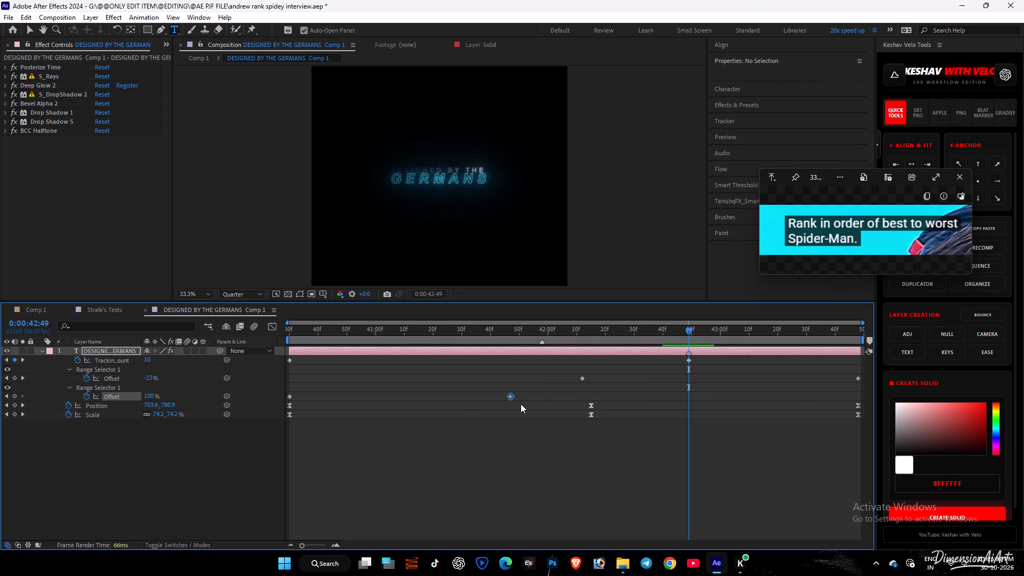
Move the lower range selector's last Offset keyframe to about 0:00:41:02 and the upper one's first Offset keyframe to about 0:00:41:23.
{"action": "left_click_drag", "start_coordinate": [510, 397], "coordinate": [381, 397]}
{"action": "left_click", "coordinate": [504, 389]}
{"action": "left_click_drag", "start_coordinate": [563, 374], "coordinate": [602, 390]}
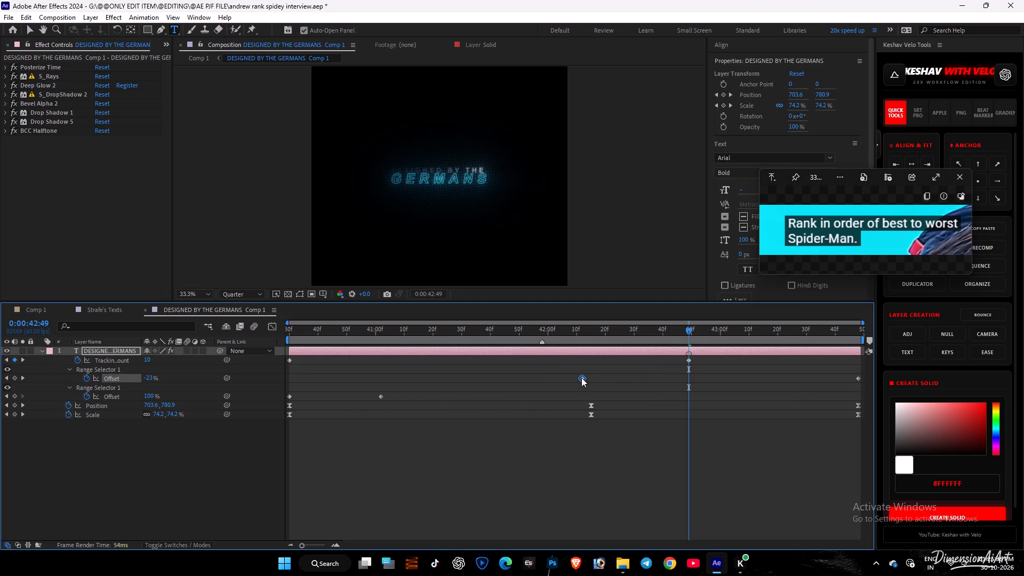
{"action": "left_click_drag", "start_coordinate": [581, 378], "coordinate": [440, 377]}
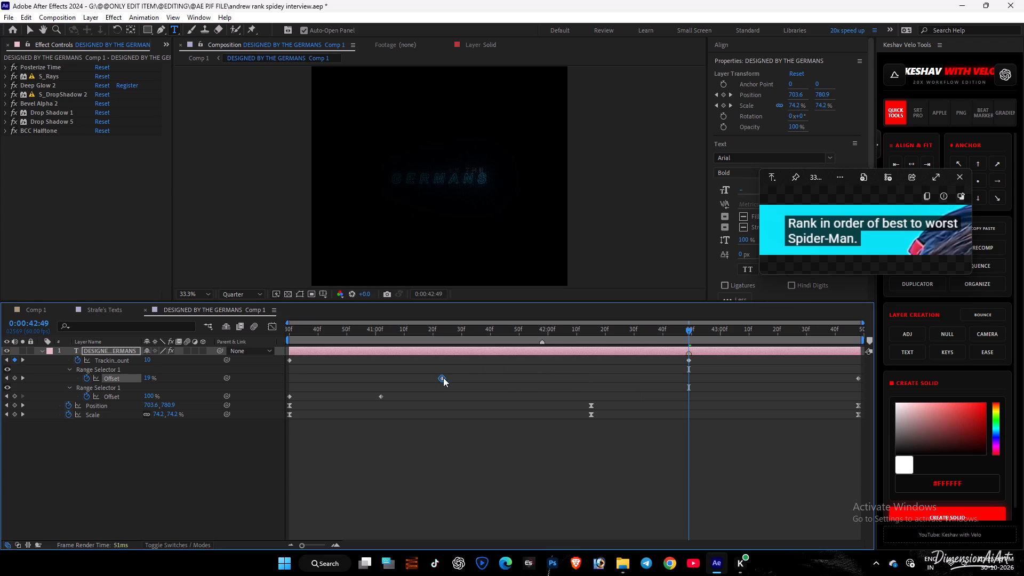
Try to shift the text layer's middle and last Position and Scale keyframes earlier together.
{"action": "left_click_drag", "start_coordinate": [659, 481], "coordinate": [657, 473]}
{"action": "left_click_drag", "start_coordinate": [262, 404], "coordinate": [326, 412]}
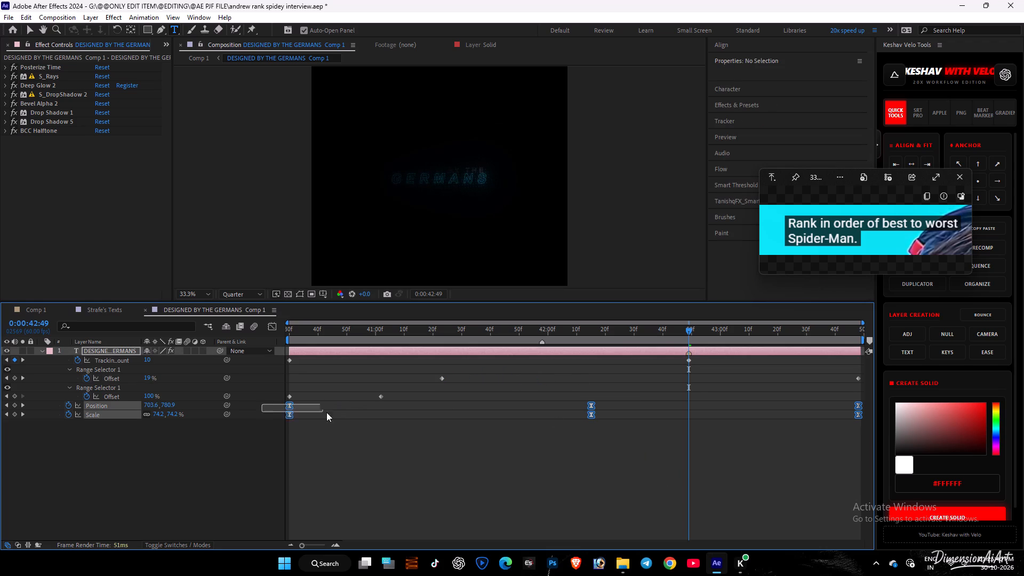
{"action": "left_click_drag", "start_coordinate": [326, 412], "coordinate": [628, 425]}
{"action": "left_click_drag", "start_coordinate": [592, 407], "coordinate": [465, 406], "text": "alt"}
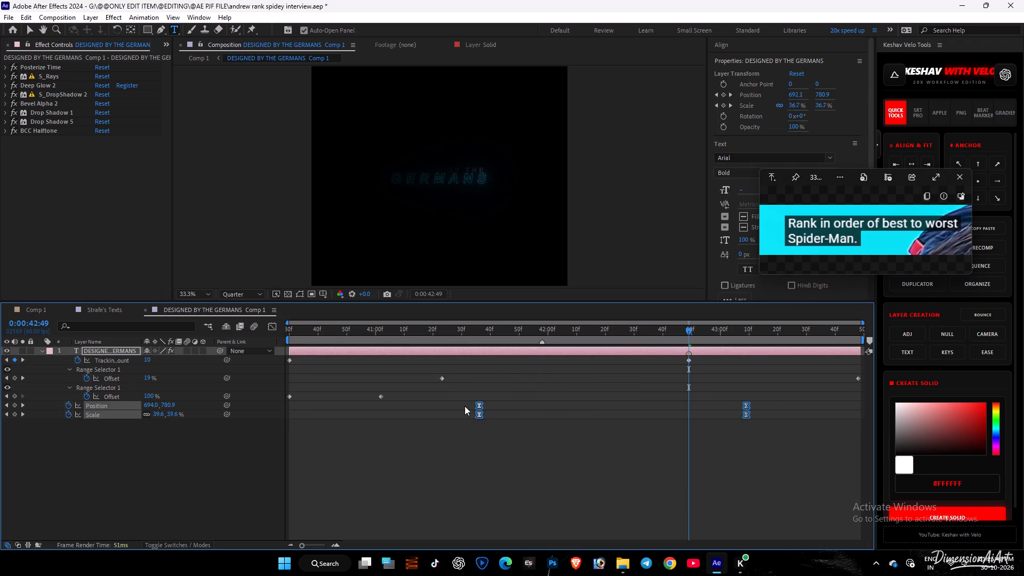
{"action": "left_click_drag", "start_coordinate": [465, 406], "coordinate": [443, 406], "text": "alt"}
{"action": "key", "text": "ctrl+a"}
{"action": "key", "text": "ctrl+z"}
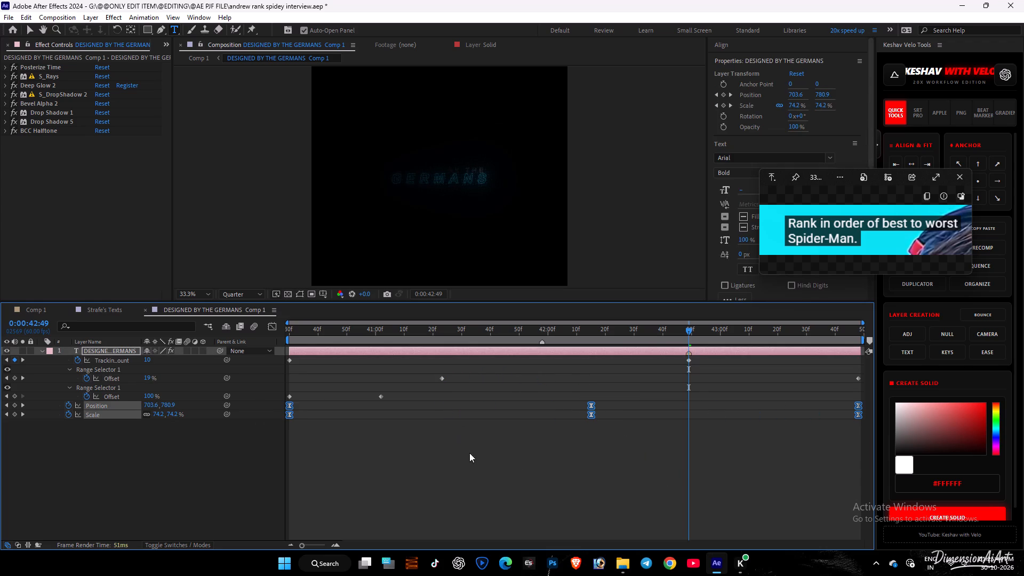
Move the middle Position and Scale keyframes to about 0:00:41:23, in line with the upper range selector's first Offset keyframe.
{"action": "left_click", "coordinate": [523, 459]}
{"action": "left_click_drag", "start_coordinate": [621, 454], "coordinate": [275, 406]}
{"action": "left_click_drag", "start_coordinate": [592, 406], "coordinate": [442, 407], "text": "alt"}
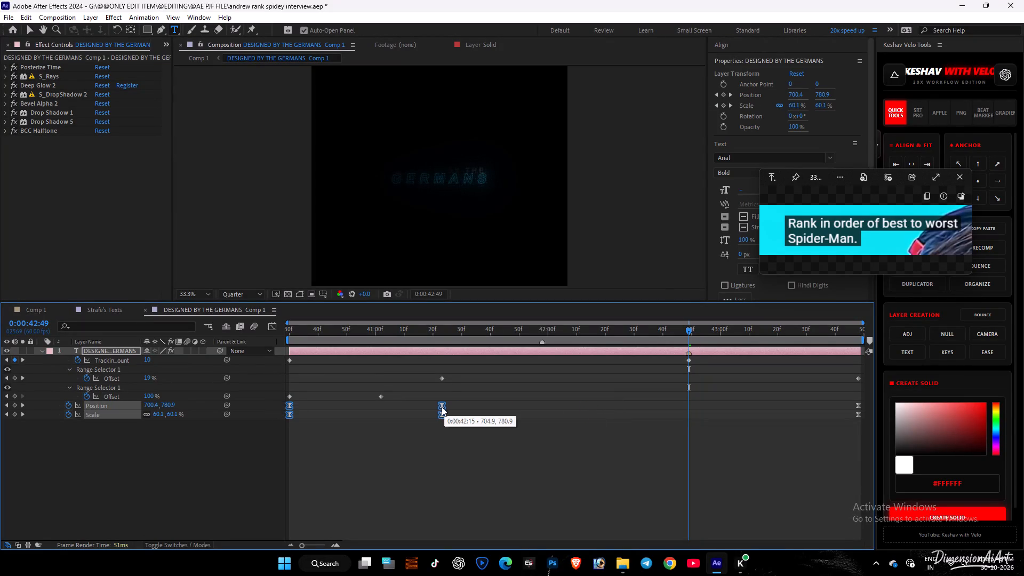
{"action": "left_click_drag", "start_coordinate": [442, 407], "coordinate": [441, 407], "text": "alt"}
{"action": "left_click", "coordinate": [438, 406], "text": "alt"}
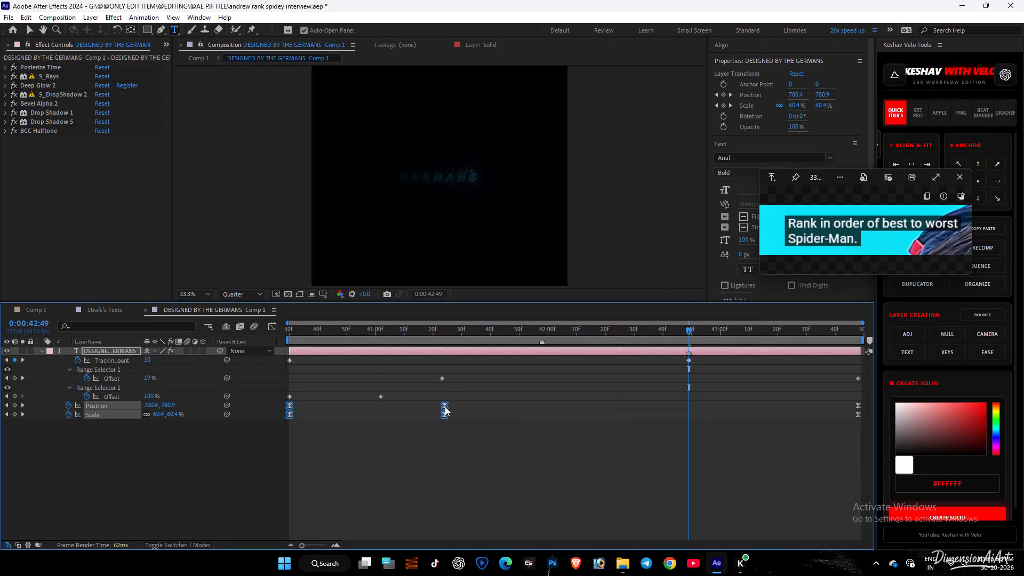
{"action": "left_click", "coordinate": [495, 406]}
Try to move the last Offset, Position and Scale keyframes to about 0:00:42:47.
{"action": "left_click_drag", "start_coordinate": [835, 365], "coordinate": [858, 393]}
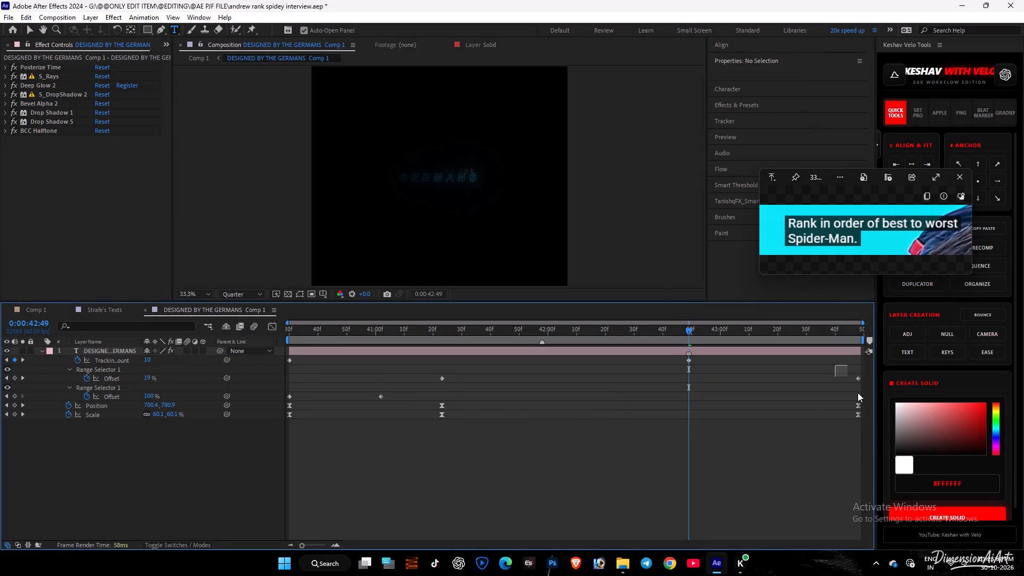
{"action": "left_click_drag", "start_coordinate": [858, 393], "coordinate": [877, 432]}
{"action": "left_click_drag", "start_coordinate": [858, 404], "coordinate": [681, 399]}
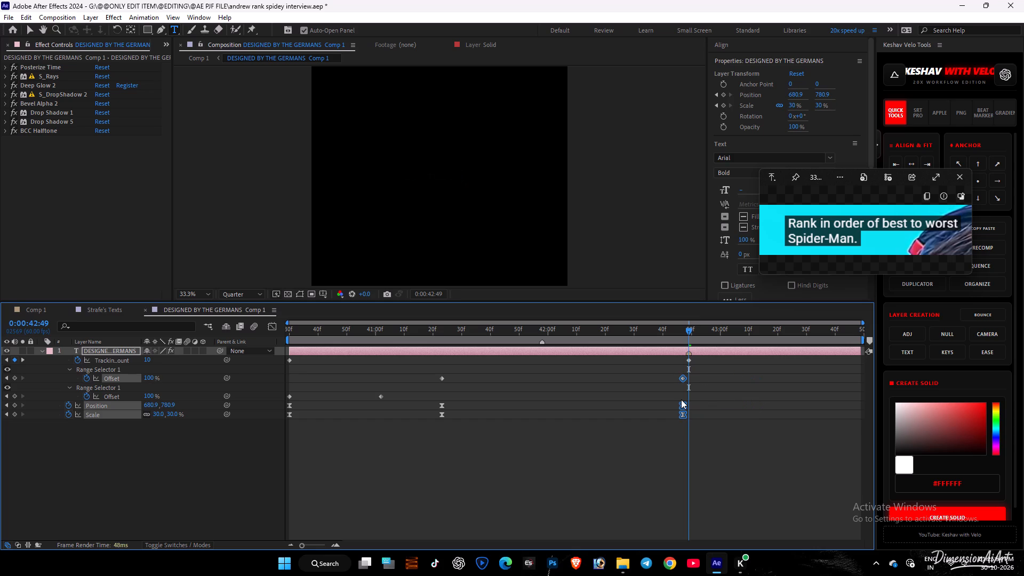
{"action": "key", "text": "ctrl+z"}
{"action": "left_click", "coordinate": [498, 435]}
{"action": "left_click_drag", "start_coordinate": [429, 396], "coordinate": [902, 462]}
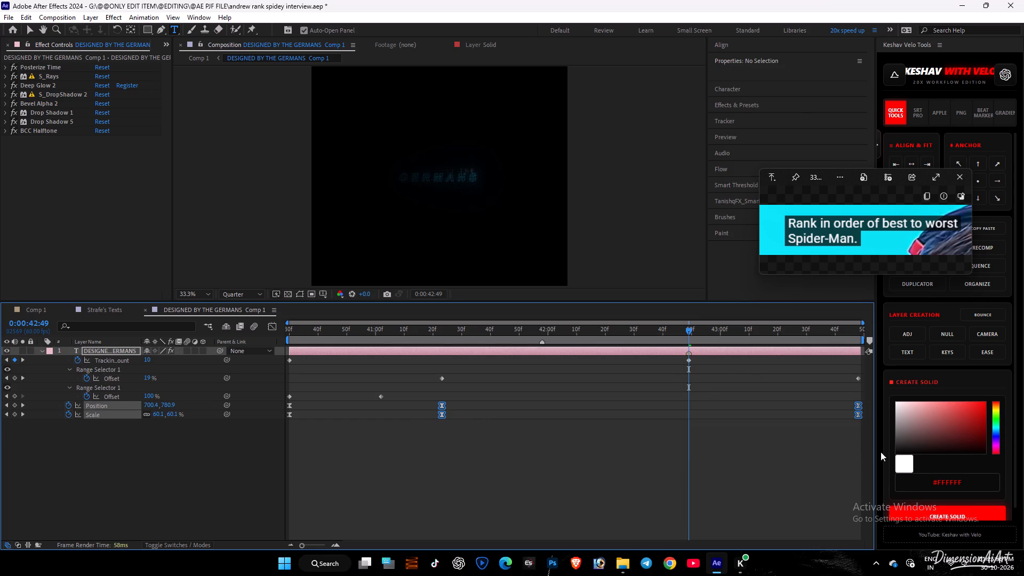
Move the text layer's last Position and Scale keyframes and the upper range selector's last Offset keyframe to about 0:00:42:23.
{"action": "left_click_drag", "start_coordinate": [859, 405], "coordinate": [650, 413], "text": "alt"}
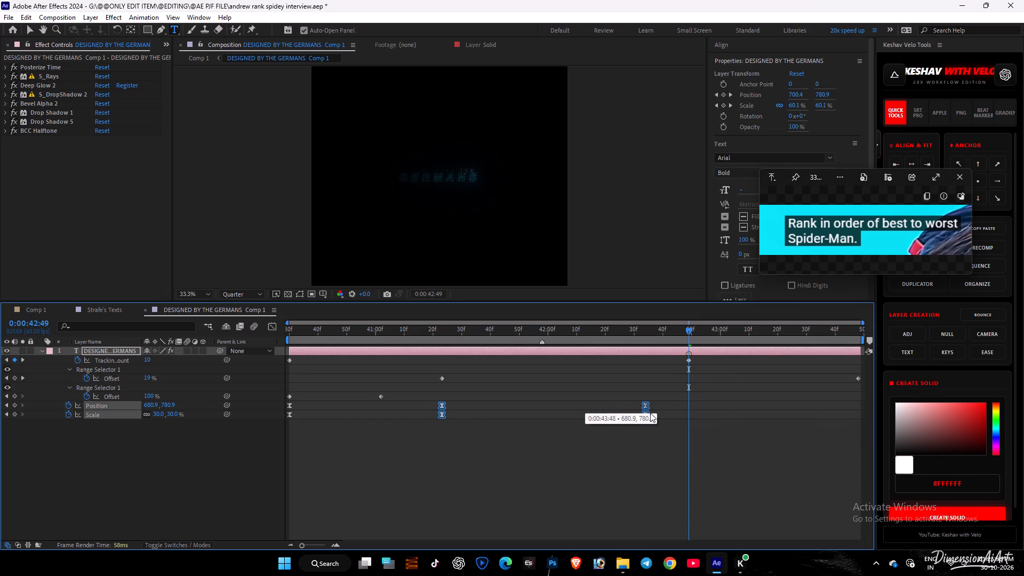
{"action": "left_click_drag", "start_coordinate": [650, 413], "coordinate": [614, 417], "text": "alt"}
{"action": "left_click_drag", "start_coordinate": [614, 417], "coordinate": [614, 418], "text": "alt"}
{"action": "left_click", "coordinate": [764, 416]}
{"action": "left_click_drag", "start_coordinate": [856, 379], "coordinate": [612, 378]}
Preview the retimed text animation from 0:00:40:30 and examine how the text appears and fades up to about 0:00:42:05.
{"action": "left_click_drag", "start_coordinate": [573, 337], "coordinate": [247, 361]}
{"action": "left_click", "coordinate": [386, 496]}
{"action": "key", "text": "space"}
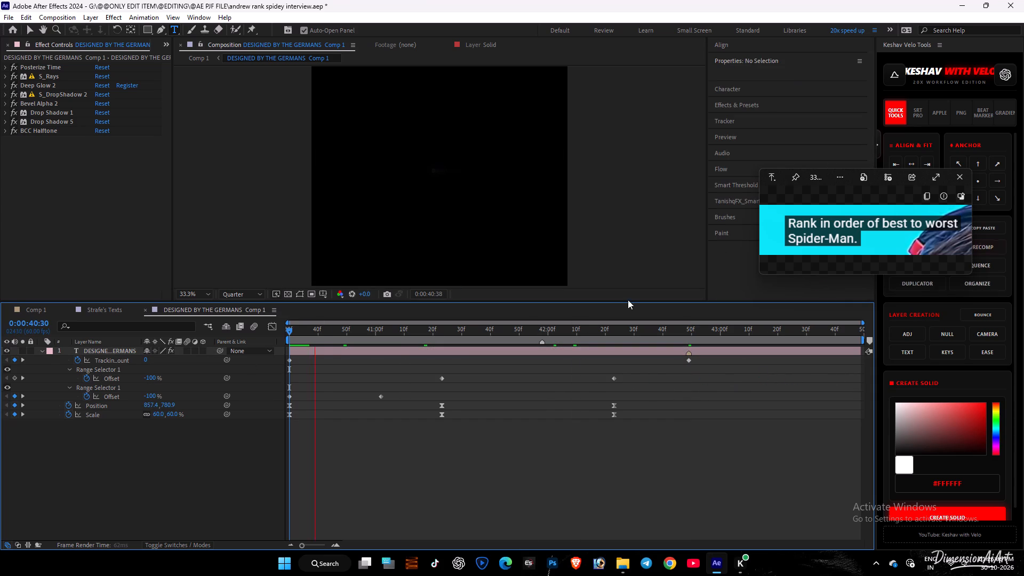
{"action": "left_click_drag", "start_coordinate": [309, 335], "coordinate": [378, 337]}
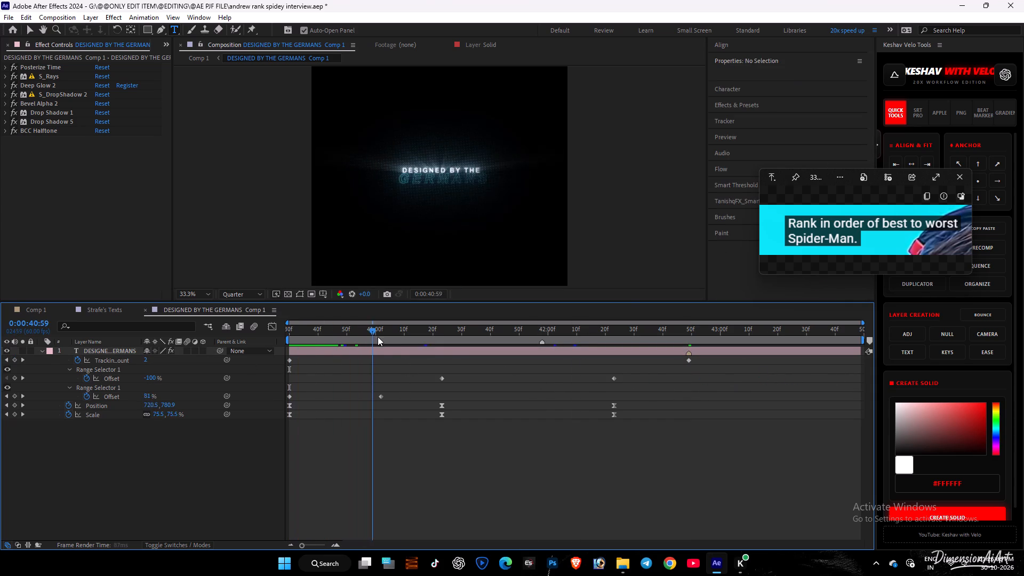
{"action": "left_click_drag", "start_coordinate": [378, 337], "coordinate": [567, 369]}
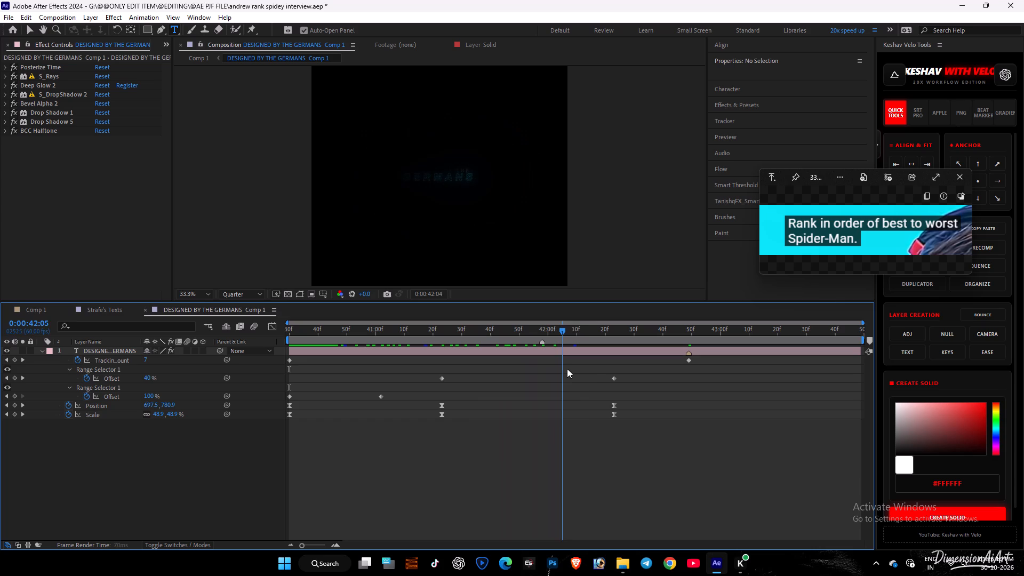
{"action": "left_click_drag", "start_coordinate": [567, 369], "coordinate": [554, 363]}
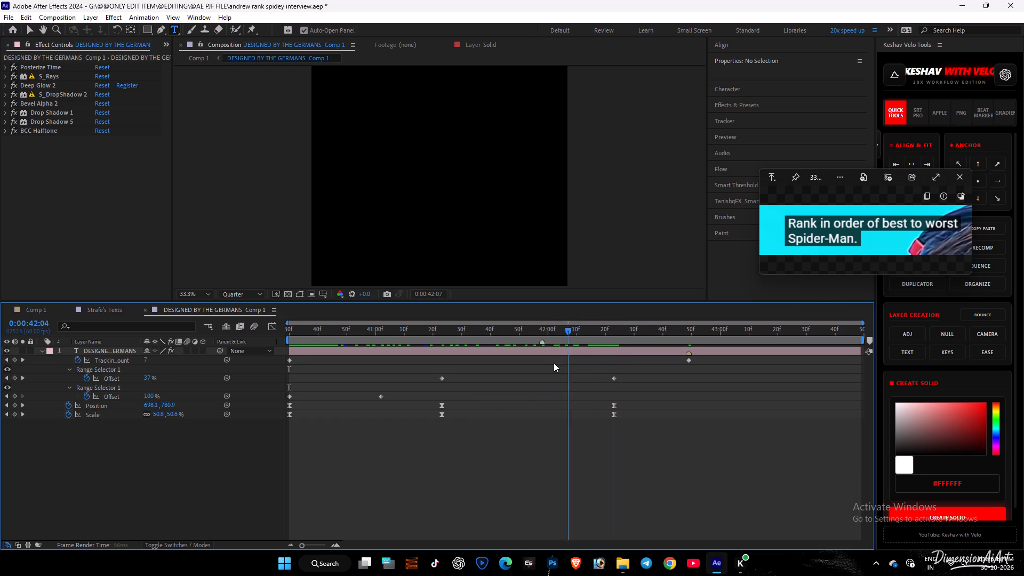
{"action": "left_click_drag", "start_coordinate": [554, 363], "coordinate": [505, 369]}
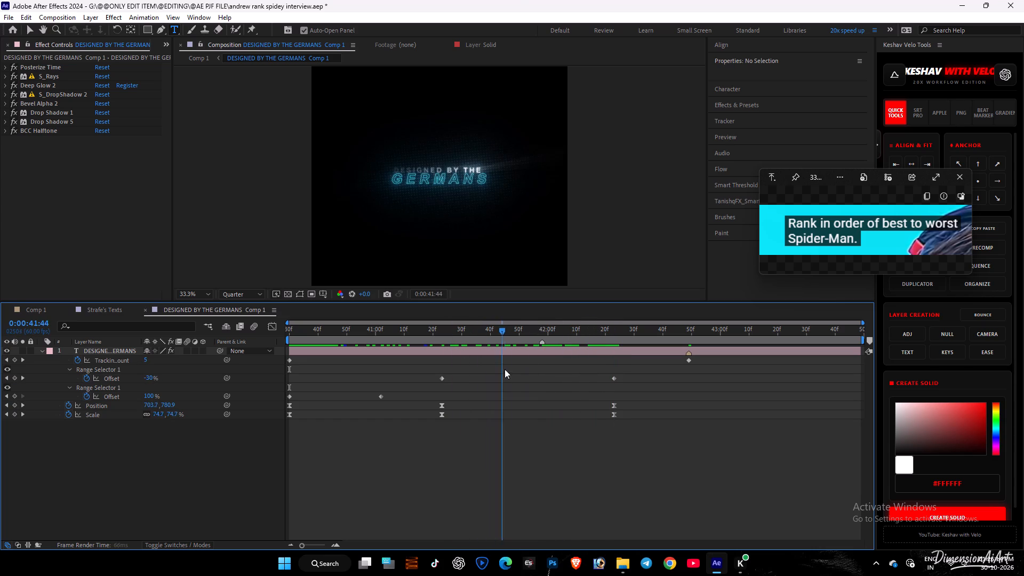
{"action": "left_click_drag", "start_coordinate": [505, 369], "coordinate": [543, 377]}
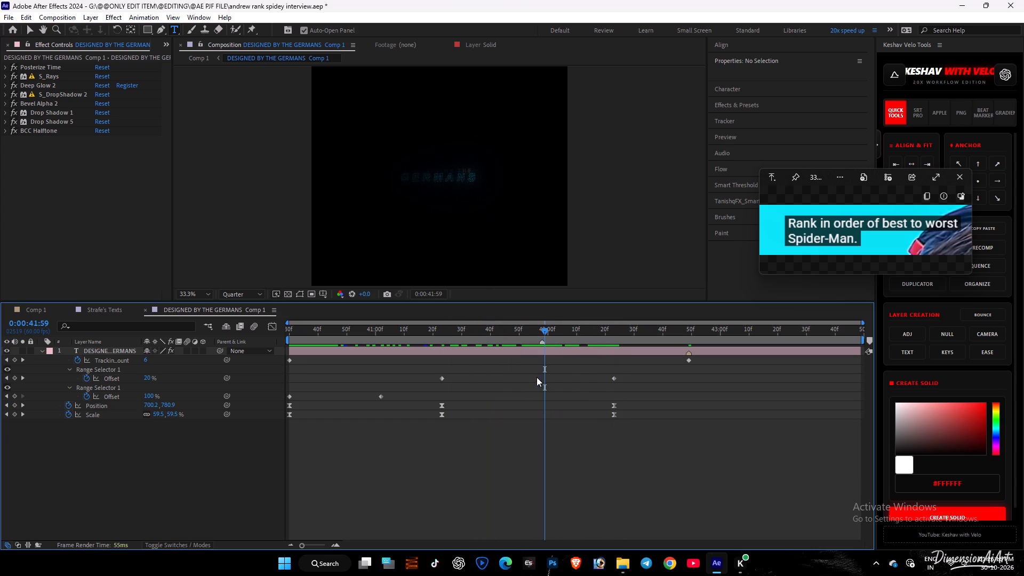
Move the lower range selector's last Offset keyframe to about 0:00:41:11 and the upper one's first Offset keyframe to about 0:00:41:32.
{"action": "left_click_drag", "start_coordinate": [381, 395], "coordinate": [400, 397]}
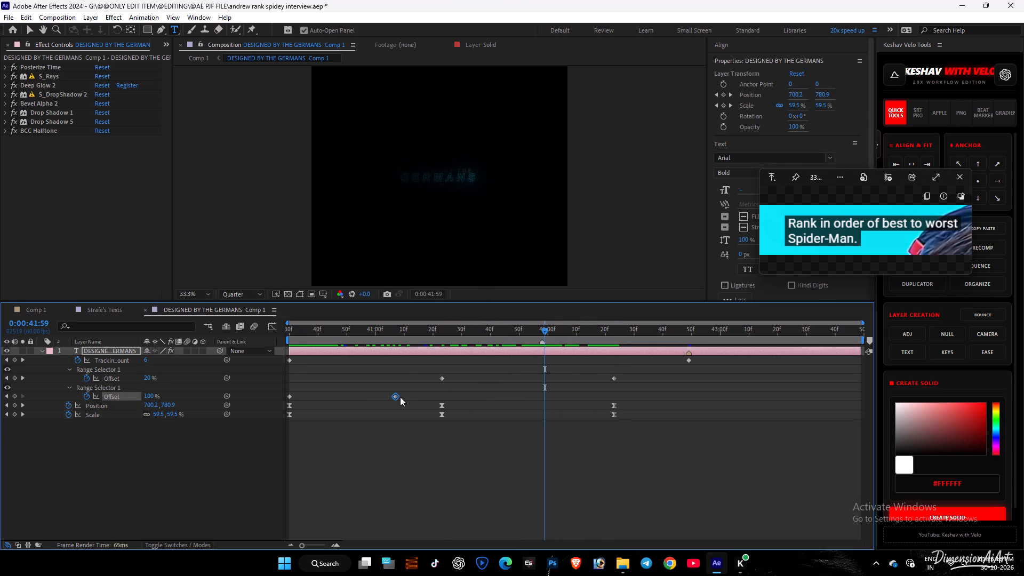
{"action": "left_click_drag", "start_coordinate": [400, 397], "coordinate": [406, 397]}
{"action": "left_click_drag", "start_coordinate": [416, 372], "coordinate": [458, 381]}
{"action": "left_click", "coordinate": [440, 374]}
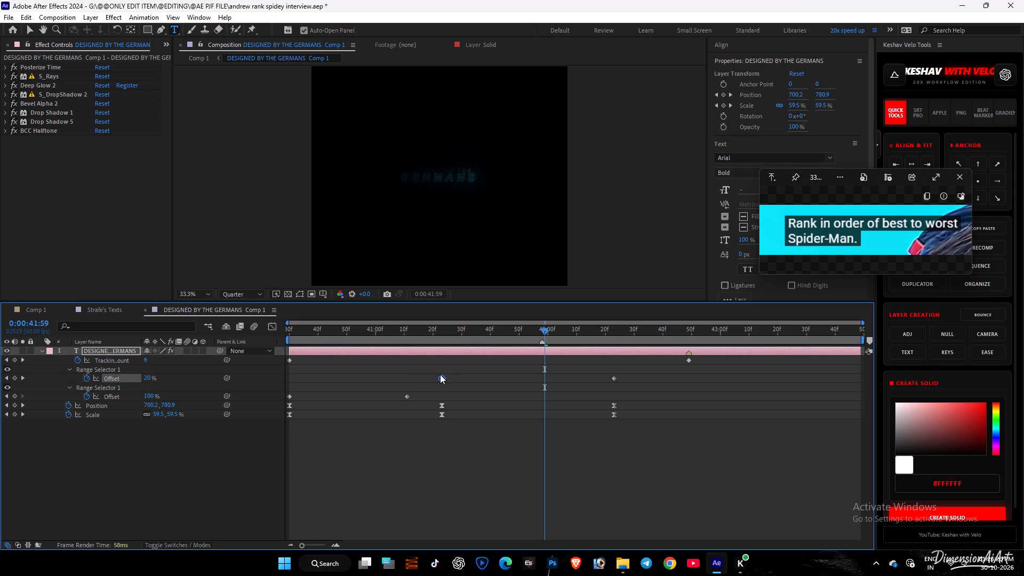
{"action": "left_click_drag", "start_coordinate": [442, 377], "coordinate": [468, 379]}
{"action": "left_click", "coordinate": [517, 398]}
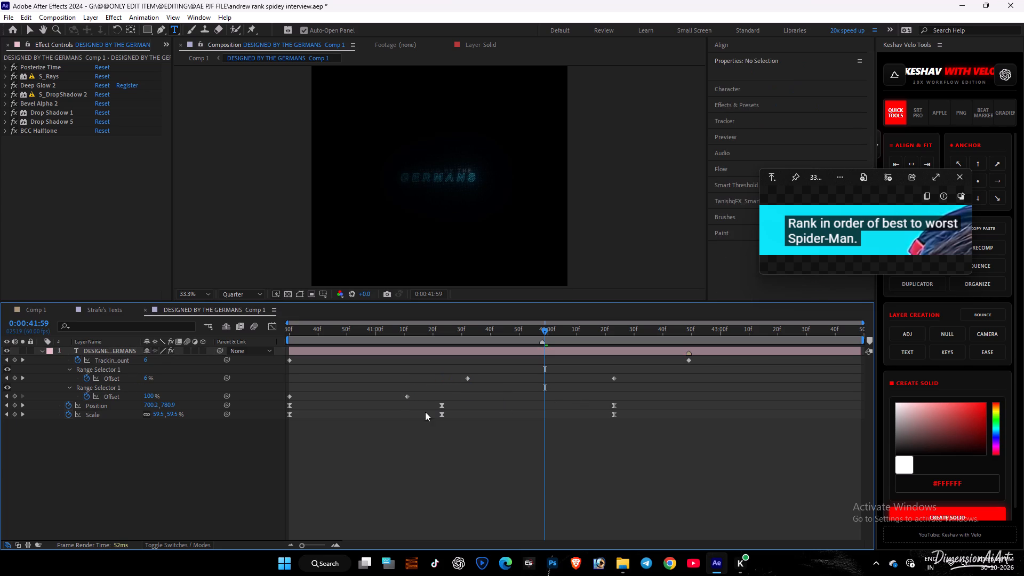
Move the middle Position and Scale keyframes to about 0:00:41:32, in line with the upper range selector's first Offset keyframe.
{"action": "left_click_drag", "start_coordinate": [418, 404], "coordinate": [477, 422]}
{"action": "left_click_drag", "start_coordinate": [278, 406], "coordinate": [437, 429]}
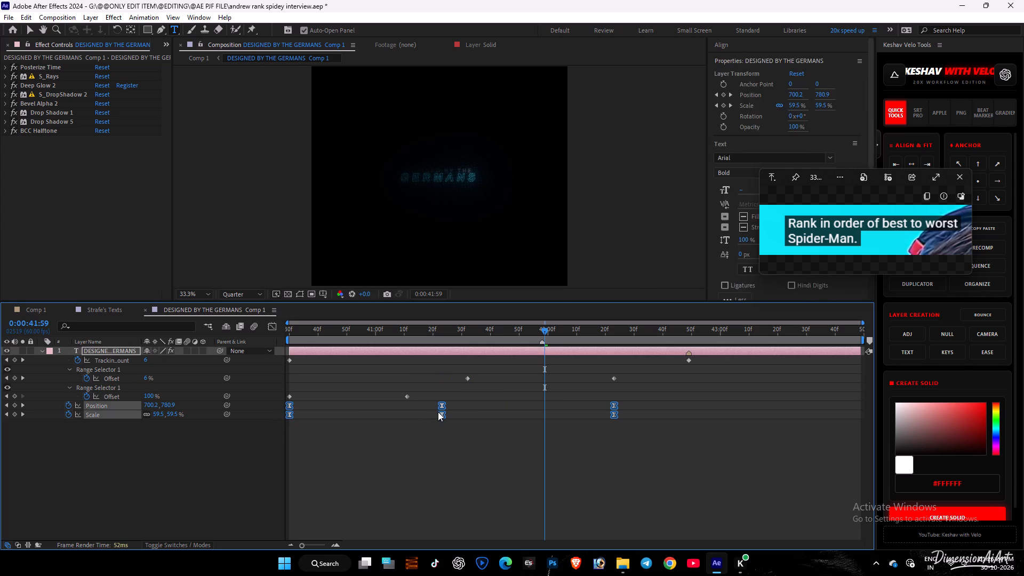
{"action": "left_click", "coordinate": [497, 418]}
{"action": "left_click_drag", "start_coordinate": [284, 403], "coordinate": [466, 435]}
{"action": "left_click", "coordinate": [469, 435]}
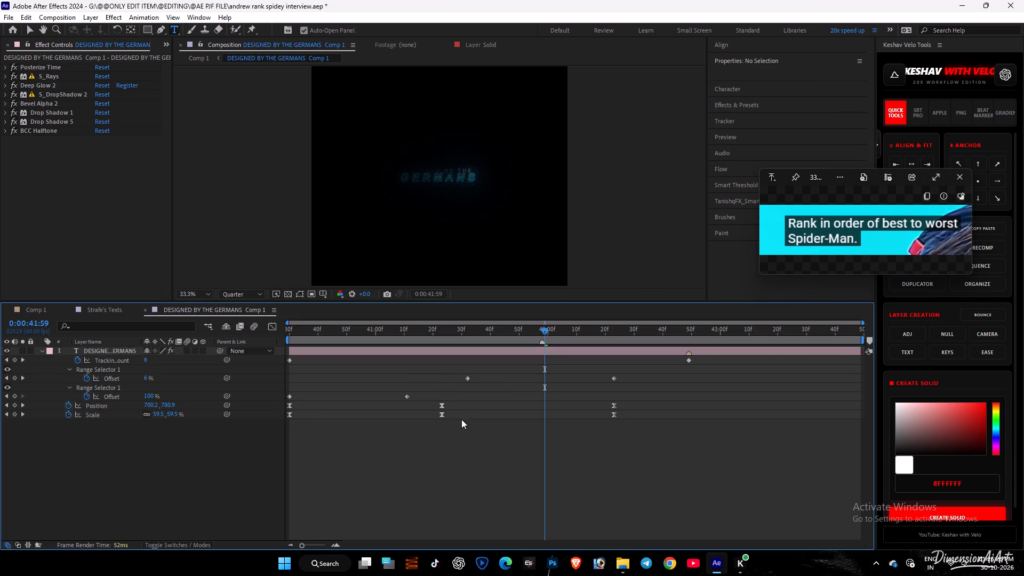
{"action": "left_click_drag", "start_coordinate": [459, 418], "coordinate": [283, 404]}
{"action": "left_click_drag", "start_coordinate": [440, 404], "coordinate": [465, 407], "text": "alt"}
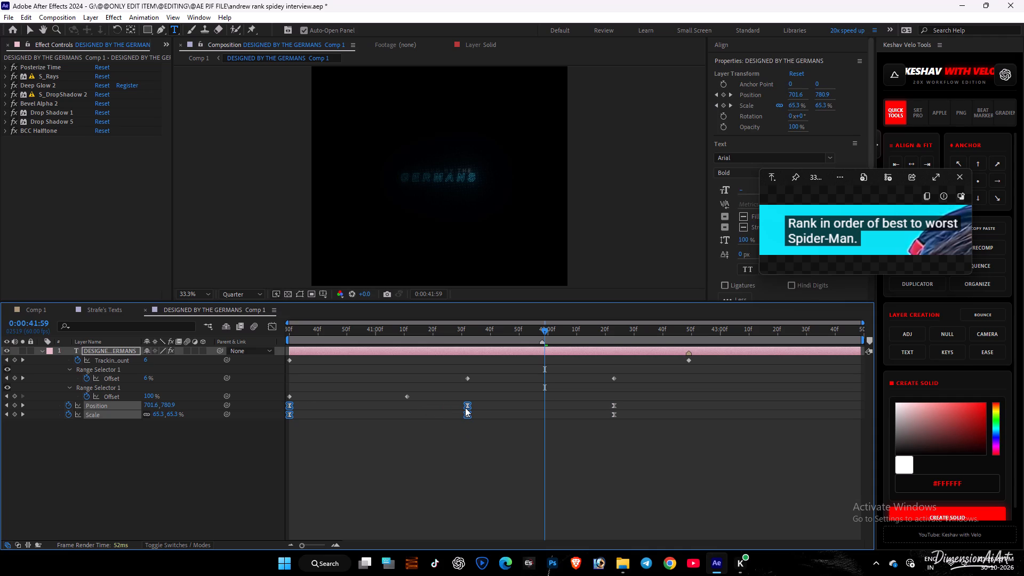
Align the middle Position and Scale keyframes with the upper range selector's first Offset keyframe at about 0:00:41:32.
{"action": "left_click_drag", "start_coordinate": [465, 407], "coordinate": [467, 407], "text": "alt"}
{"action": "left_click", "coordinate": [540, 407]}
Move the last Position and Scale keyframes and the upper range selector's last Offset keyframe to about 0:00:42:32.
{"action": "left_click_drag", "start_coordinate": [596, 361], "coordinate": [619, 426]}
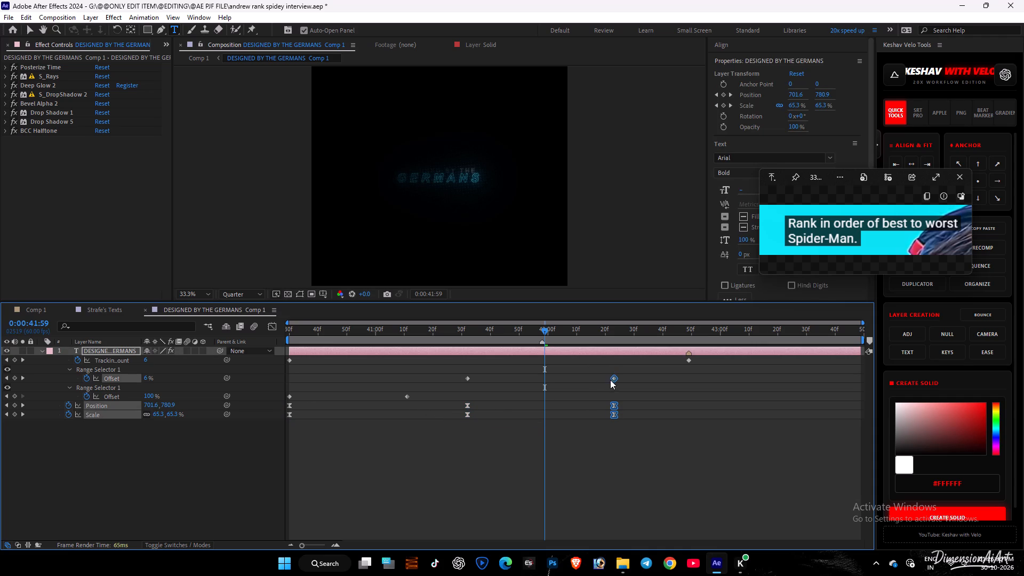
{"action": "left_click_drag", "start_coordinate": [469, 394], "coordinate": [466, 394]}
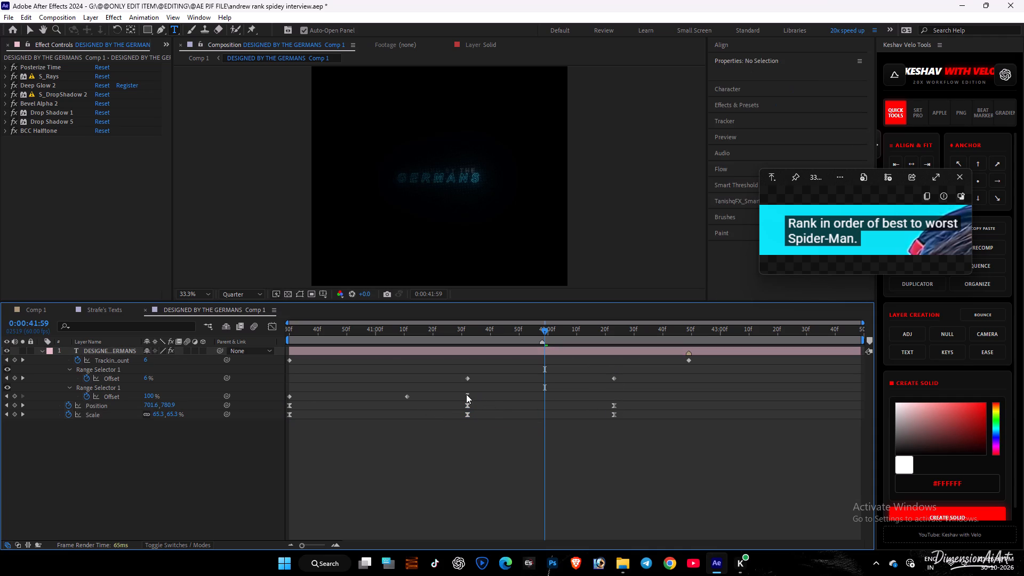
{"action": "left_click_drag", "start_coordinate": [466, 394], "coordinate": [552, 427]}
{"action": "left_click_drag", "start_coordinate": [436, 401], "coordinate": [630, 441]}
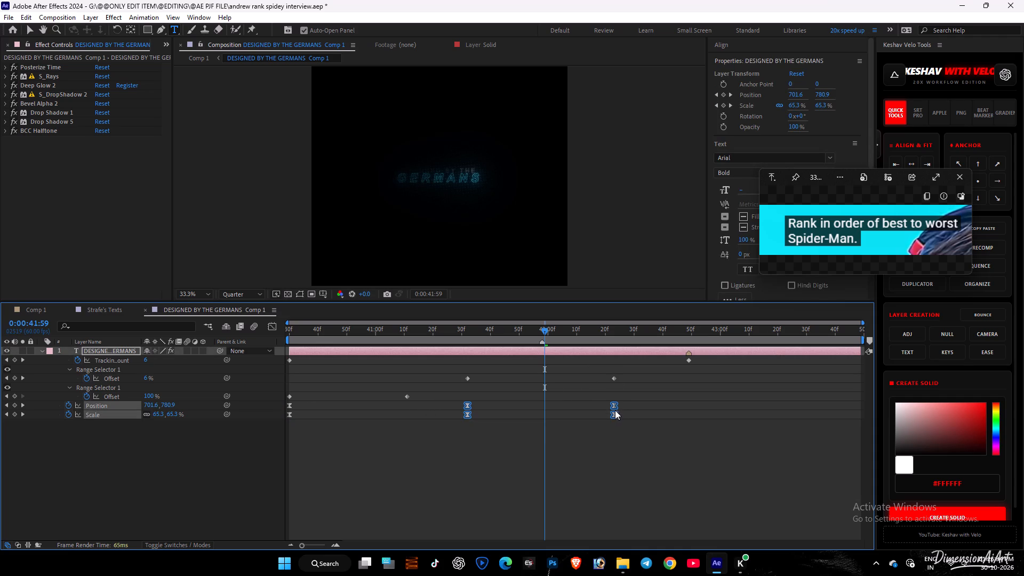
{"action": "left_click_drag", "start_coordinate": [614, 410], "coordinate": [638, 413], "text": "alt"}
{"action": "left_click", "coordinate": [631, 386]}
{"action": "left_click_drag", "start_coordinate": [613, 376], "coordinate": [639, 379]}
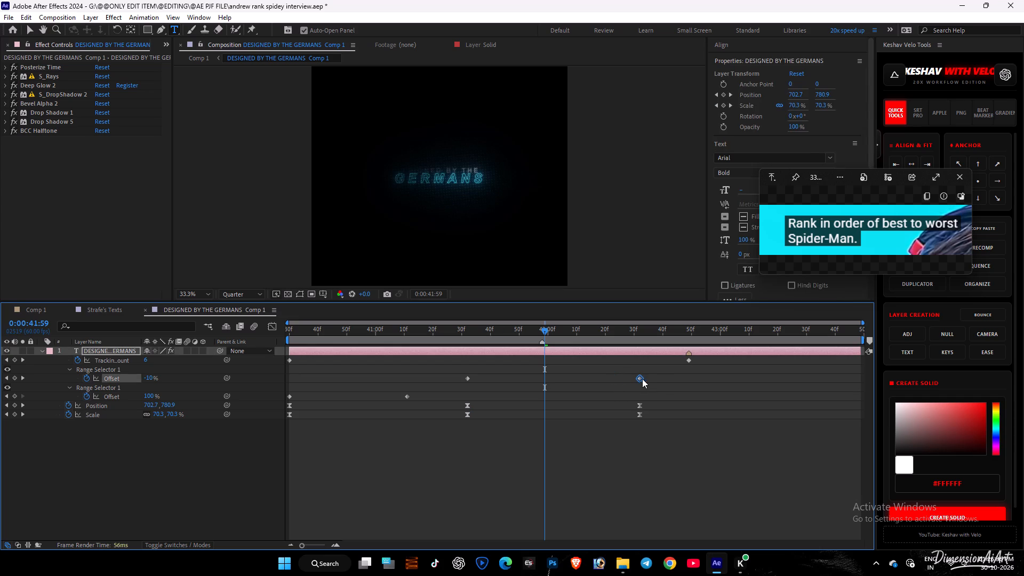
{"action": "left_click", "coordinate": [665, 379]}
{"action": "left_click", "coordinate": [688, 359]}
{"action": "left_click", "coordinate": [668, 370]}
Scrub the retimed text animation back to the composition's start at 0:00:40:30 and save the project.
{"action": "left_click_drag", "start_coordinate": [653, 331], "coordinate": [652, 330]}
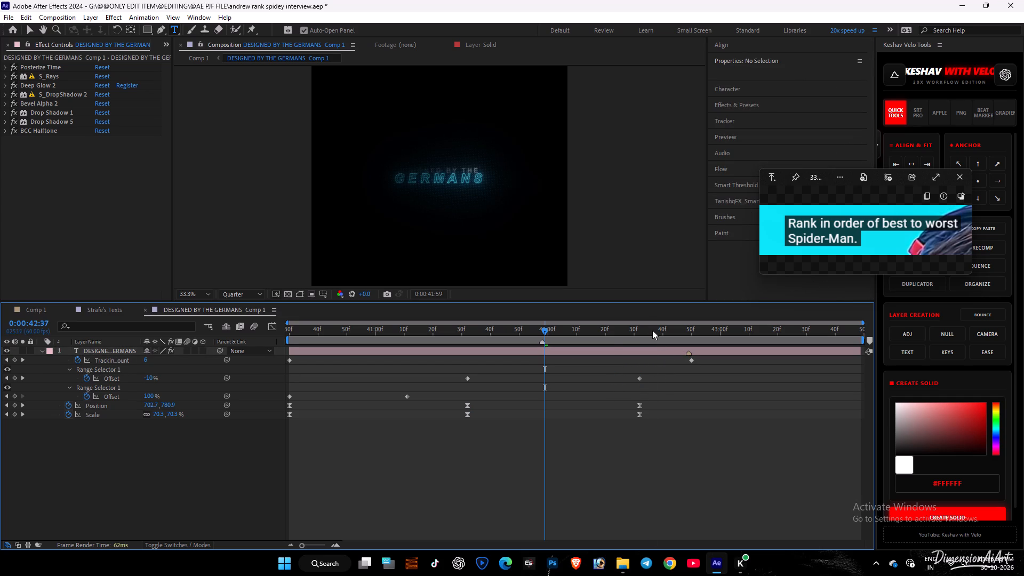
{"action": "left_click_drag", "start_coordinate": [652, 330], "coordinate": [0, 387]}
{"action": "key", "text": "ctrl+s"}
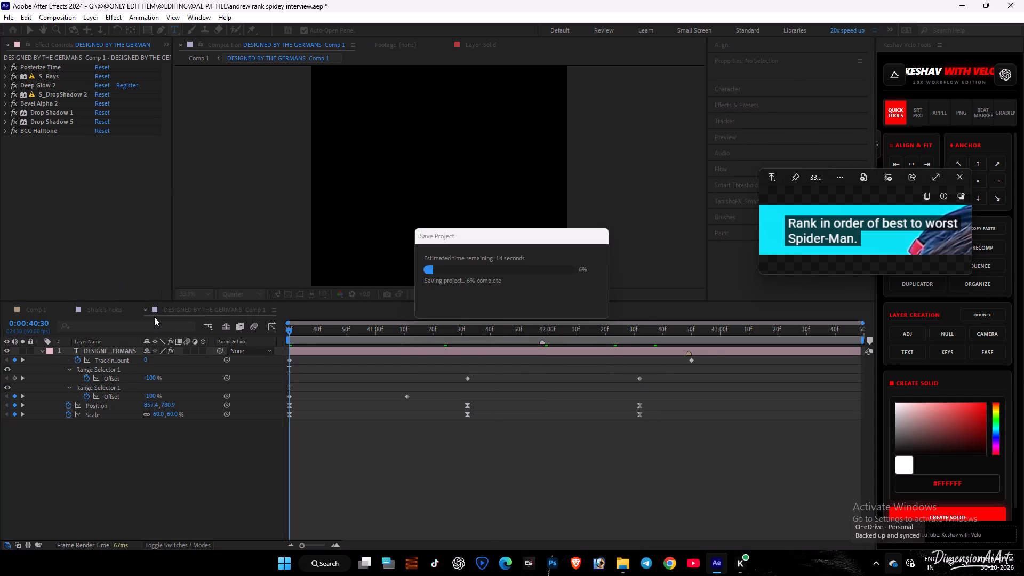
At about 0:00:41:44, replace the text layer's upper line "DESIGNED BY THE" with "BEST TO WORST".
{"action": "double_click", "coordinate": [420, 349]}
{"action": "left_click_drag", "start_coordinate": [420, 333], "coordinate": [501, 340]}
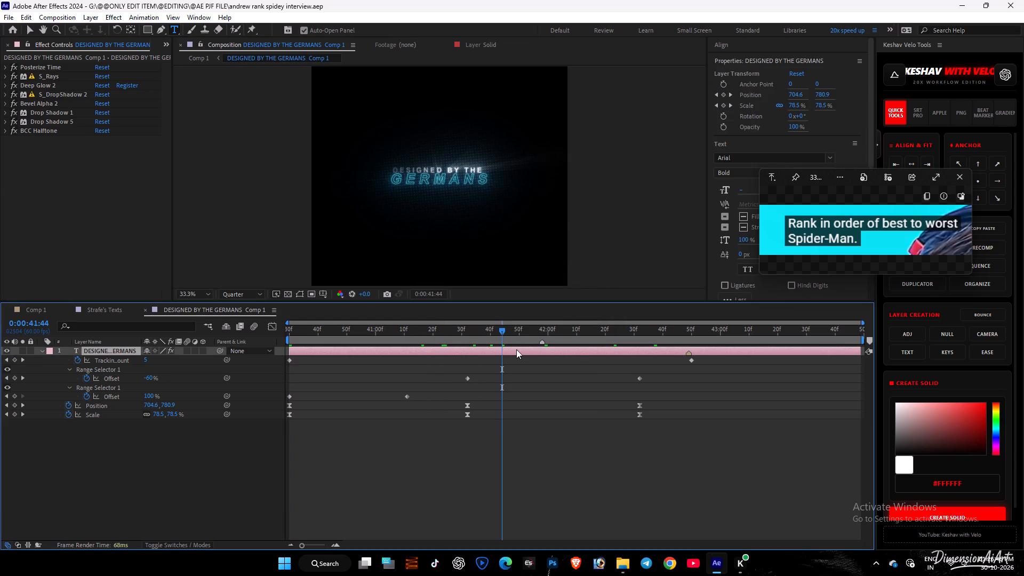
{"action": "double_click", "coordinate": [516, 349]}
{"action": "left_click_drag", "start_coordinate": [484, 166], "coordinate": [386, 164]}
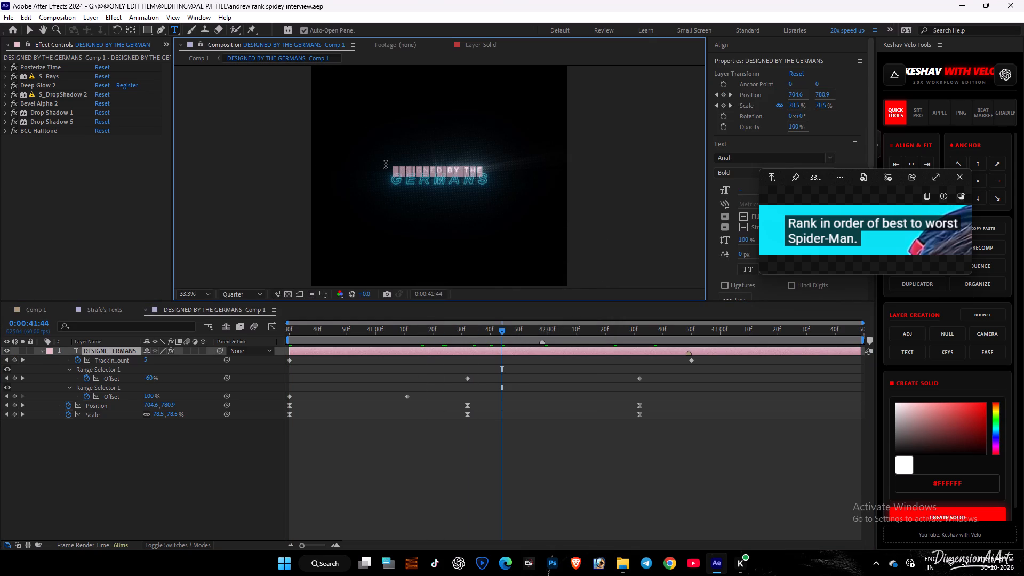
{"action": "left_click_drag", "start_coordinate": [386, 164], "coordinate": [382, 164]}
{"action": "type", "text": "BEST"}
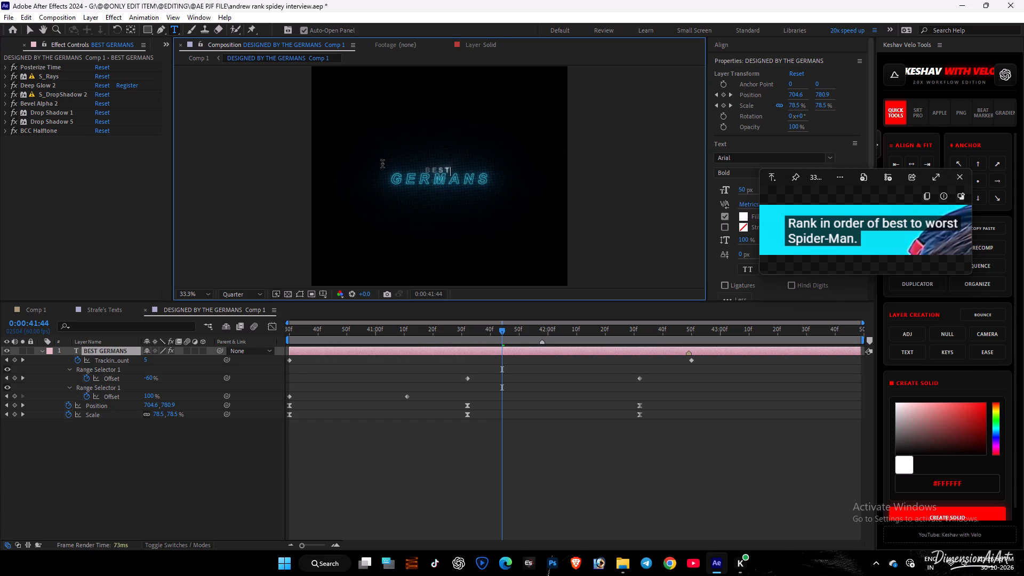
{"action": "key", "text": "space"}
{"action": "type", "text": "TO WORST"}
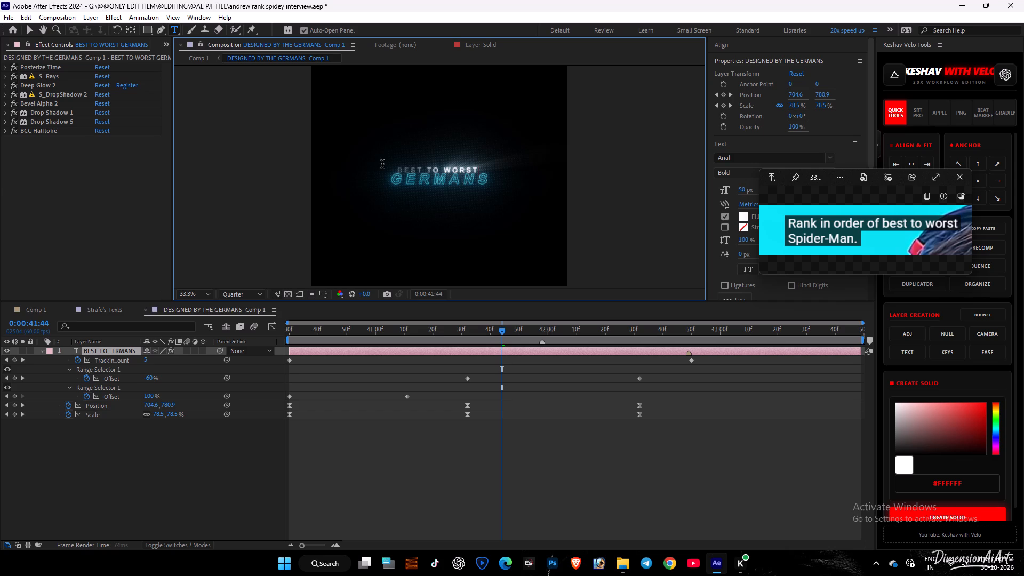
Replace the outlined lower line "GERMANS" with "SPIDER-MAN" in the same text layer and finish the text edit.
{"action": "left_click_drag", "start_coordinate": [391, 178], "coordinate": [530, 183]}
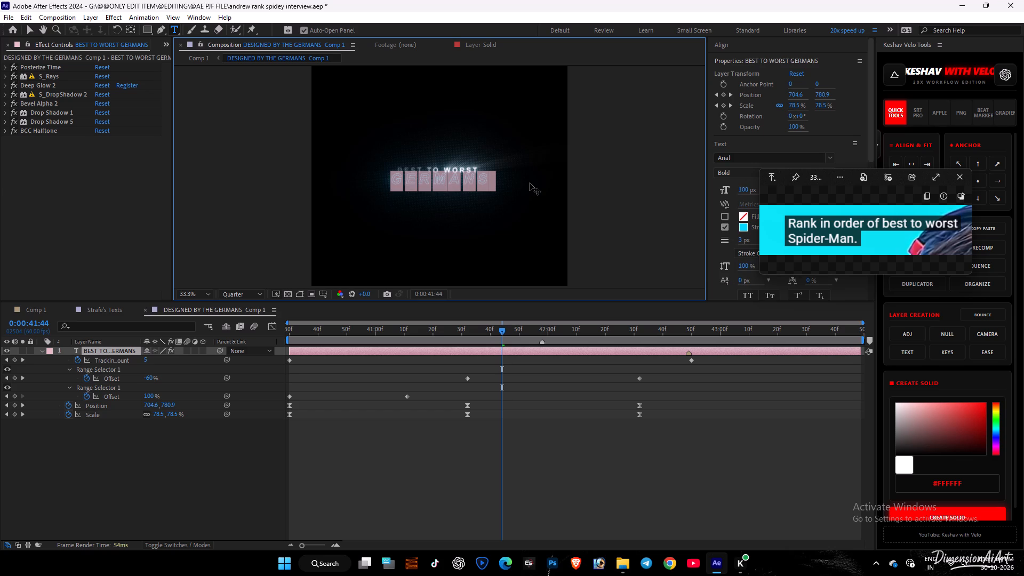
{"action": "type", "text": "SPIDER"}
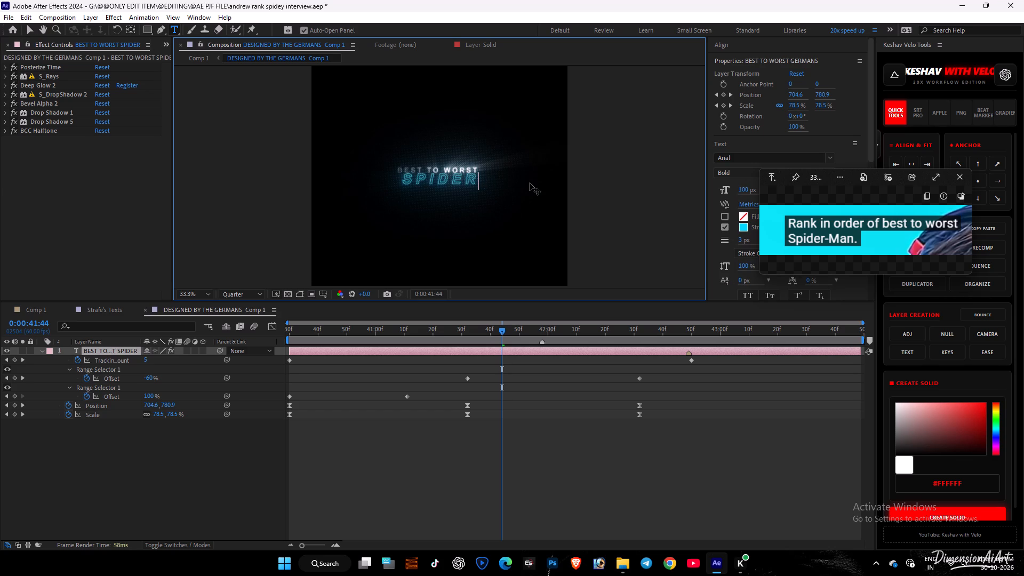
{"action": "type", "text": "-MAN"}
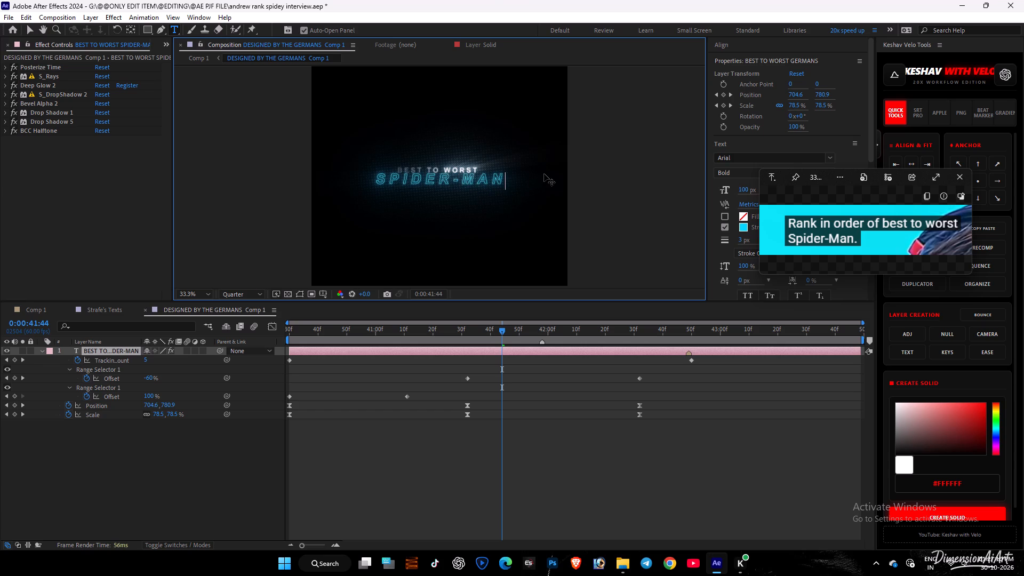
{"action": "left_click", "coordinate": [477, 453]}
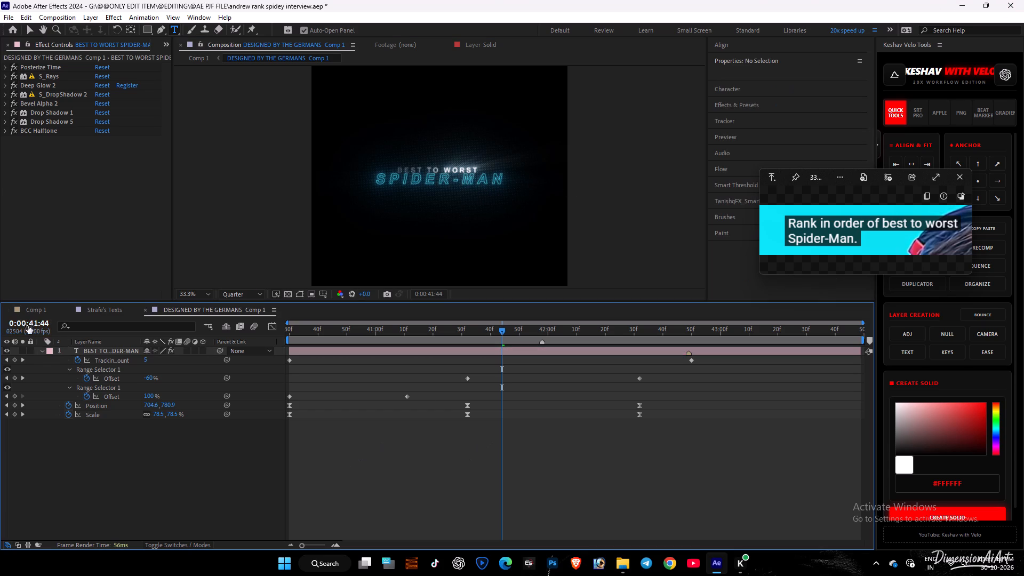
Return to Comp 1 and save the project.
{"action": "left_click", "coordinate": [27, 304]}
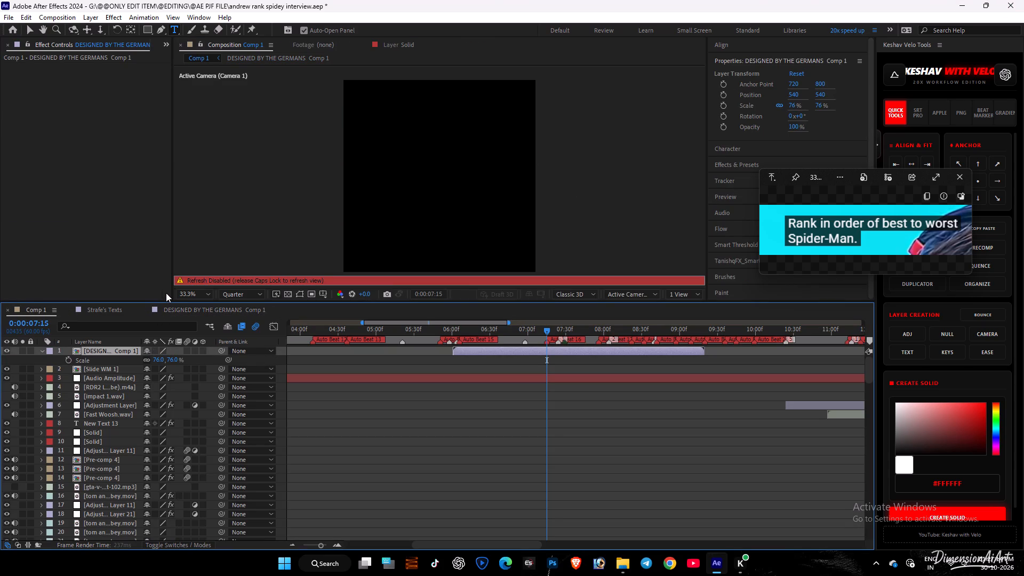
{"action": "key", "text": "ctrl+s"}
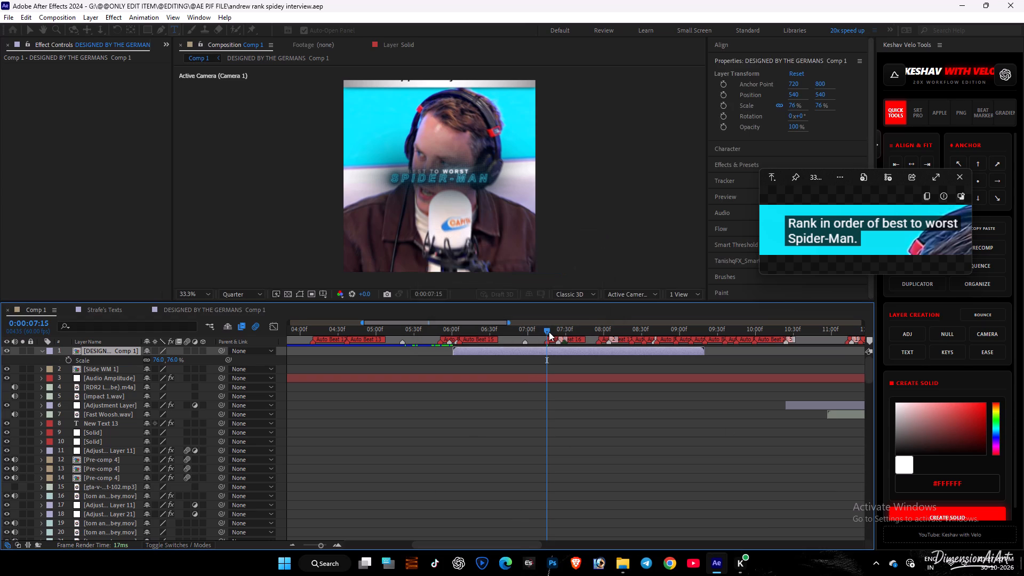
Trim the end of the DESIGNED BY THE GERMANS precomp layer in Comp 1 to about 0:00:08:02.
{"action": "left_click_drag", "start_coordinate": [549, 332], "coordinate": [587, 332]}
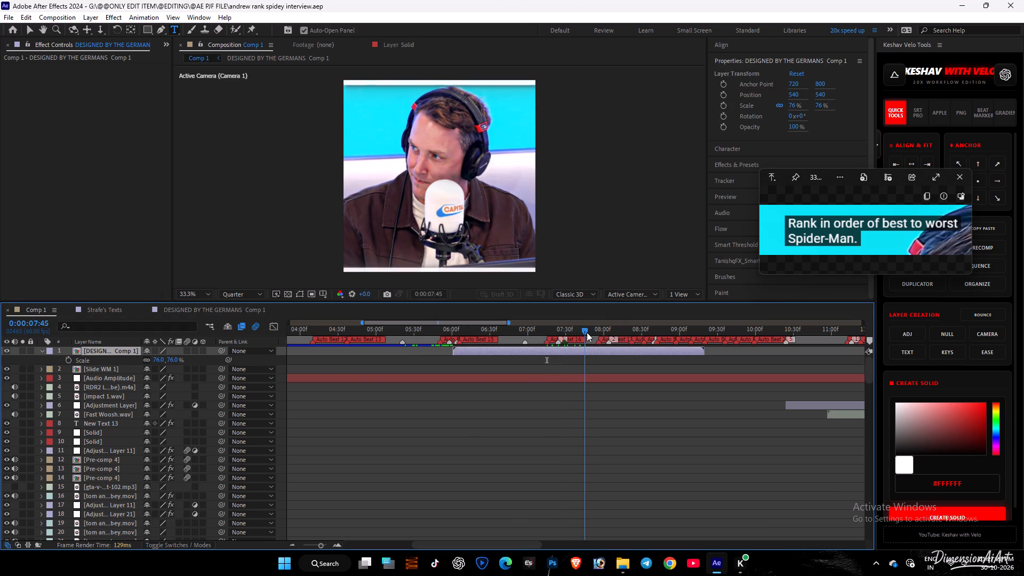
Check where the precomp's final Offset, Position and Scale keyframes at 0:00:42:32 fall on Comp 1's timeline.
{"action": "left_click_drag", "start_coordinate": [587, 332], "coordinate": [595, 332]}
{"action": "double_click", "coordinate": [597, 350]}
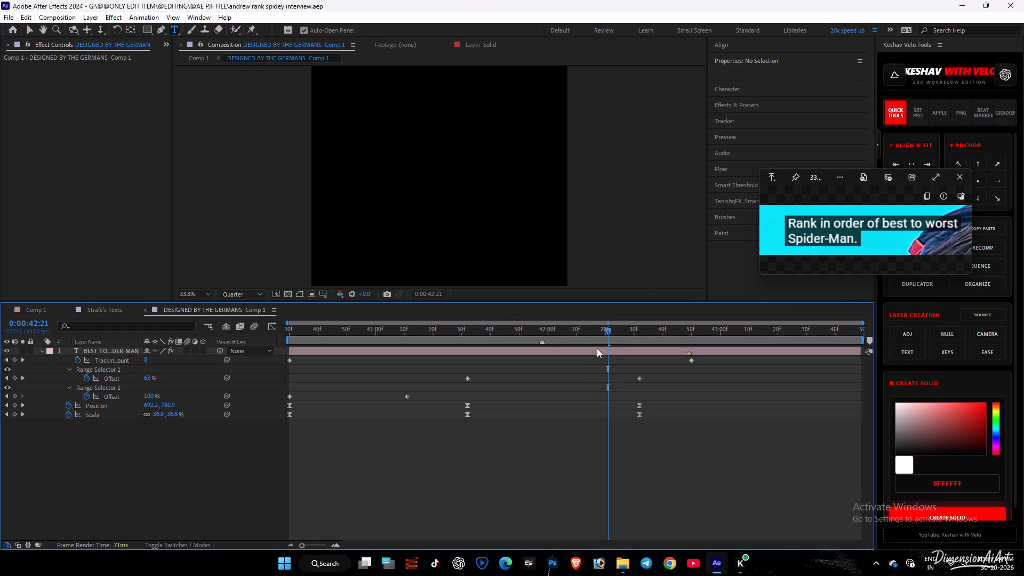
{"action": "left_click_drag", "start_coordinate": [614, 334], "coordinate": [636, 334]}
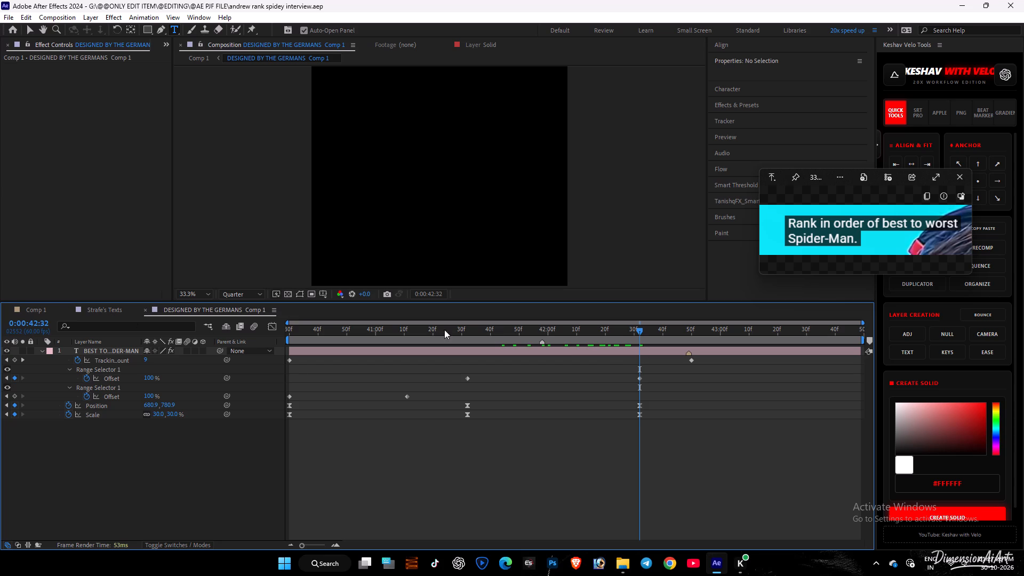
{"action": "left_click_drag", "start_coordinate": [684, 432], "coordinate": [682, 426]}
{"action": "left_click", "coordinate": [30, 312]}
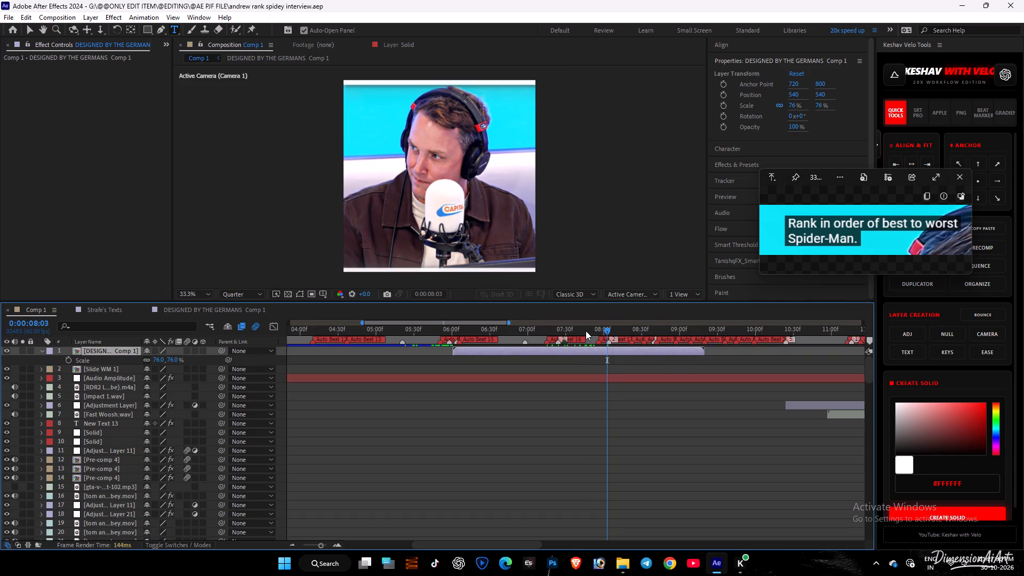
{"action": "left_click", "coordinate": [585, 331]}
{"action": "double_click", "coordinate": [588, 348]}
{"action": "left_click_drag", "start_coordinate": [589, 332], "coordinate": [638, 338]}
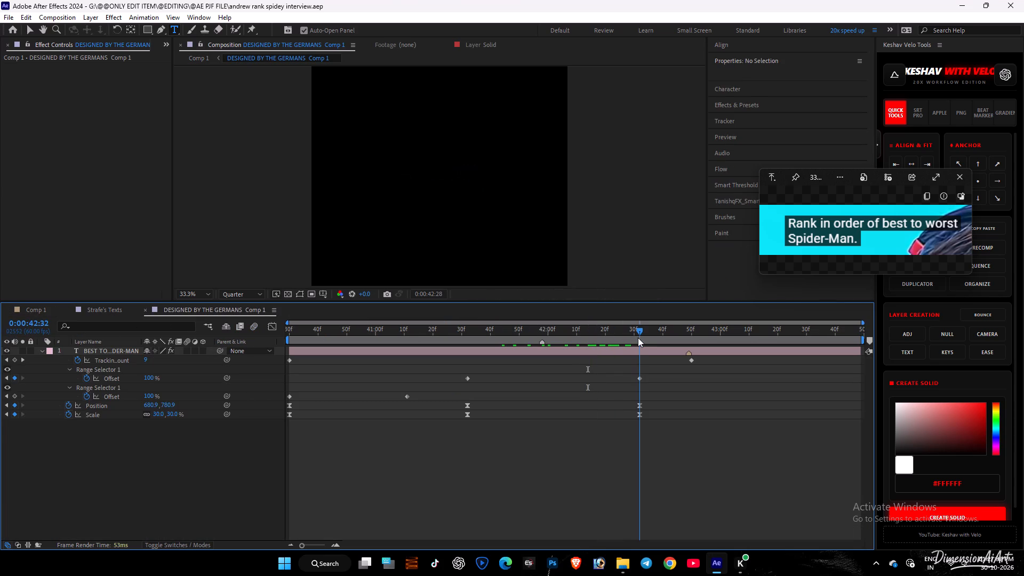
{"action": "left_click_drag", "start_coordinate": [638, 338], "coordinate": [642, 339]}
{"action": "left_click", "coordinate": [39, 306]}
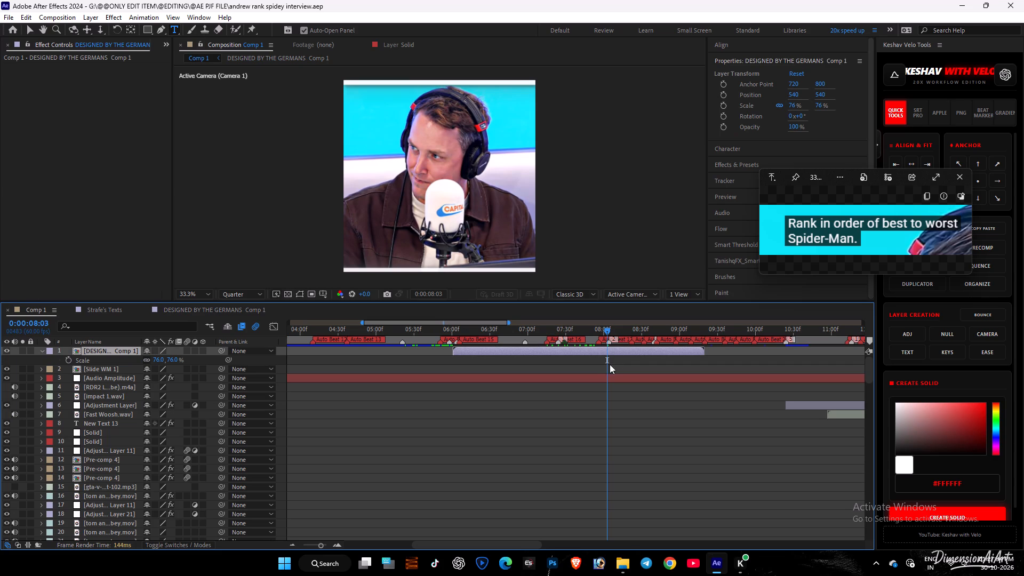
Split the DESIGNED BY THE GERMANS precomp layer at 0:00:08:03 in Comp 1, delete the part after the split, and save the project.
{"action": "left_click", "coordinate": [599, 349]}
{"action": "scroll", "coordinate": [602, 364], "scroll_direction": "down", "scroll_amount": 7}
{"action": "scroll", "coordinate": [616, 417], "scroll_direction": "down", "scroll_amount": 6}
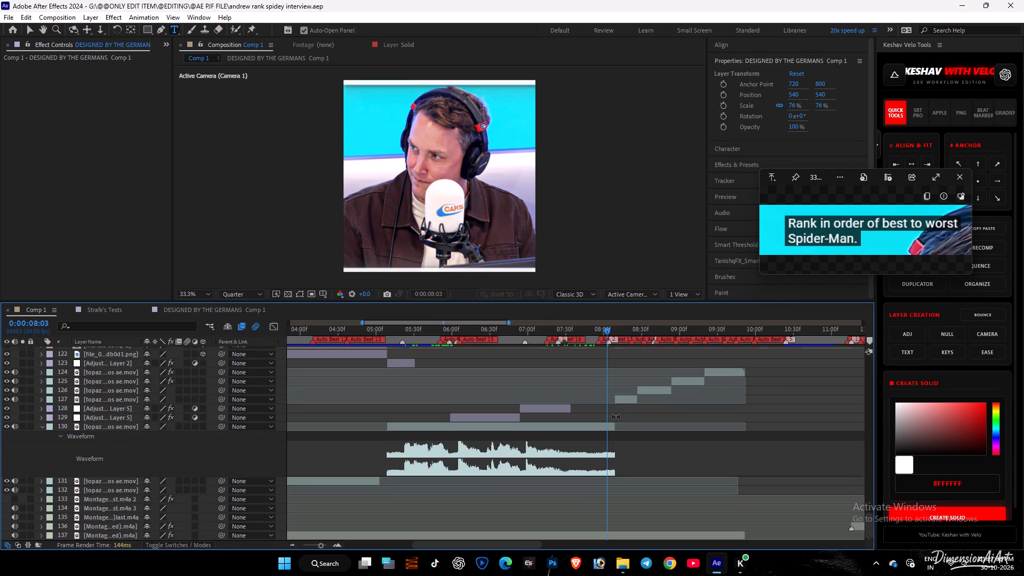
{"action": "scroll", "coordinate": [612, 419], "scroll_direction": "up", "scroll_amount": 15}
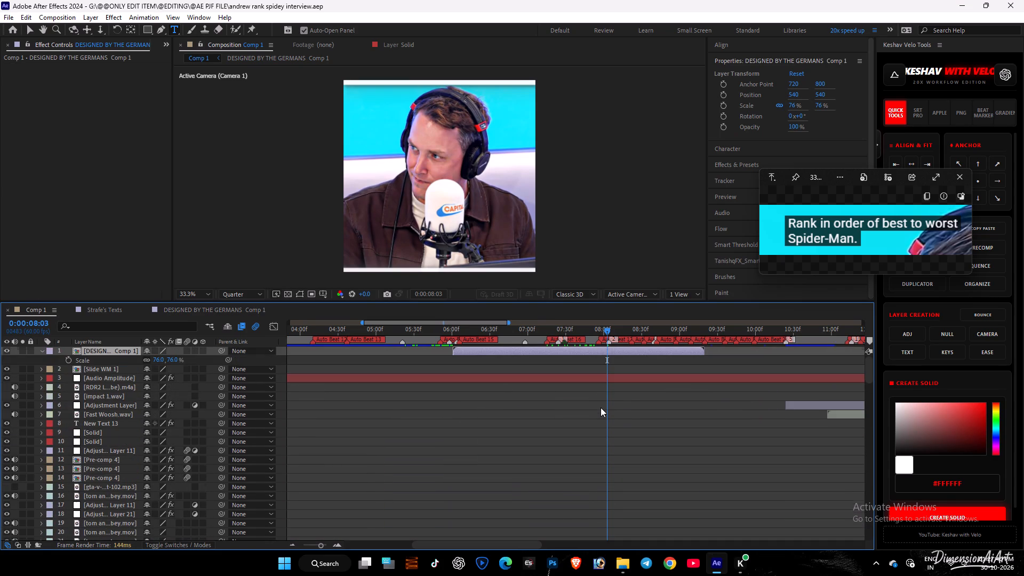
{"action": "scroll", "coordinate": [601, 407], "scroll_direction": "up", "scroll_amount": 6}
{"action": "key", "text": "ctrl+shift+d"}
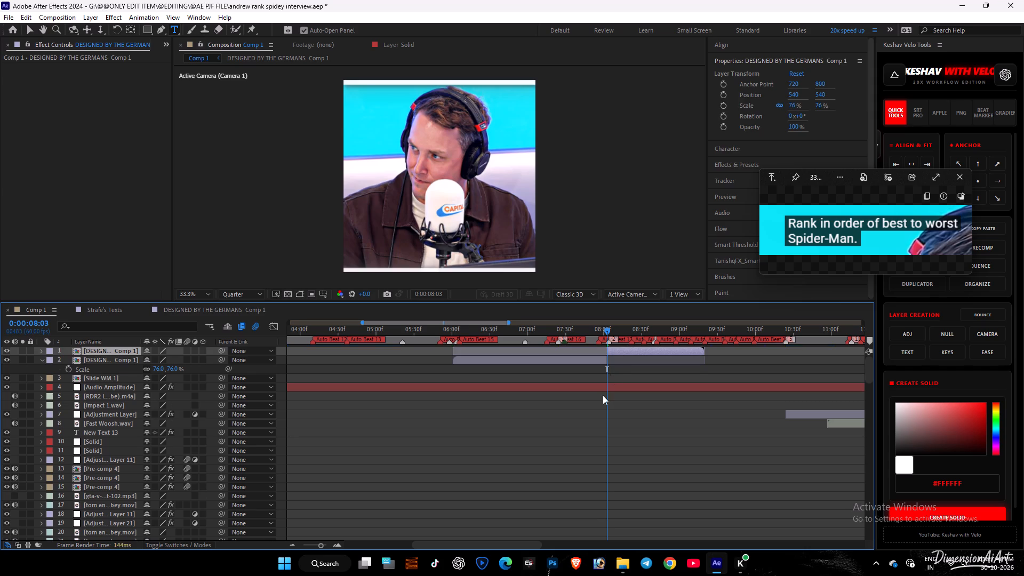
{"action": "key", "text": "Delete"}
{"action": "left_click_drag", "start_coordinate": [596, 330], "coordinate": [442, 342]}
{"action": "key", "text": "ctrl+s"}
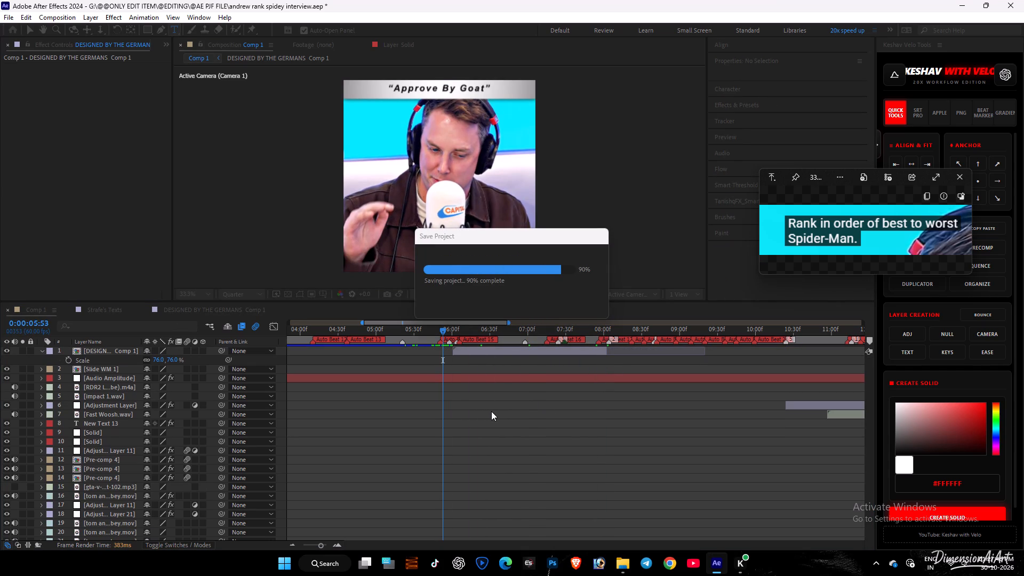
Review the BEST TO WORST SPIDER-MAN caption animation over the interview footage from about 0:00:06:06 to 0:00:06:46.
{"action": "left_click", "coordinate": [441, 407]}
{"action": "left_click_drag", "start_coordinate": [457, 330], "coordinate": [462, 330]}
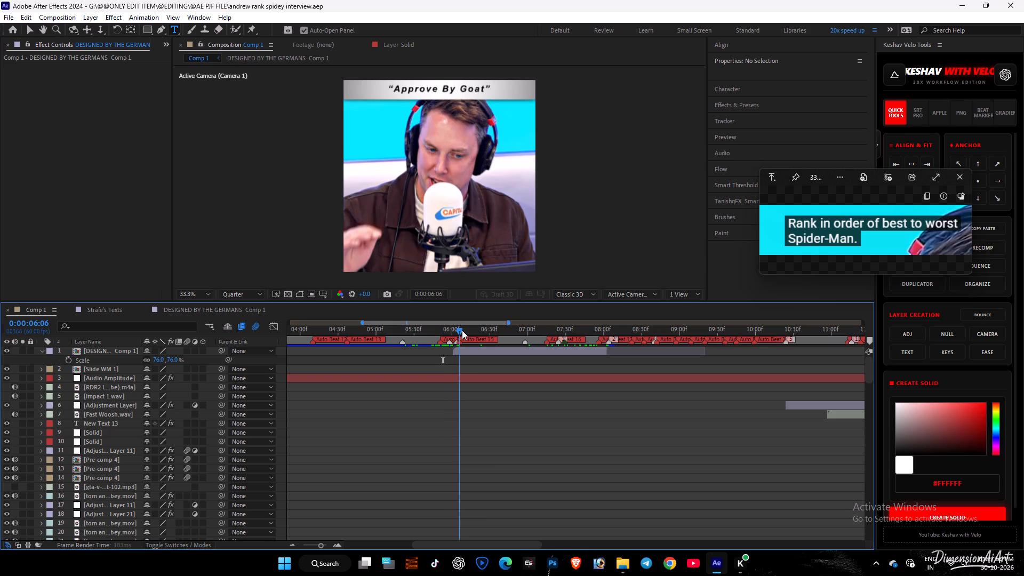
{"action": "left_click_drag", "start_coordinate": [462, 330], "coordinate": [509, 332]}
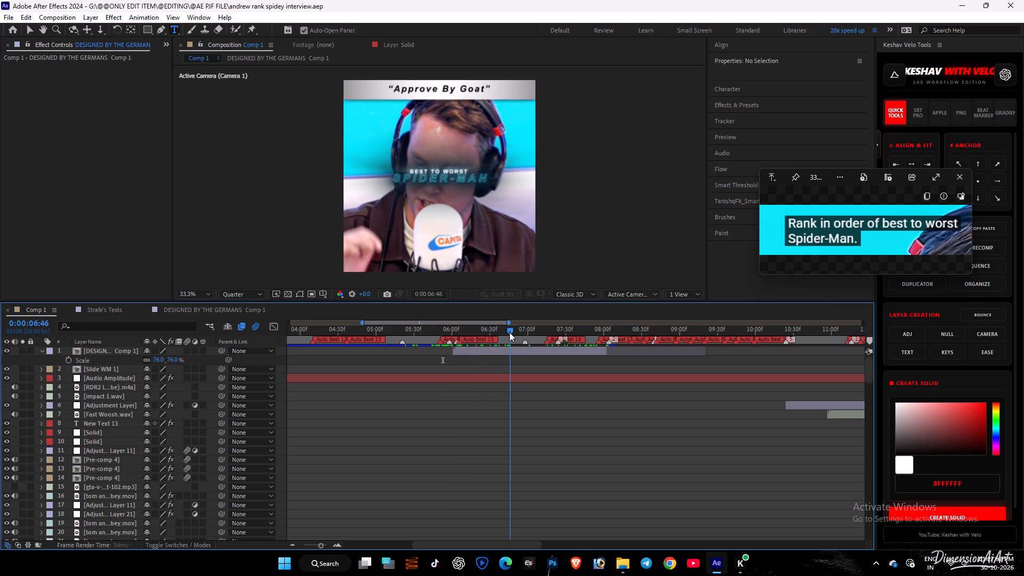
Reopen the DESIGNED BY THE GERMANS precomp, show only the text layer's Position property, and go to its middle keyframe at 0:00:41:32.
{"action": "left_click_drag", "start_coordinate": [509, 332], "coordinate": [533, 335]}
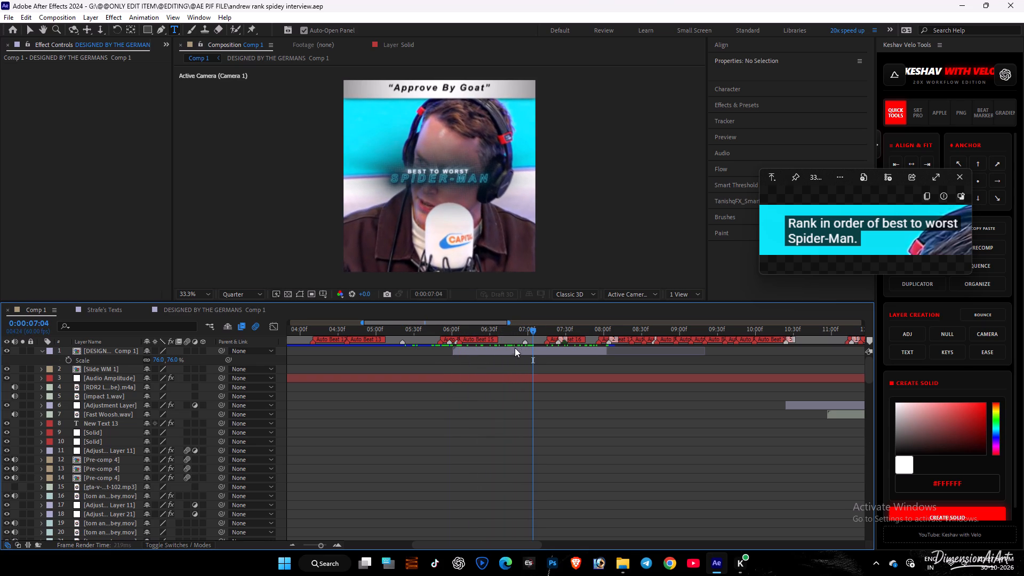
{"action": "left_click", "coordinate": [514, 349]}
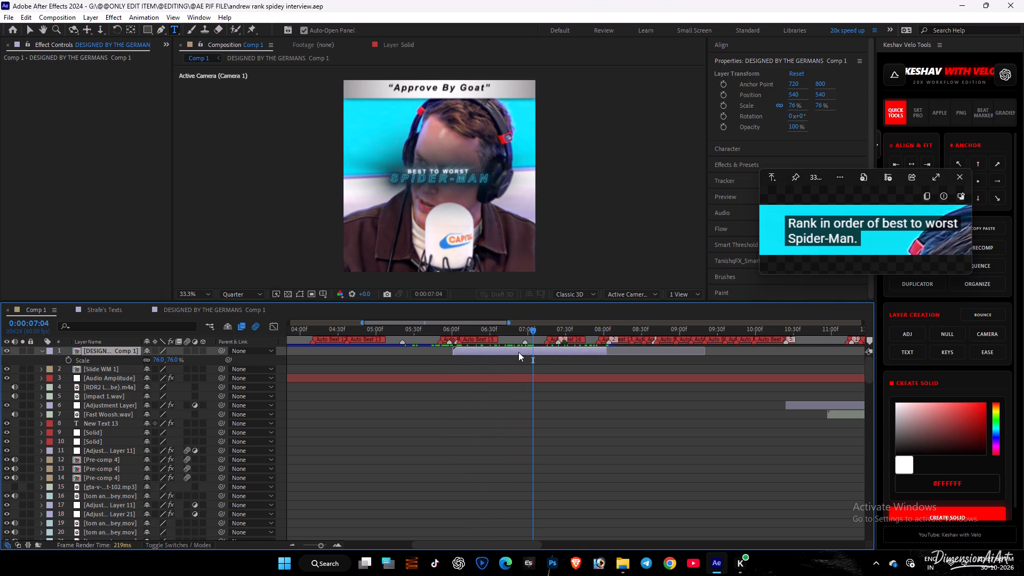
{"action": "double_click", "coordinate": [511, 349]}
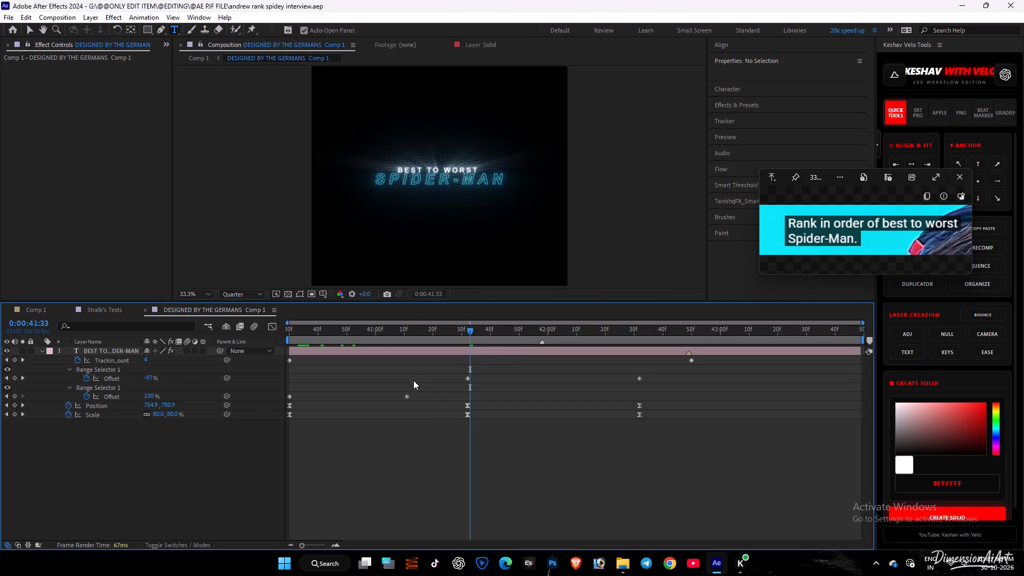
{"action": "left_click", "coordinate": [439, 378]}
{"action": "key", "text": "p"}
{"action": "key", "text": "p"}
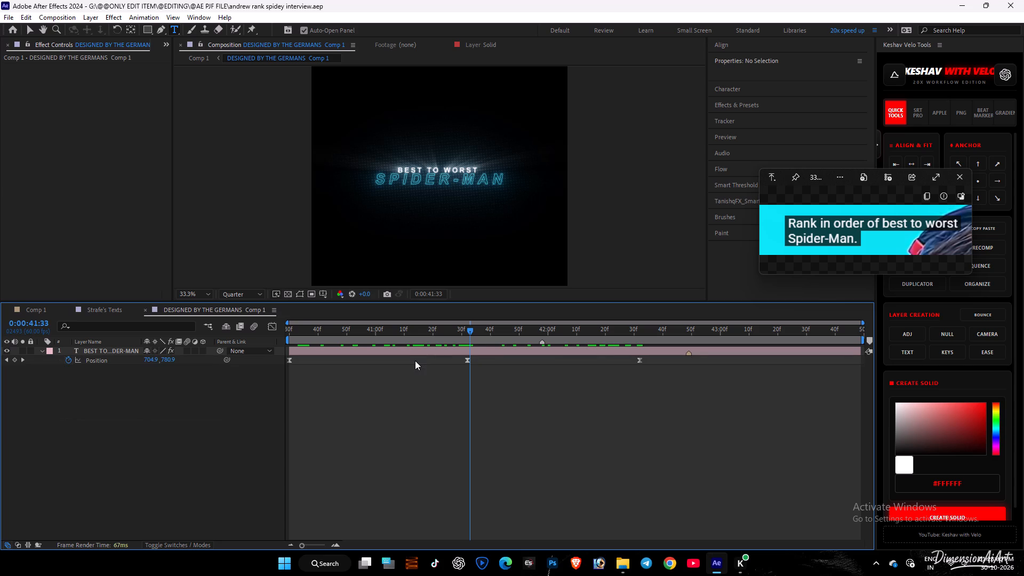
{"action": "left_click", "coordinate": [113, 357]}
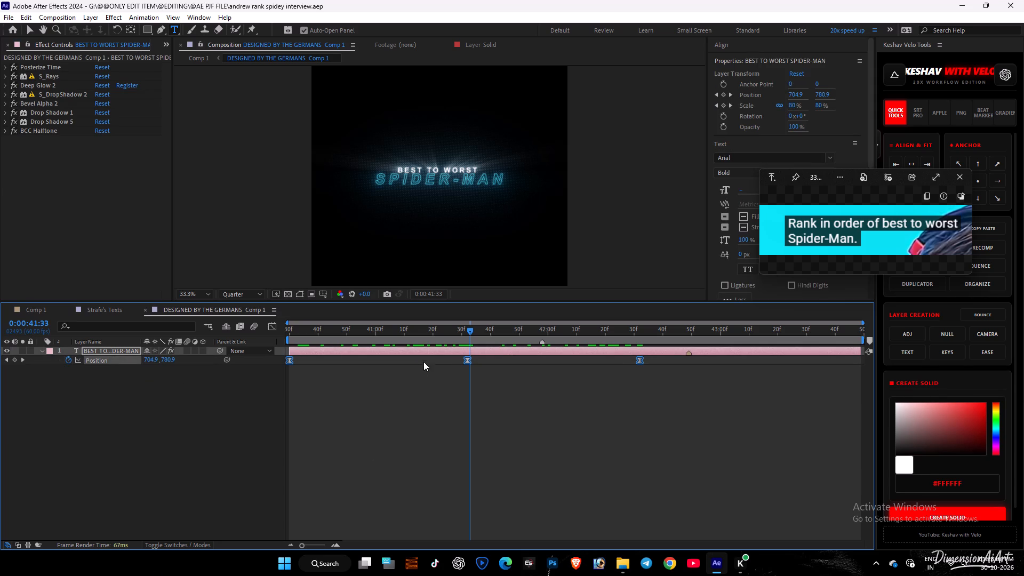
{"action": "left_click", "coordinate": [466, 333]}
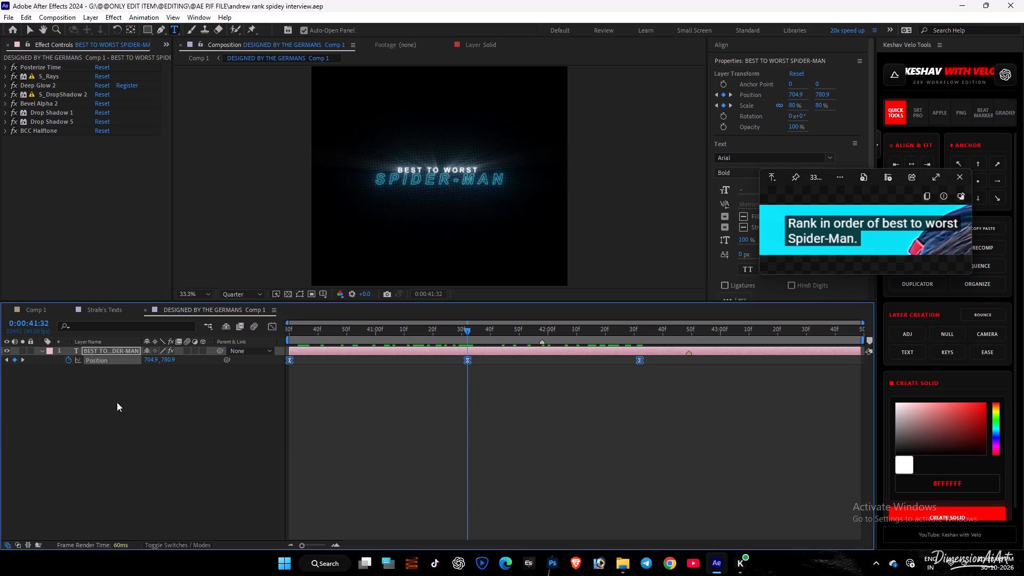
Examine the caption's placement in Comp 1 and its motion between the first and middle Position keyframes in the precomp.
{"action": "left_click", "coordinate": [140, 406]}
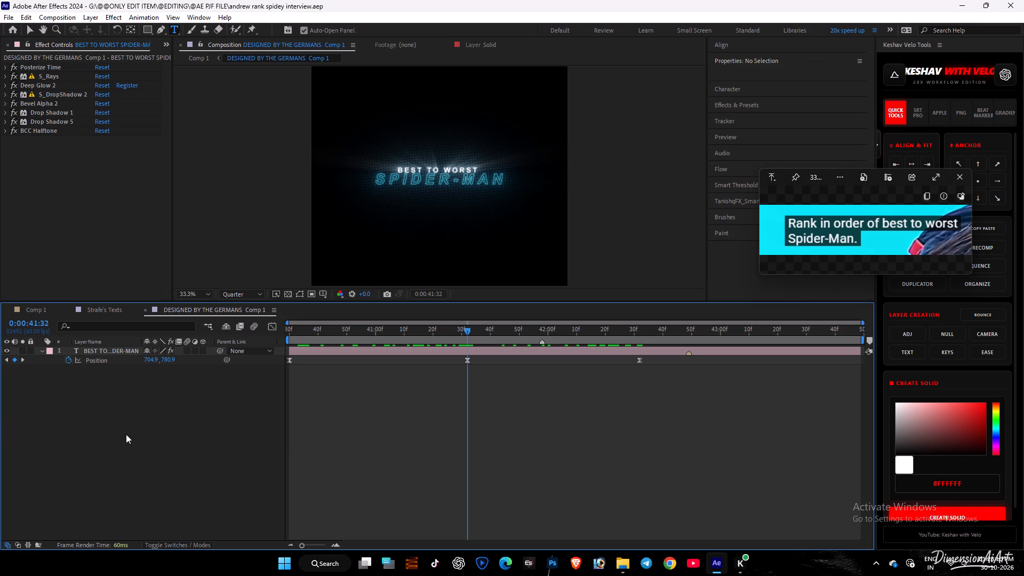
{"action": "left_click", "coordinate": [41, 308]}
{"action": "left_click", "coordinate": [526, 350]}
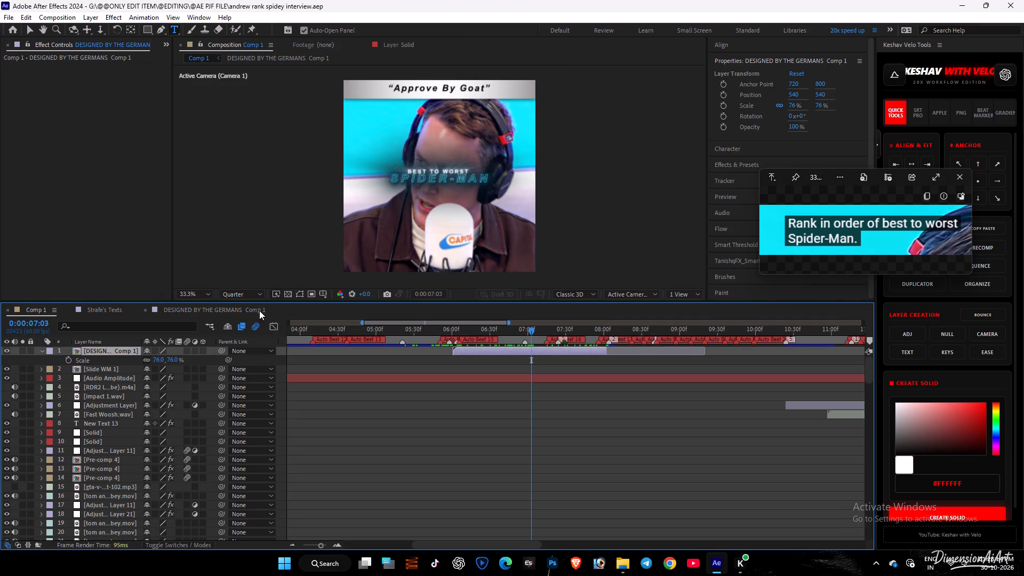
{"action": "left_click", "coordinate": [242, 304]}
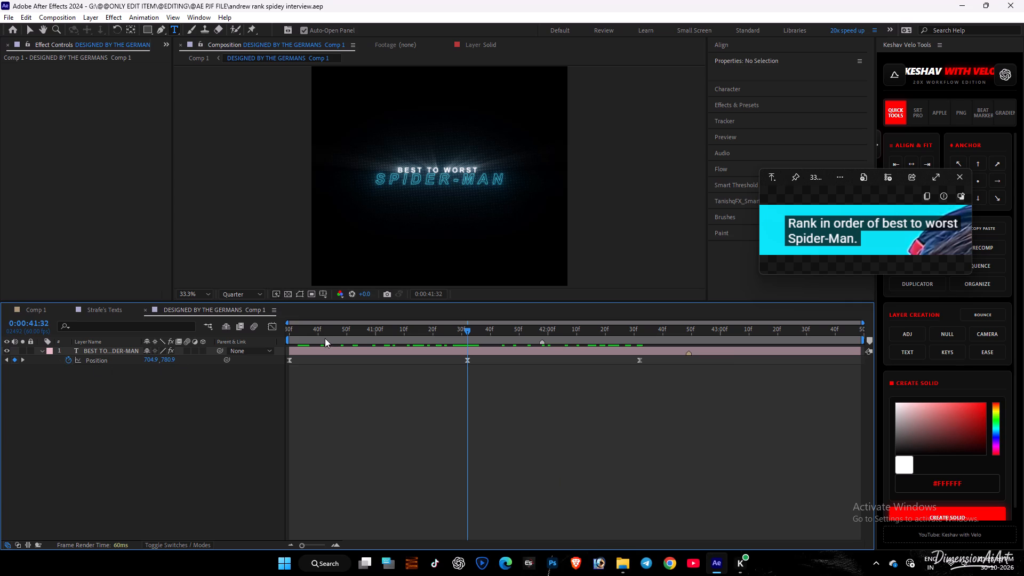
{"action": "left_click_drag", "start_coordinate": [321, 333], "coordinate": [319, 338]}
{"action": "left_click_drag", "start_coordinate": [283, 397], "coordinate": [366, 367]}
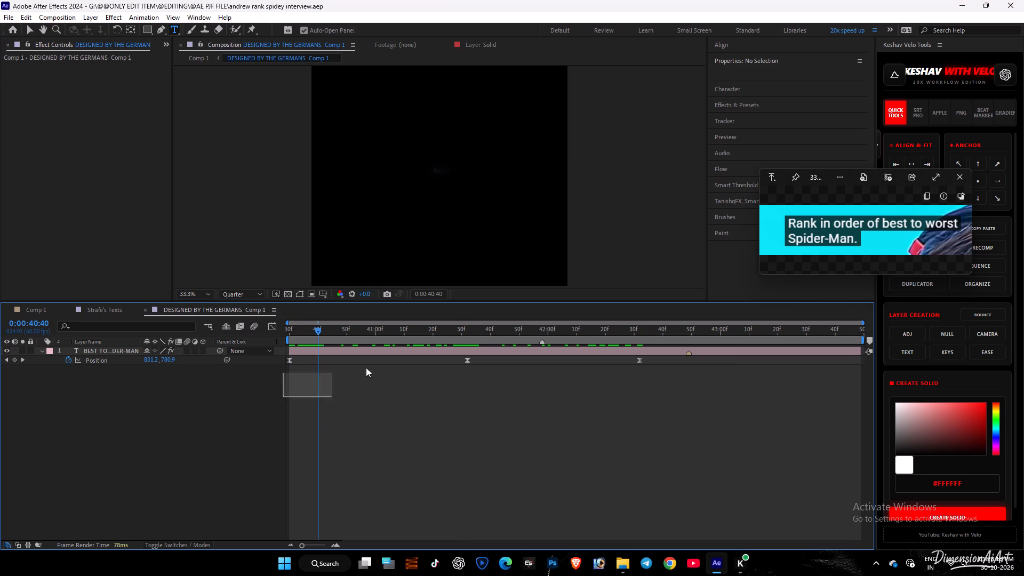
{"action": "left_click_drag", "start_coordinate": [366, 367], "coordinate": [711, 358]}
{"action": "left_click", "coordinate": [465, 335]}
{"action": "left_click_drag", "start_coordinate": [465, 335], "coordinate": [253, 353]}
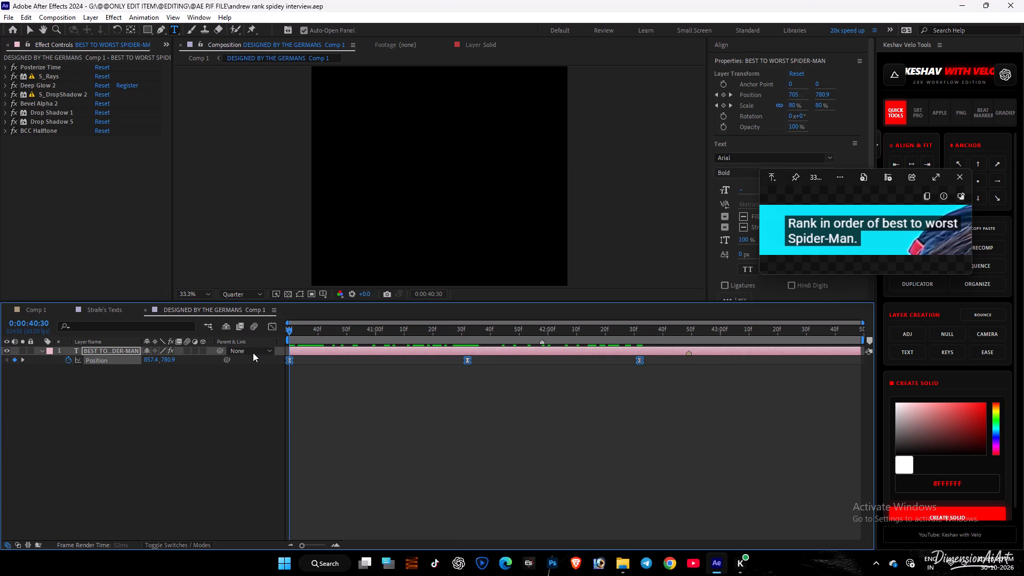
{"action": "left_click_drag", "start_coordinate": [253, 353], "coordinate": [256, 353]}
{"action": "left_click", "coordinate": [371, 430]}
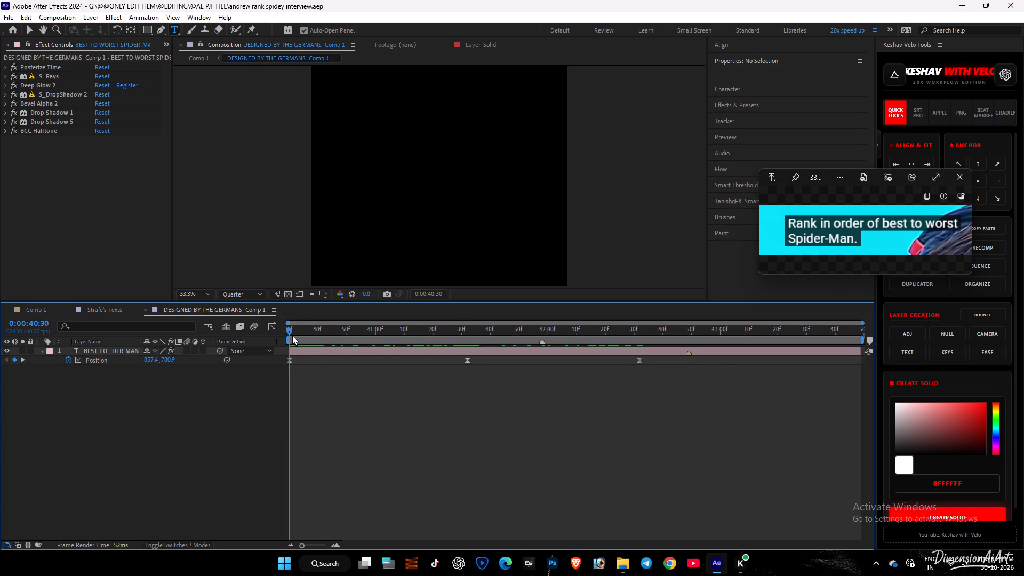
{"action": "left_click_drag", "start_coordinate": [292, 335], "coordinate": [493, 367]}
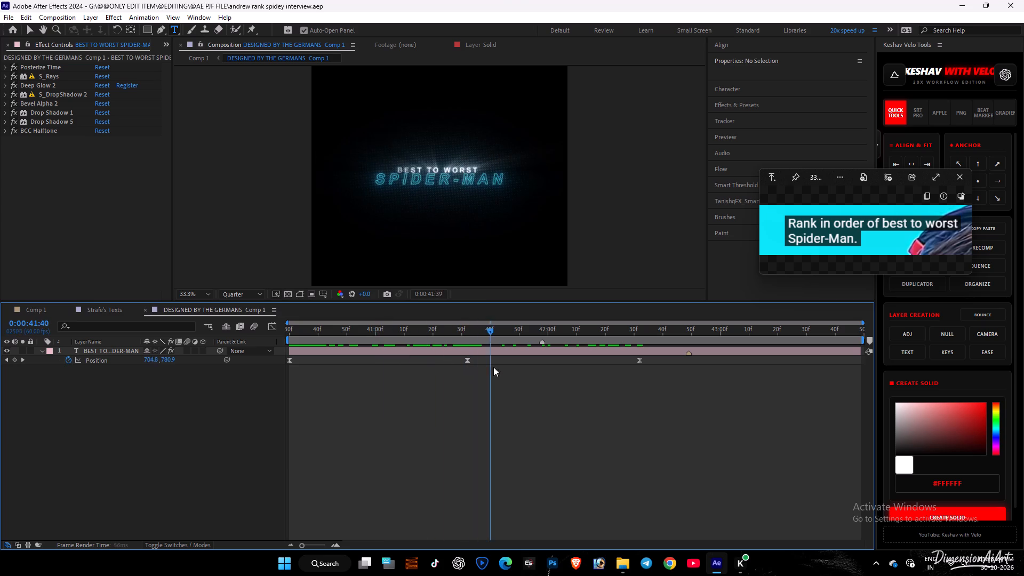
{"action": "left_click_drag", "start_coordinate": [493, 367], "coordinate": [327, 365]}
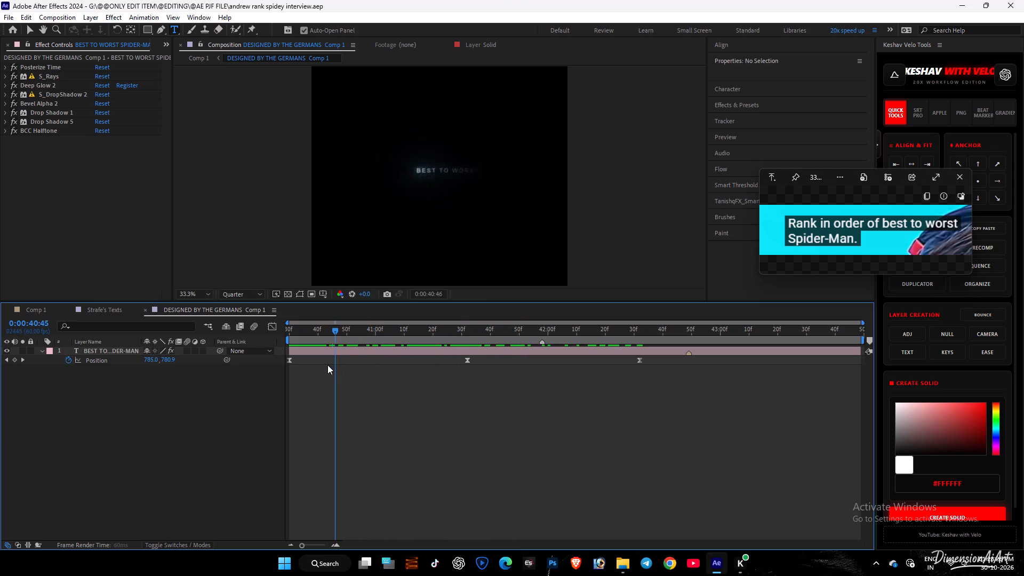
{"action": "left_click_drag", "start_coordinate": [327, 365], "coordinate": [283, 373]}
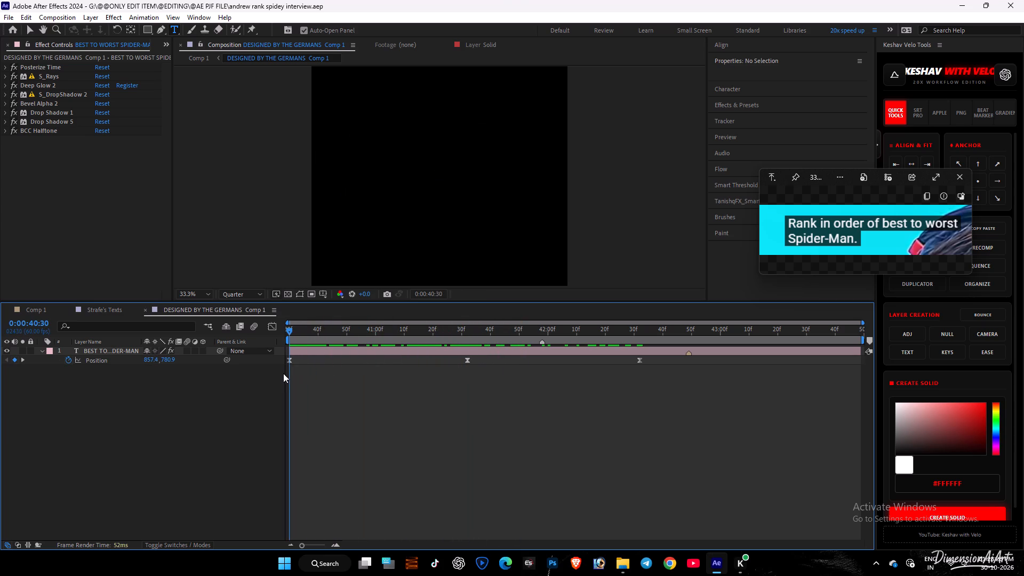
{"action": "left_click_drag", "start_coordinate": [283, 373], "coordinate": [419, 449]}
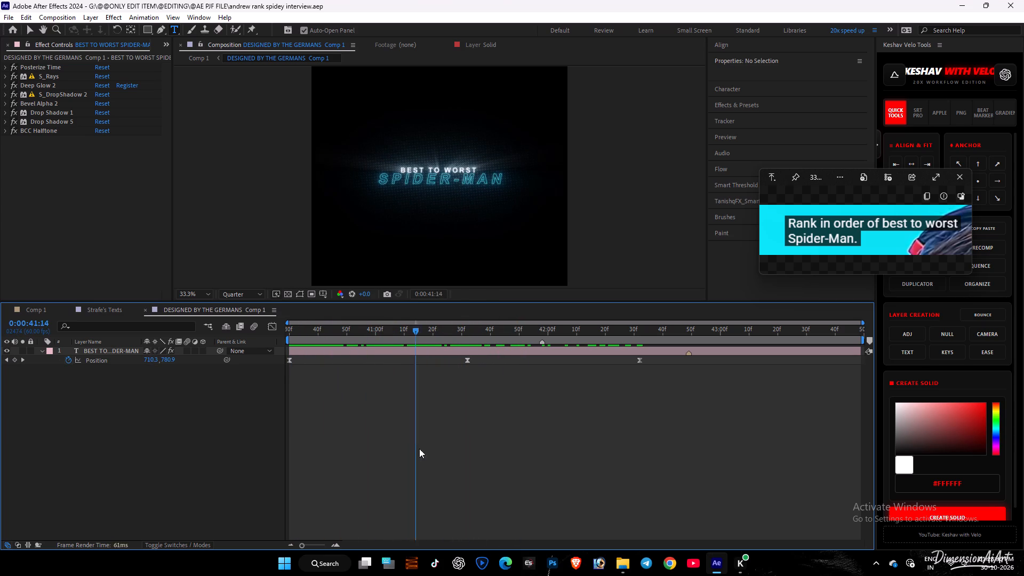
{"action": "left_click_drag", "start_coordinate": [419, 449], "coordinate": [466, 466]}
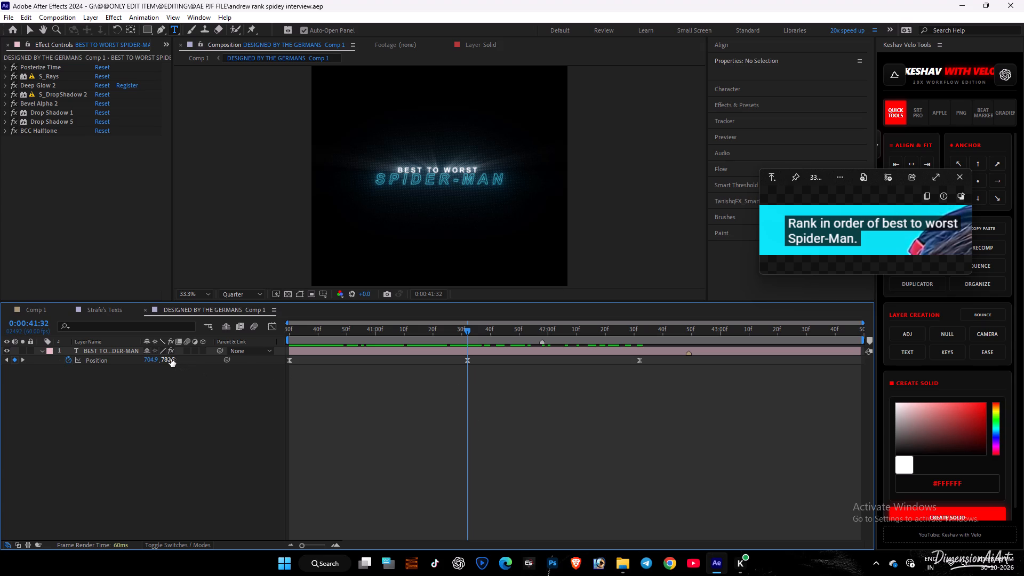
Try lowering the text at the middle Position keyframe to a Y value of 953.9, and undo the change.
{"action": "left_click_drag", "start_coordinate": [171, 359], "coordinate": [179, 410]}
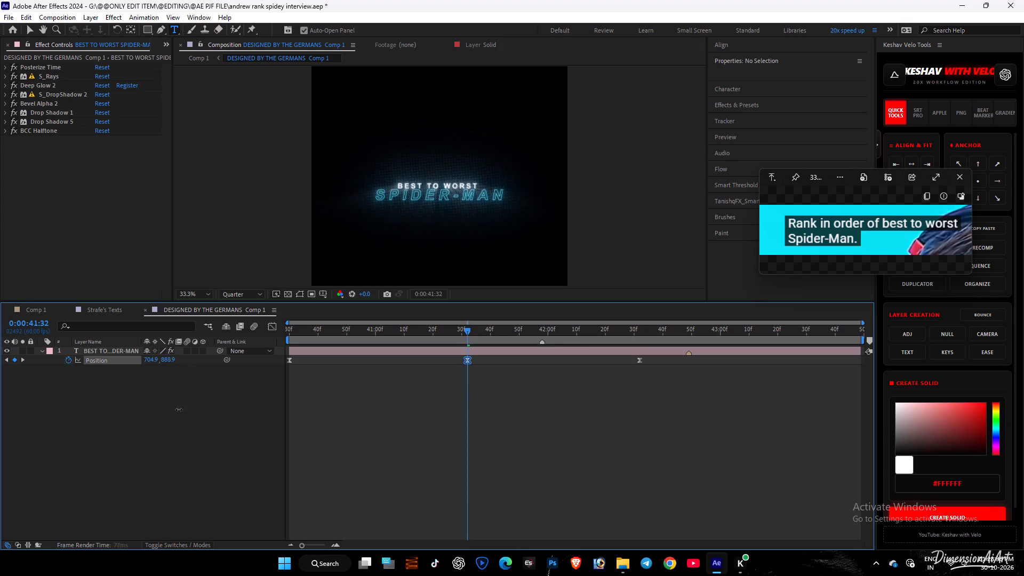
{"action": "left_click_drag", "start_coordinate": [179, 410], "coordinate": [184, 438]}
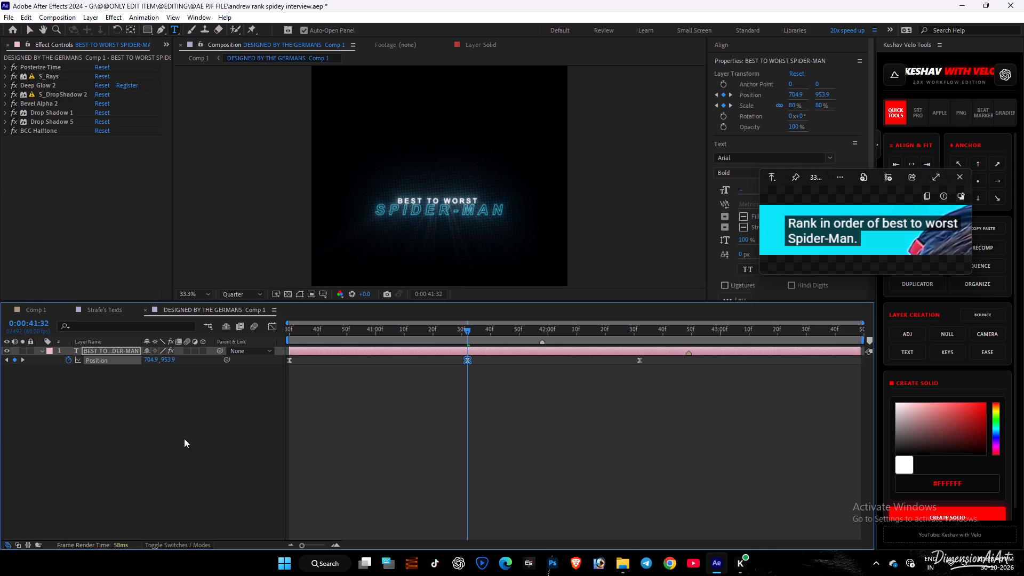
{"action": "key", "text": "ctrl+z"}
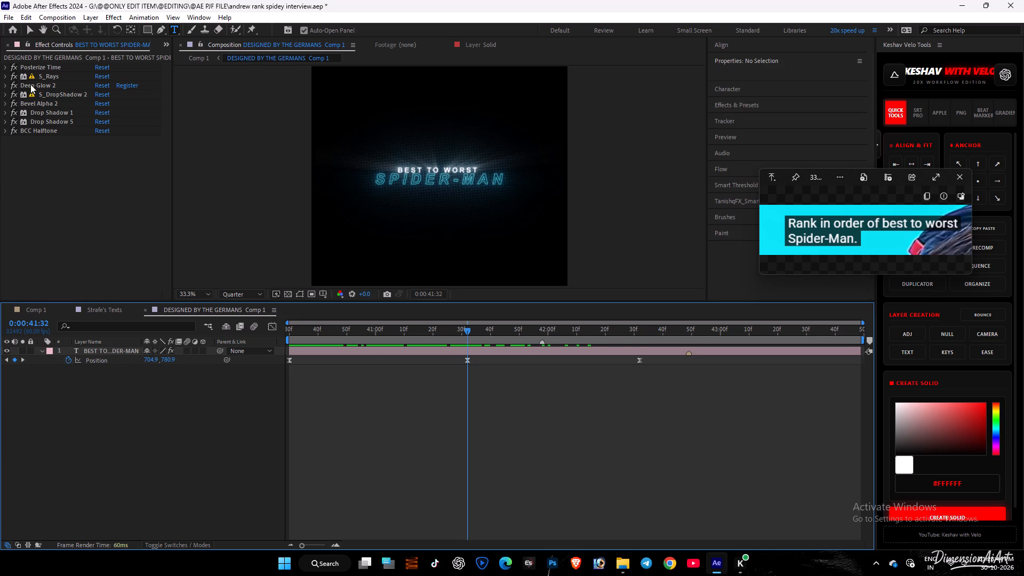
Expand the text layer's S_Rays effect settings and check where its Center XY point sits.
{"action": "left_click", "coordinate": [6, 77]}
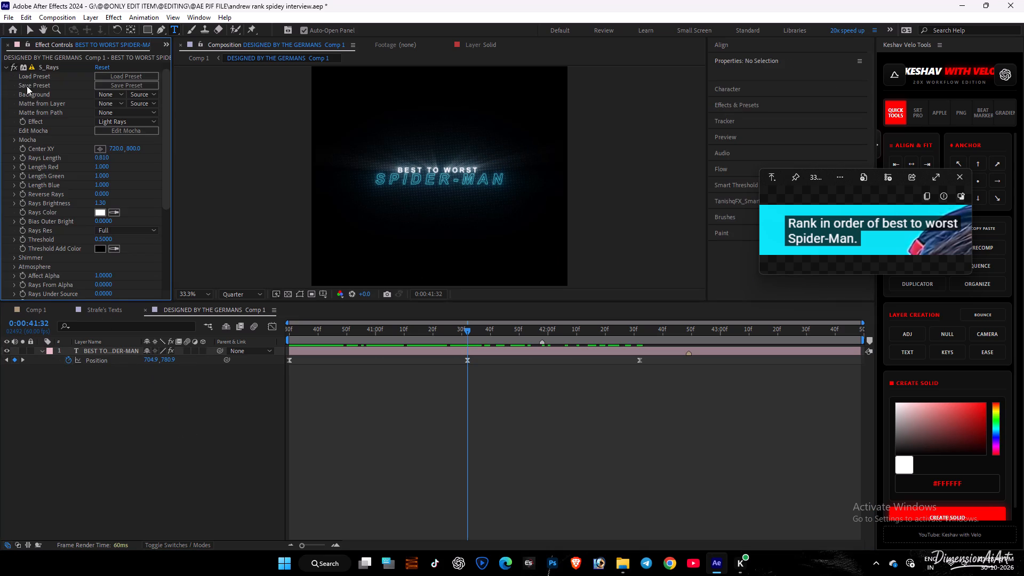
{"action": "left_click", "coordinate": [99, 151]}
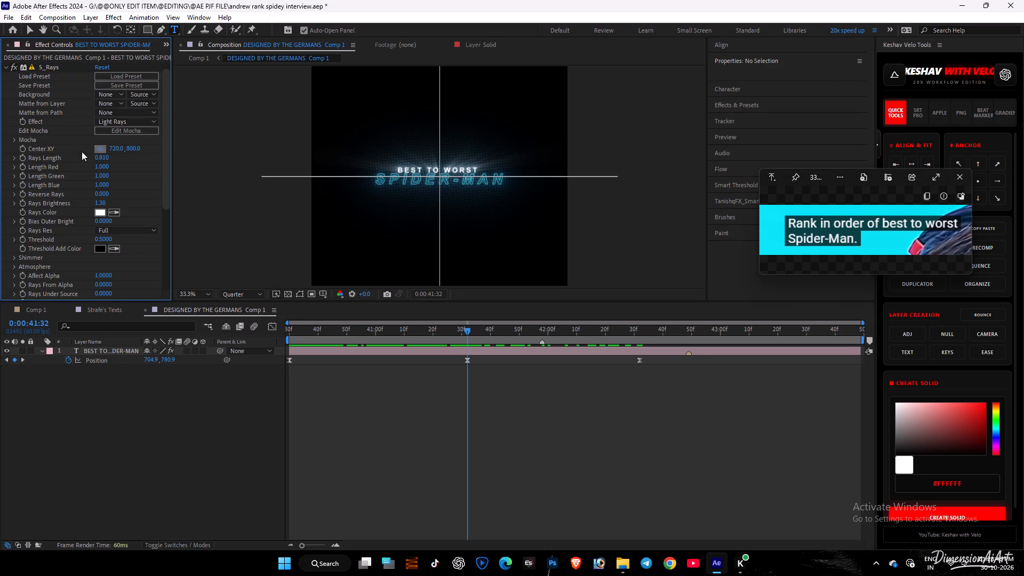
{"action": "left_click", "coordinate": [78, 151]}
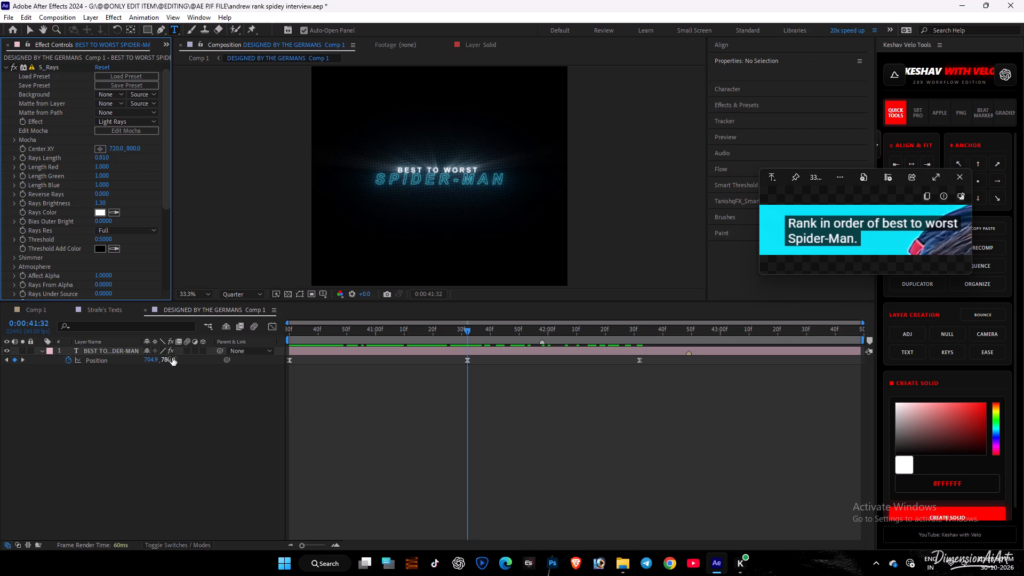
Set the Y Position of the text layer's middle keyframe at 0:00:41:32 to 1000.
{"action": "left_click_drag", "start_coordinate": [172, 358], "coordinate": [167, 447]}
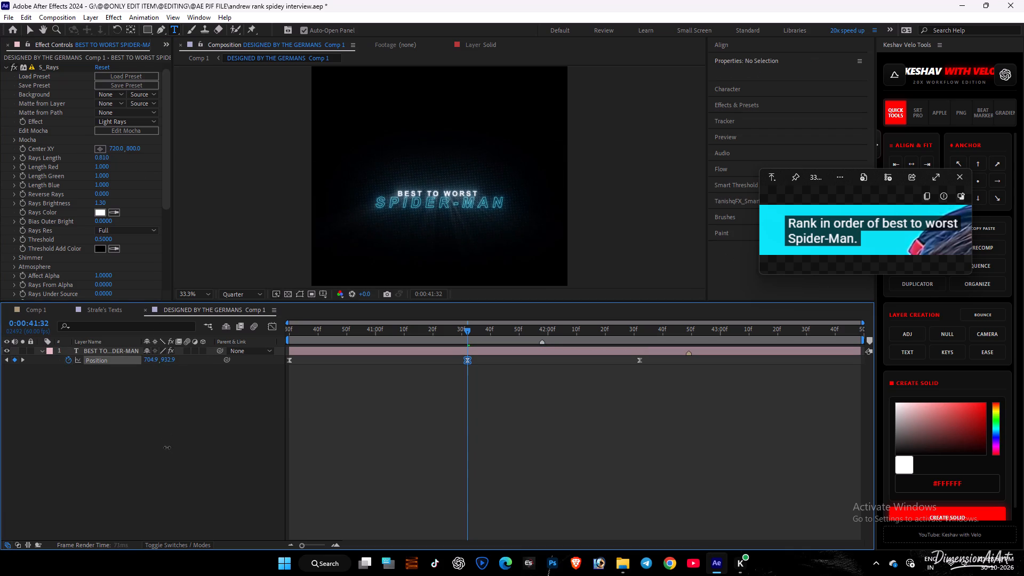
{"action": "left_click_drag", "start_coordinate": [167, 447], "coordinate": [181, 459]}
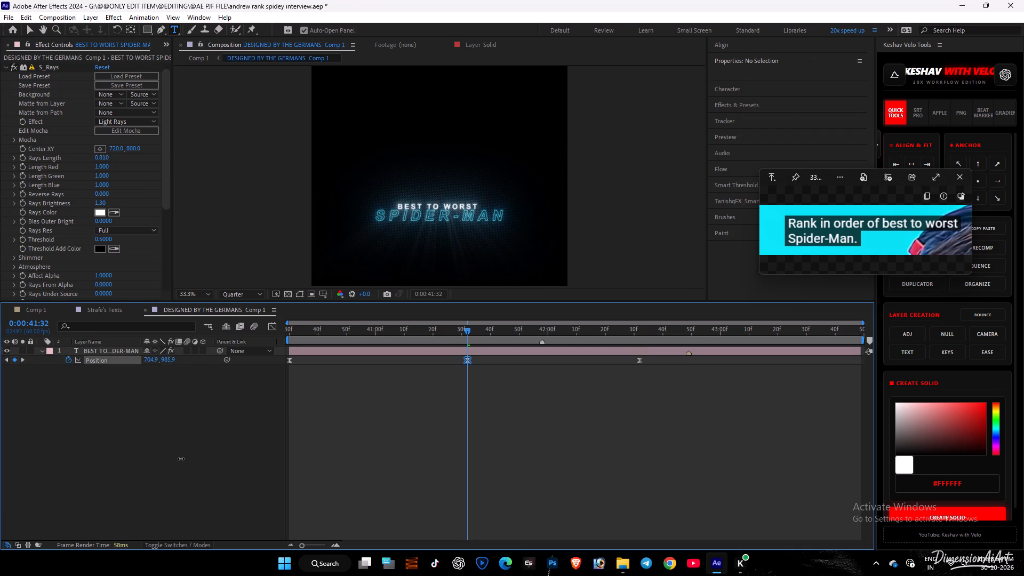
{"action": "left_click_drag", "start_coordinate": [181, 459], "coordinate": [181, 462]}
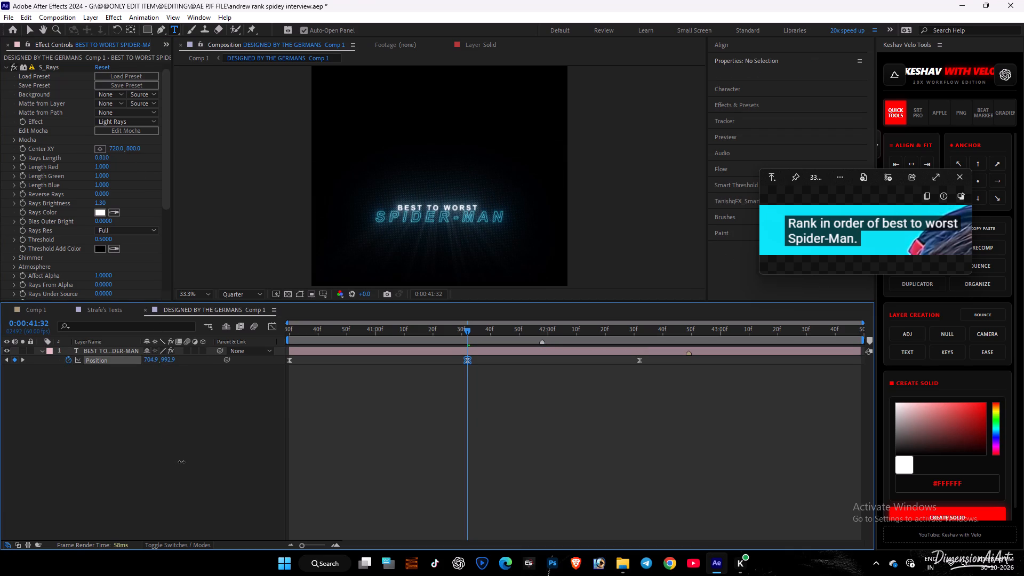
{"action": "left_click_drag", "start_coordinate": [181, 462], "coordinate": [183, 466]}
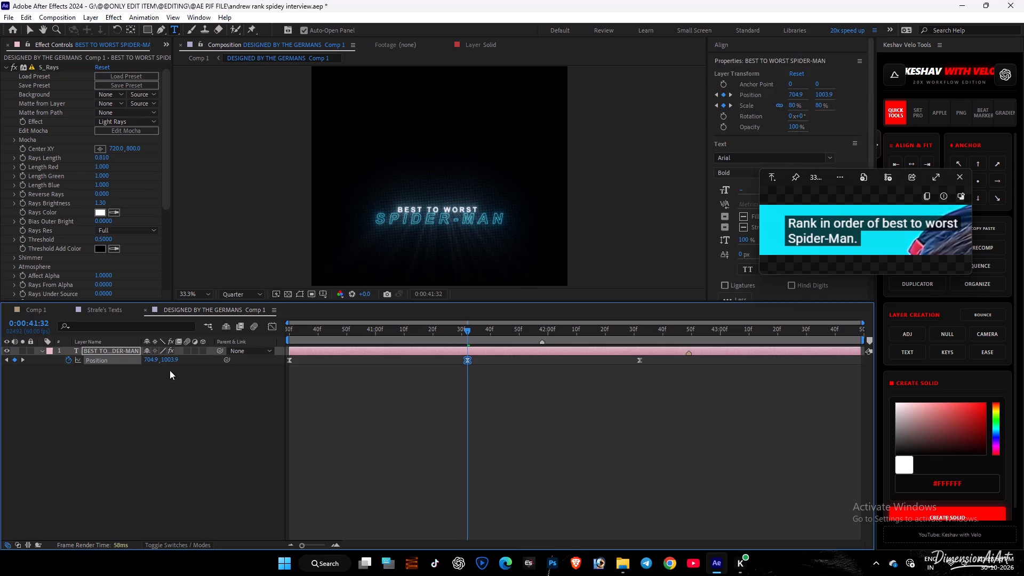
{"action": "left_click", "coordinate": [167, 360]}
{"action": "type", "text": "100"}
{"action": "key", "text": "0"}
{"action": "key", "text": "Return"}
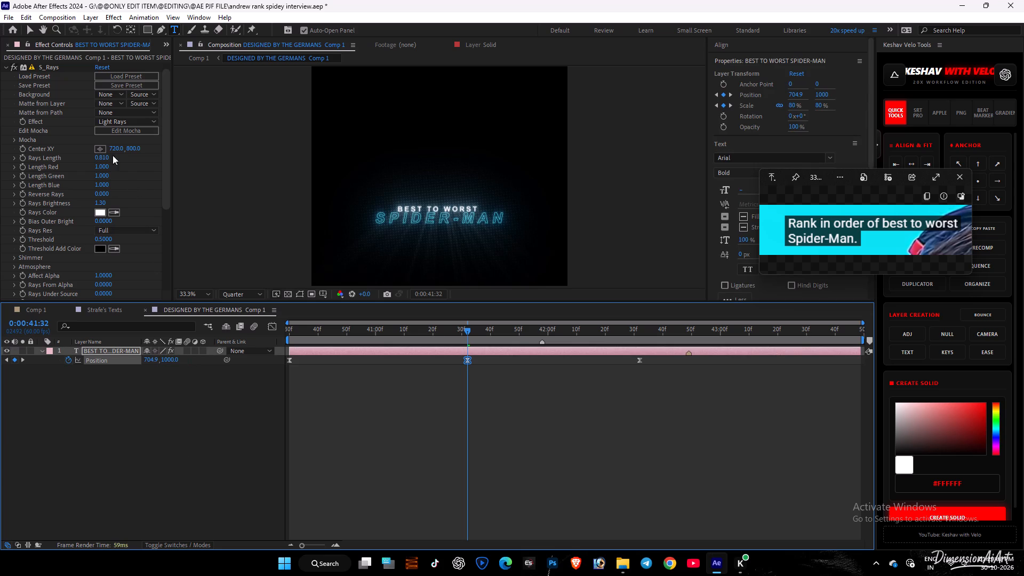
Place the S_Rays Center XY point on the lowered caption text at about 705, 1002.
{"action": "left_click", "coordinate": [103, 149]}
{"action": "left_click", "coordinate": [437, 212]}
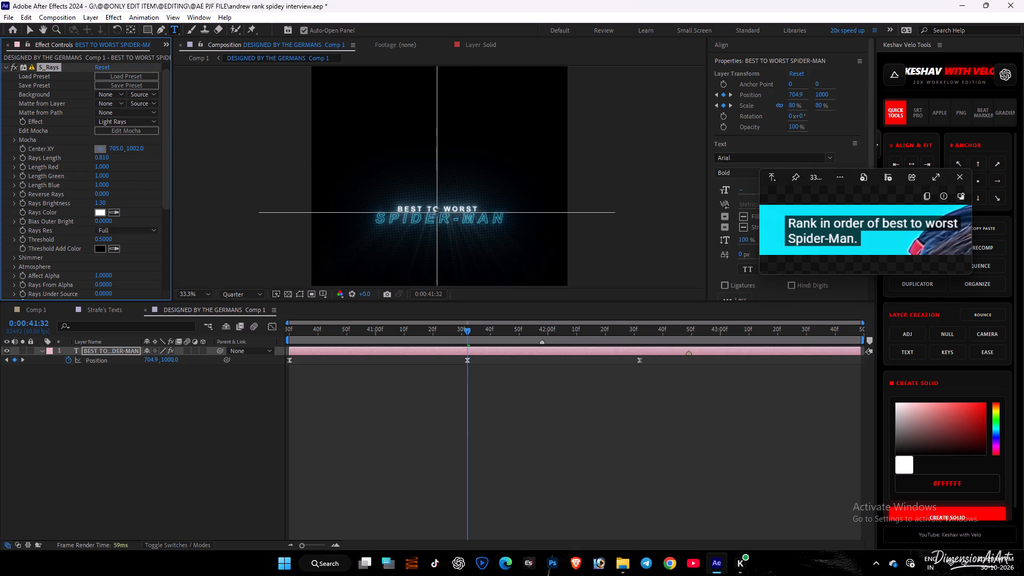
Set the Y Position of the text layer's first keyframe at 0:00:40:30 to 1000.
{"action": "left_click_drag", "start_coordinate": [310, 330], "coordinate": [214, 331]}
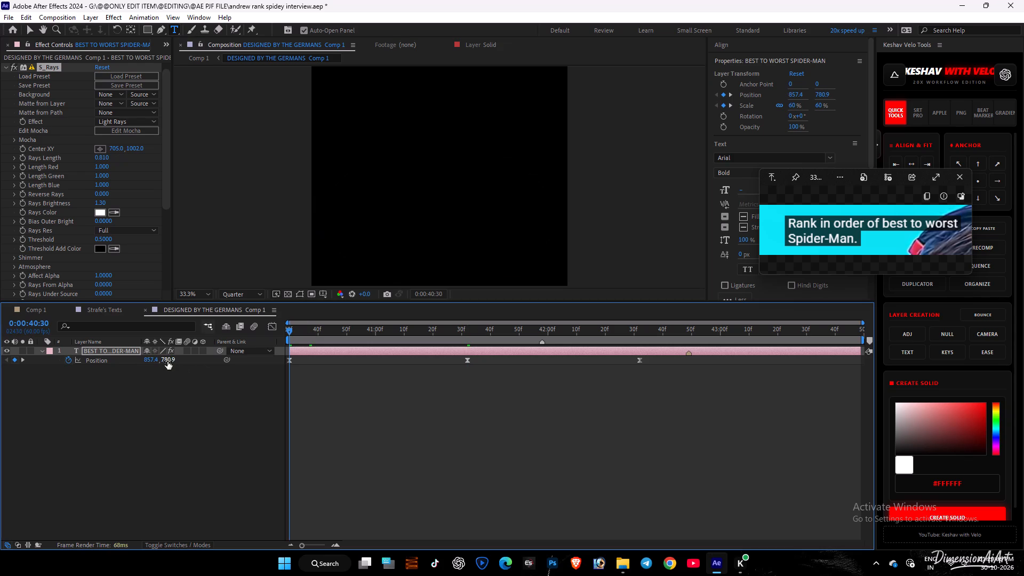
{"action": "left_click", "coordinate": [167, 362]}
{"action": "type", "text": "1000"}
{"action": "key", "text": "Return"}
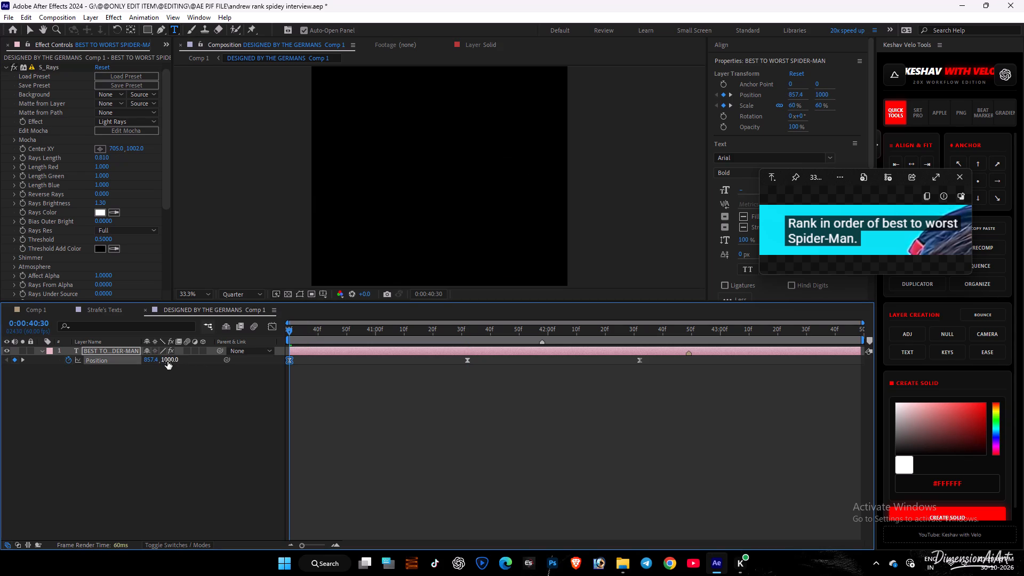
Set the Y Position of the text layer's last keyframe at 0:00:42:32 to 1000.
{"action": "left_click", "coordinate": [642, 334]}
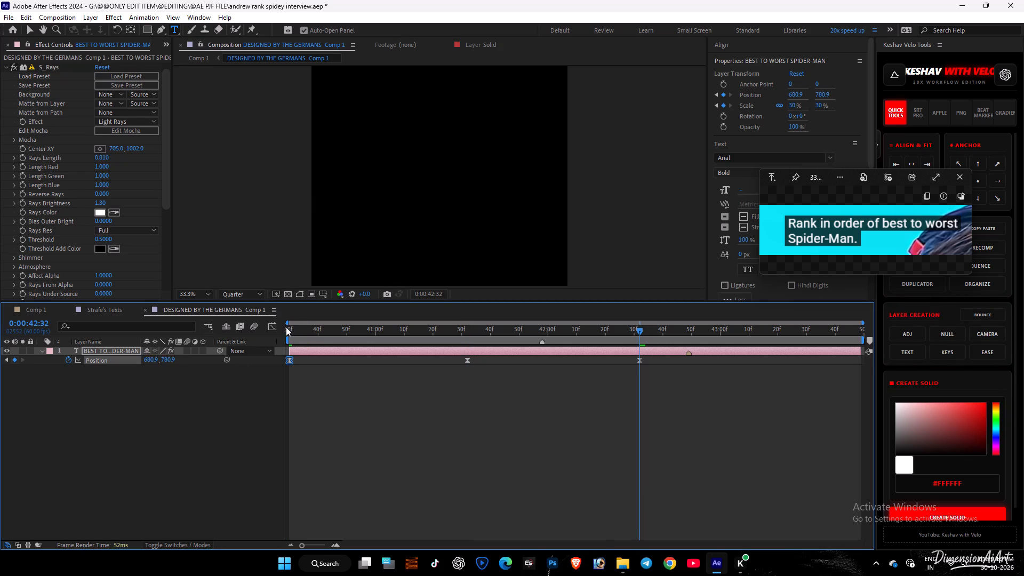
{"action": "left_click", "coordinate": [269, 325]}
{"action": "left_click", "coordinate": [172, 361]}
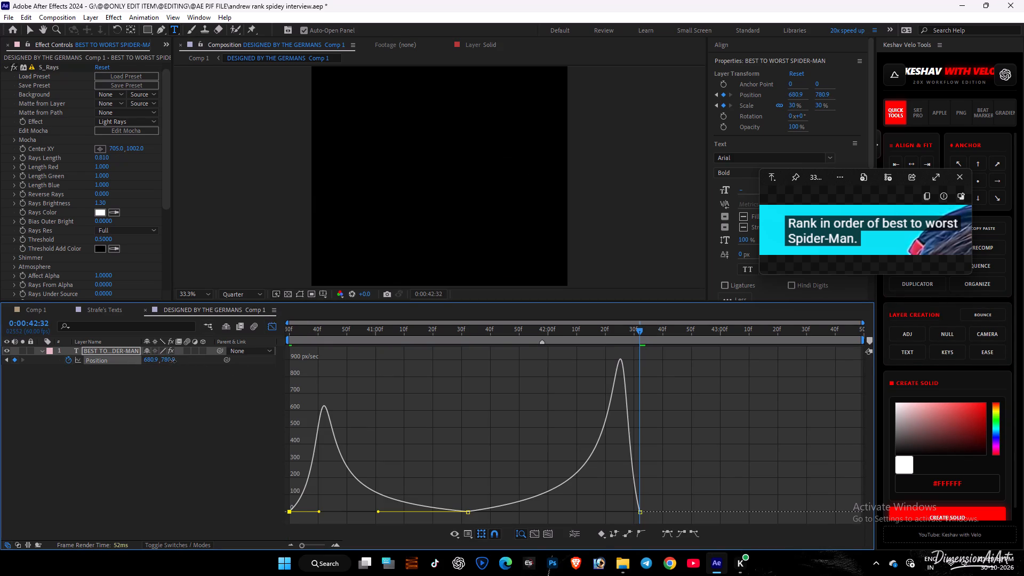
{"action": "type", "text": "10"}
{"action": "key", "text": "0"}
{"action": "key", "text": "0"}
{"action": "key", "text": "Return"}
{"action": "left_click", "coordinate": [269, 326]}
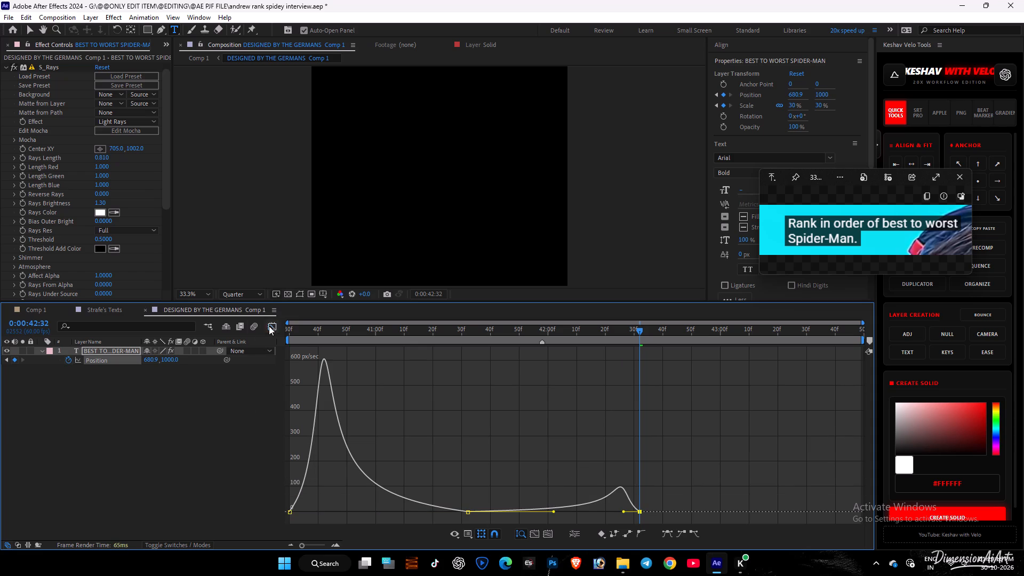
Scrub through the lowered caption animation in its precomp and over the interview in Comp 1 to check its placement.
{"action": "left_click_drag", "start_coordinate": [318, 332], "coordinate": [529, 394]}
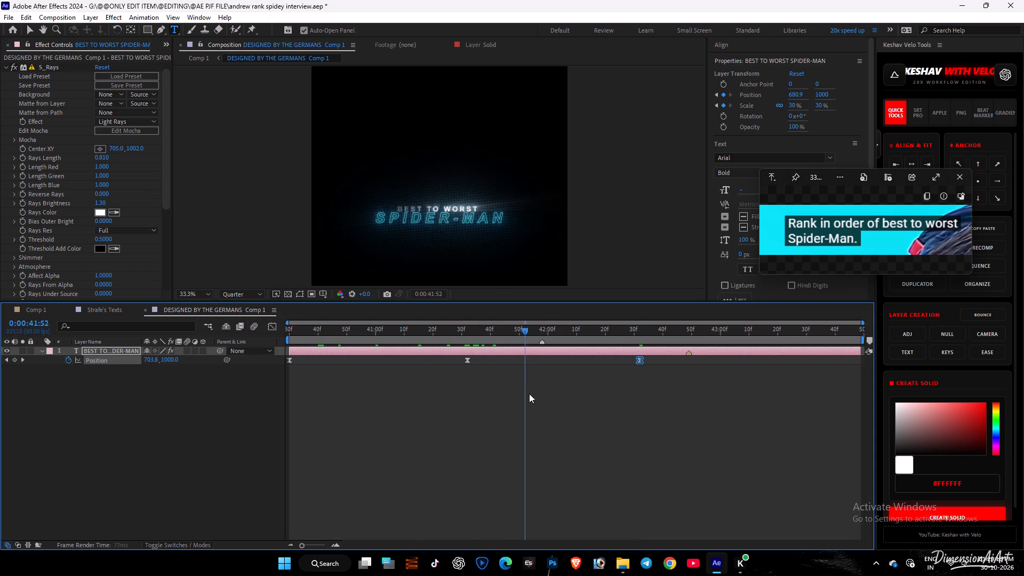
{"action": "left_click_drag", "start_coordinate": [529, 394], "coordinate": [614, 420]}
{"action": "left_click", "coordinate": [139, 379]}
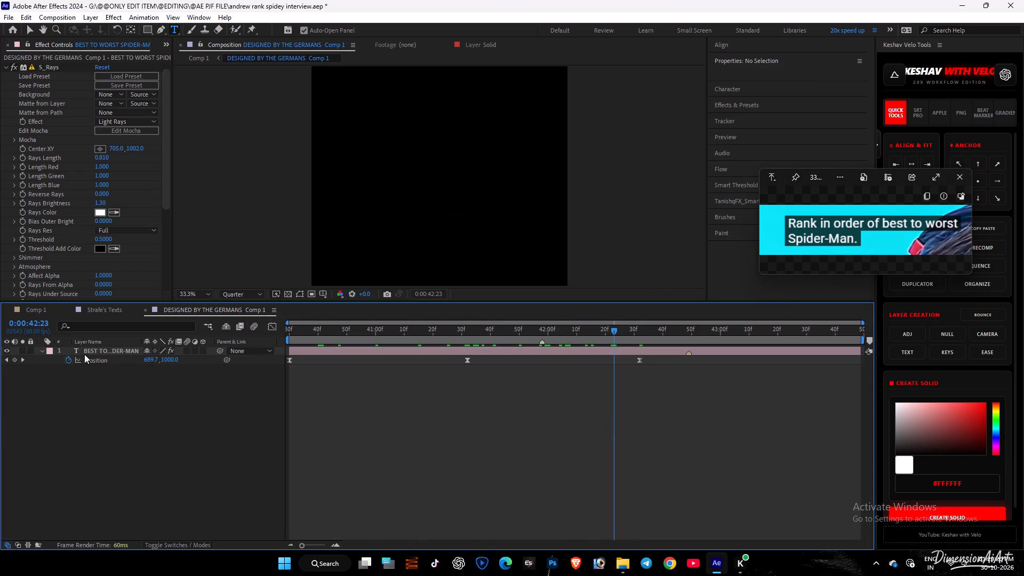
{"action": "left_click", "coordinate": [38, 313]}
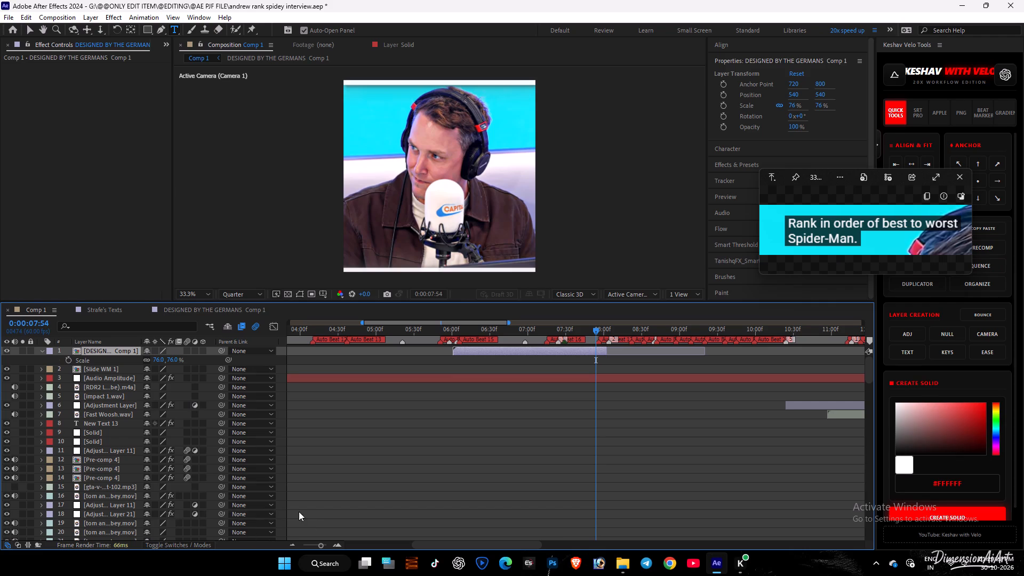
{"action": "left_click", "coordinate": [497, 385]}
{"action": "left_click_drag", "start_coordinate": [447, 334], "coordinate": [466, 332]}
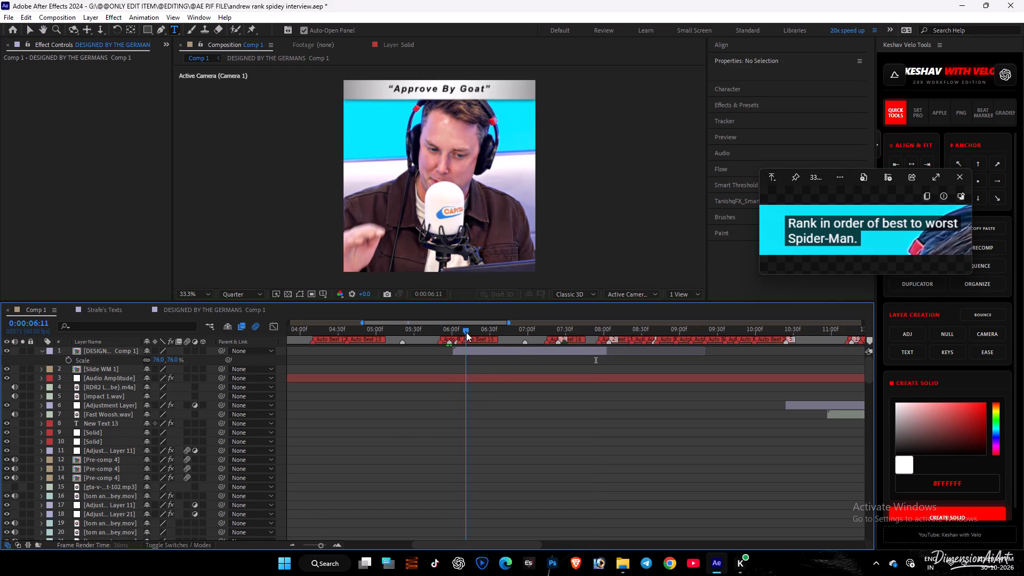
{"action": "left_click_drag", "start_coordinate": [466, 332], "coordinate": [516, 335]}
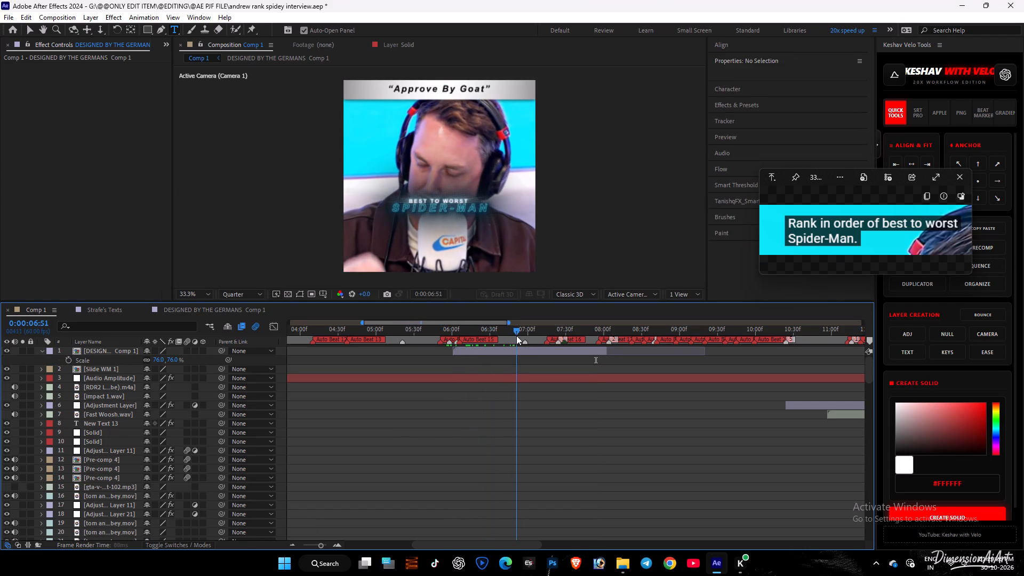
{"action": "left_click_drag", "start_coordinate": [516, 335], "coordinate": [560, 345]}
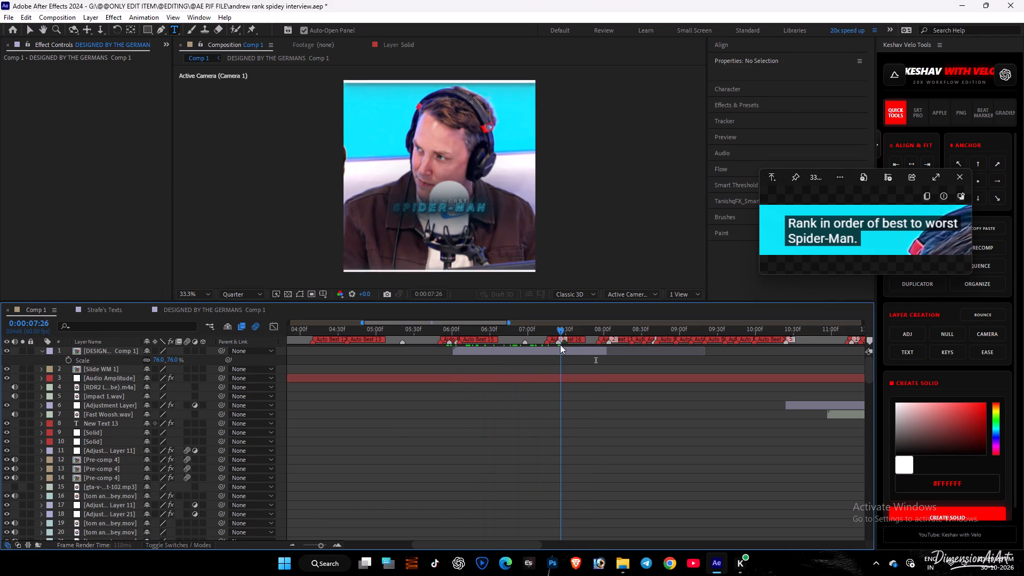
{"action": "left_click_drag", "start_coordinate": [560, 345], "coordinate": [525, 349]}
Change the stroke colour of the SPIDER-MAN line in the caption precomp to red, FF0000.
{"action": "double_click", "coordinate": [524, 349]}
{"action": "double_click", "coordinate": [524, 349]}
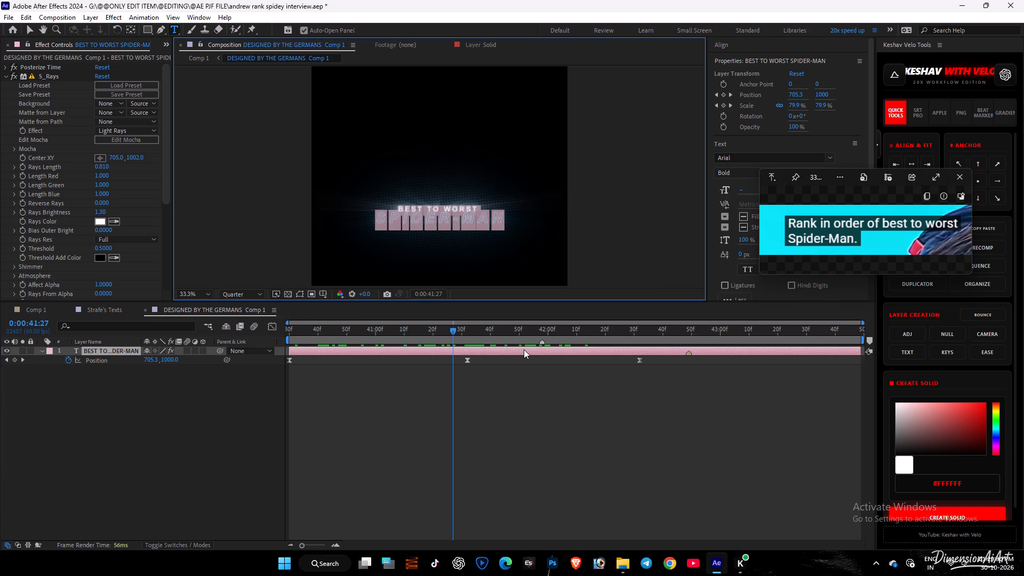
{"action": "left_click", "coordinate": [205, 401]}
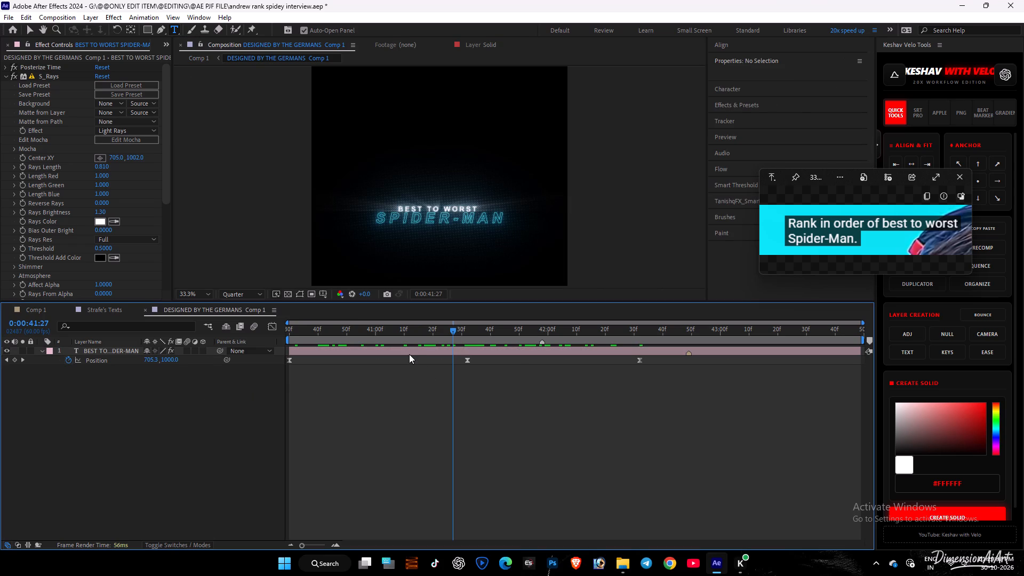
{"action": "double_click", "coordinate": [409, 354]}
{"action": "left_click_drag", "start_coordinate": [509, 221], "coordinate": [375, 222]}
{"action": "left_click", "coordinate": [744, 226]}
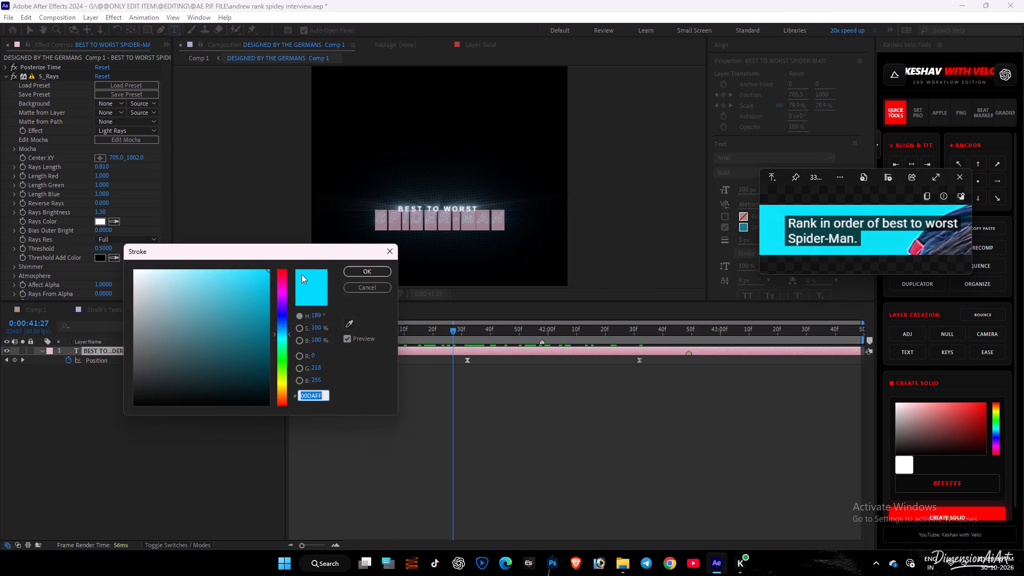
{"action": "left_click_drag", "start_coordinate": [282, 287], "coordinate": [281, 237]}
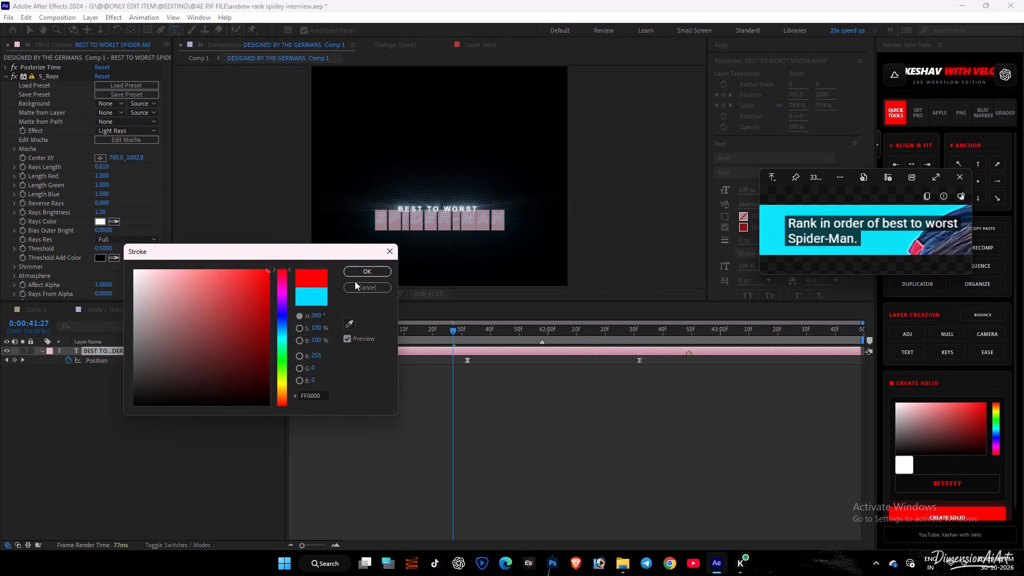
{"action": "left_click", "coordinate": [356, 275]}
{"action": "left_click", "coordinate": [386, 395]}
Change the Tint colour of the text layer's Deep Glow 2 effect to red.
{"action": "left_click", "coordinate": [391, 353]}
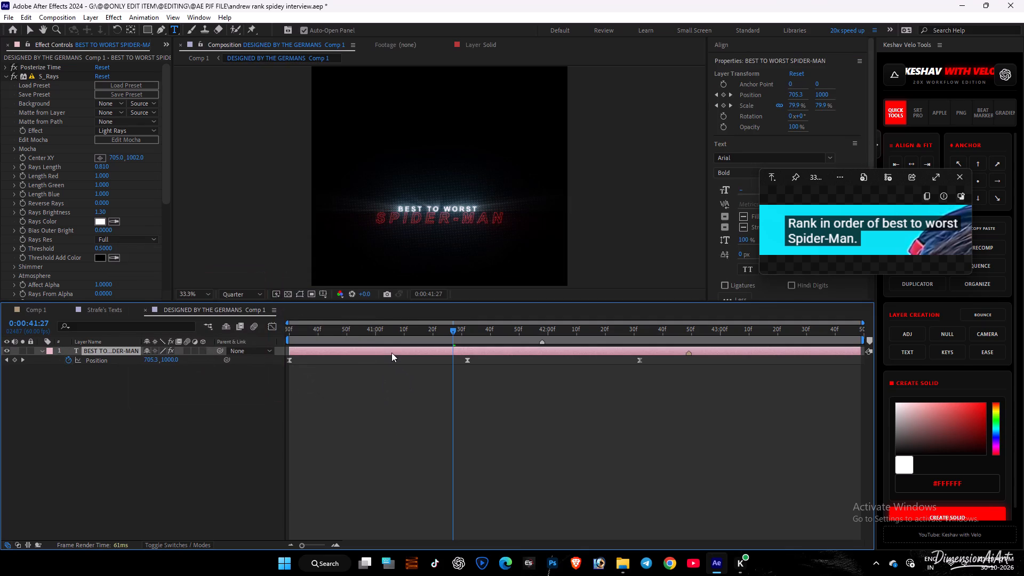
{"action": "scroll", "coordinate": [34, 158], "scroll_direction": "down", "scroll_amount": 2}
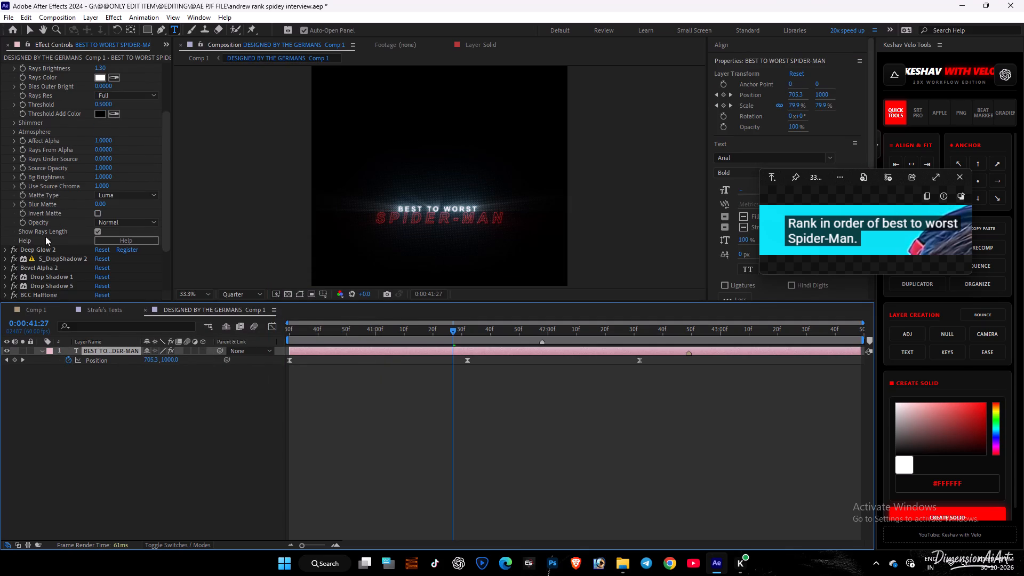
{"action": "left_click", "coordinate": [5, 249]}
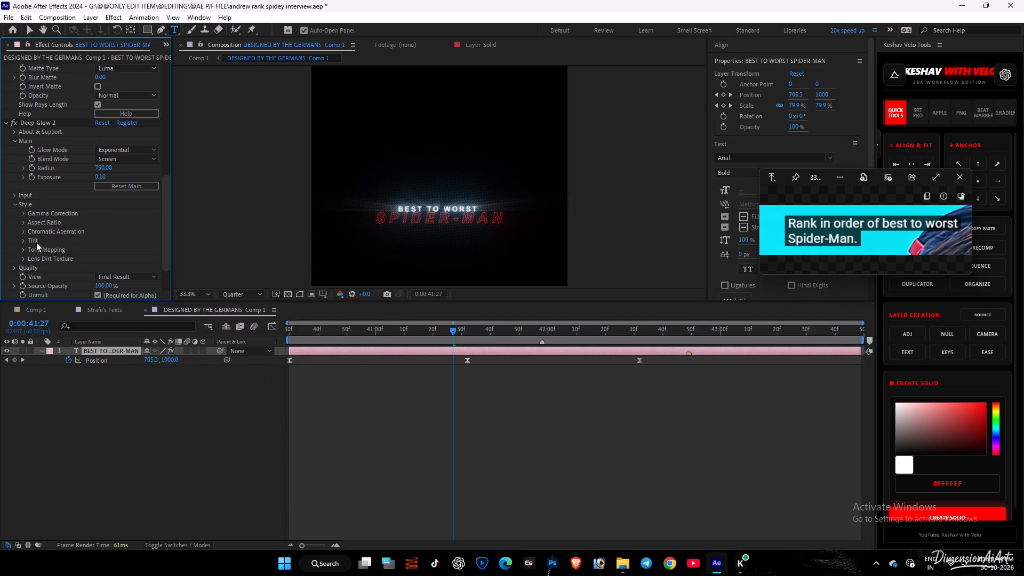
{"action": "left_click", "coordinate": [24, 242]}
{"action": "left_click", "coordinate": [106, 266]}
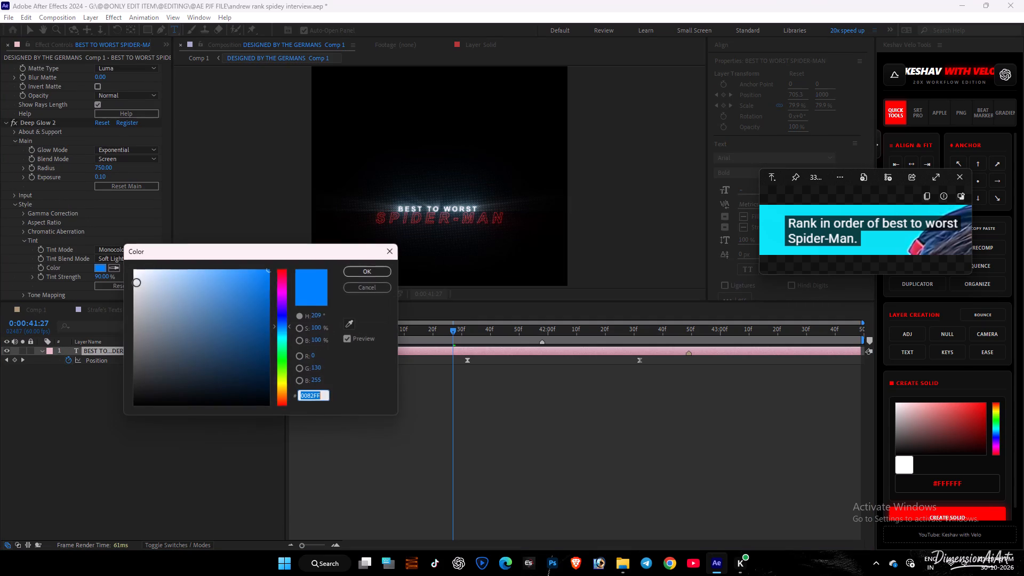
{"action": "left_click_drag", "start_coordinate": [283, 273], "coordinate": [285, 212]}
{"action": "left_click", "coordinate": [362, 273]}
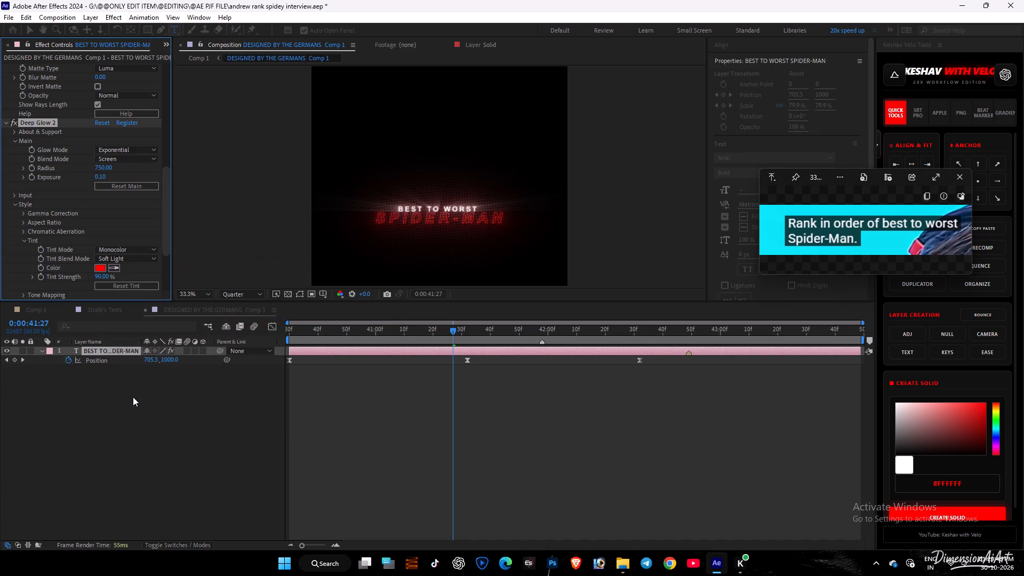
{"action": "left_click", "coordinate": [101, 398]}
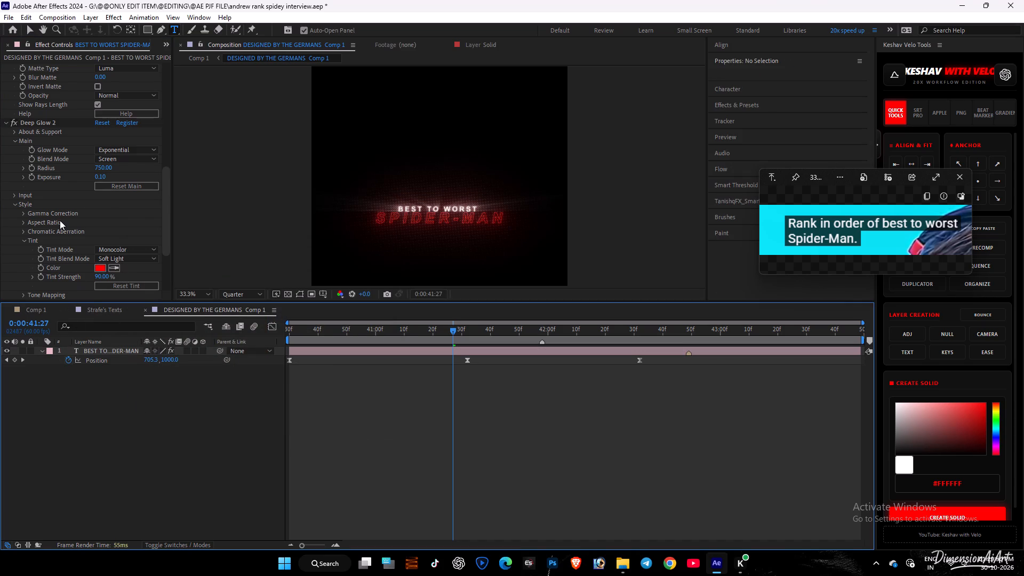
Collapse the text layer's S_Rays and Deep Glow 2 settings and close the caption precomp, returning to Comp 1.
{"action": "scroll", "coordinate": [60, 220], "scroll_direction": "down", "scroll_amount": 2}
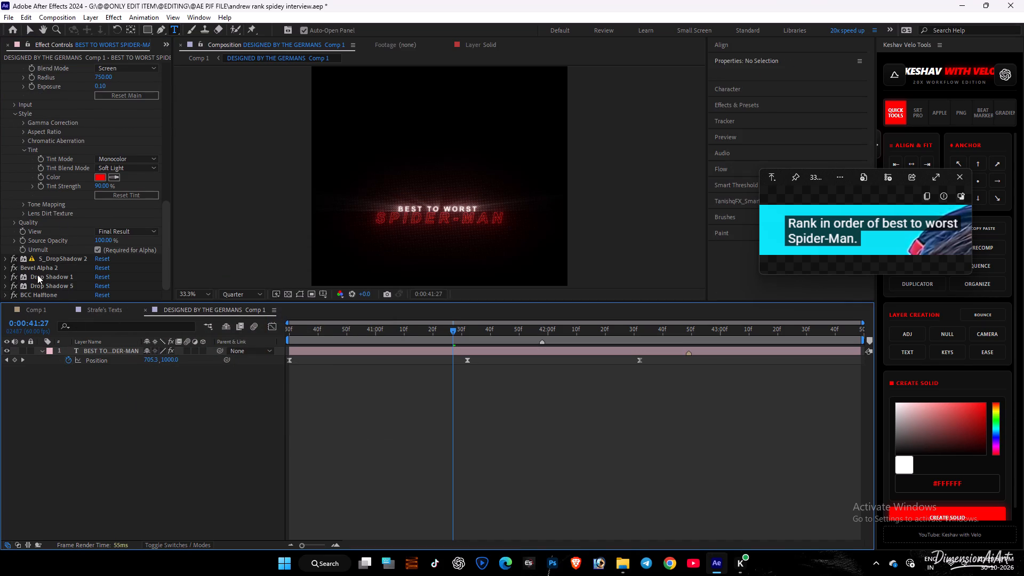
{"action": "scroll", "coordinate": [38, 260], "scroll_direction": "up", "scroll_amount": 5}
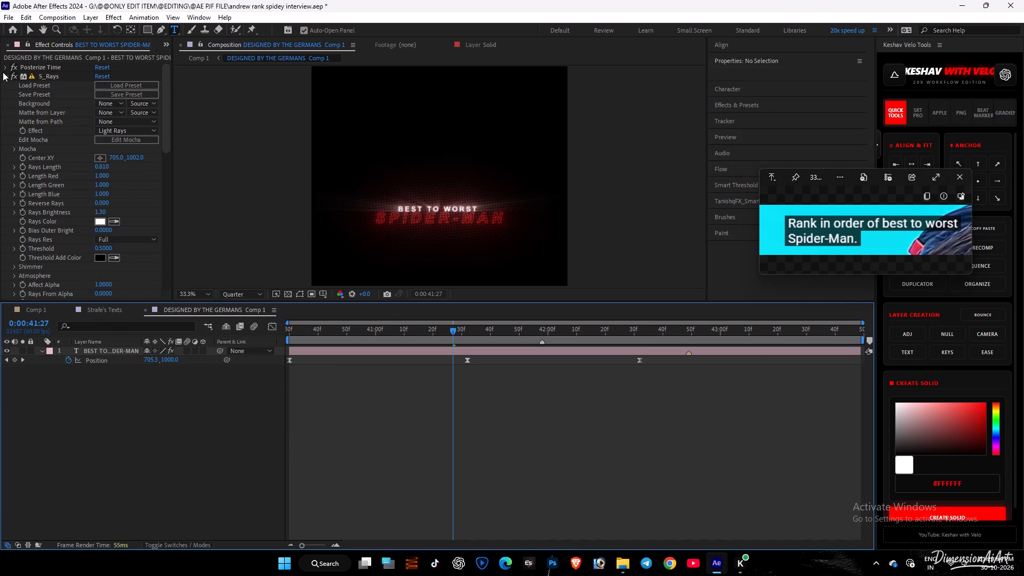
{"action": "left_click", "coordinate": [4, 75]}
{"action": "left_click", "coordinate": [5, 85]}
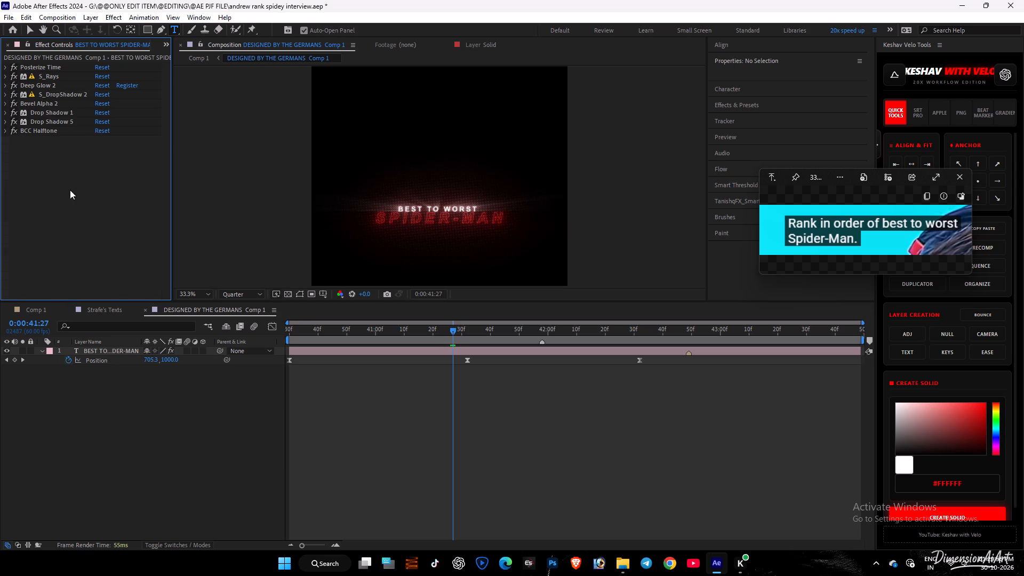
{"action": "left_click", "coordinate": [38, 311]}
{"action": "left_click", "coordinate": [145, 310]}
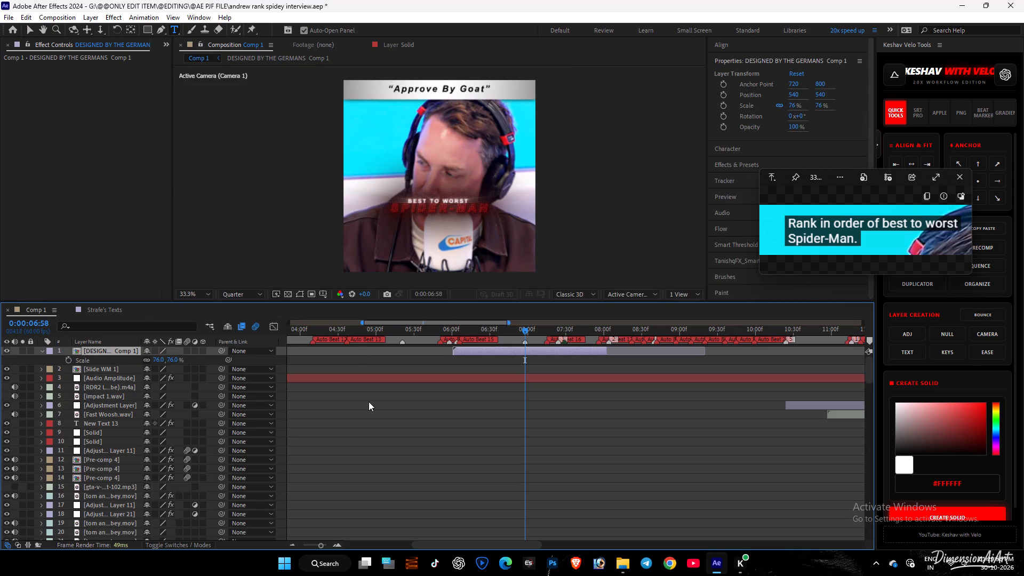
Scrub Comp 1 from about 0:00:06:00 to 0:00:07:33 to check the red caption over the interview.
{"action": "left_click", "coordinate": [372, 402]}
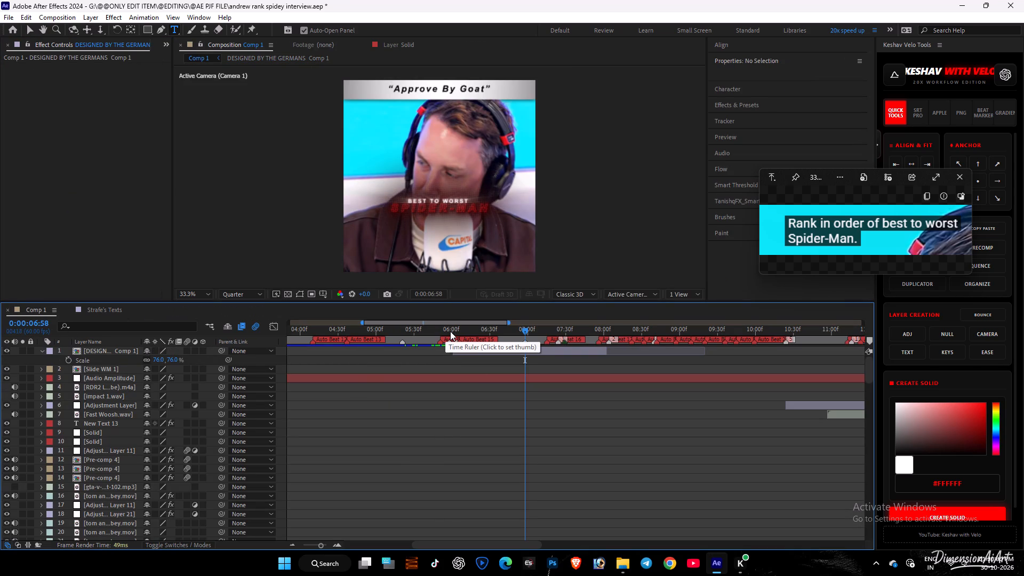
{"action": "left_click_drag", "start_coordinate": [450, 330], "coordinate": [491, 335]}
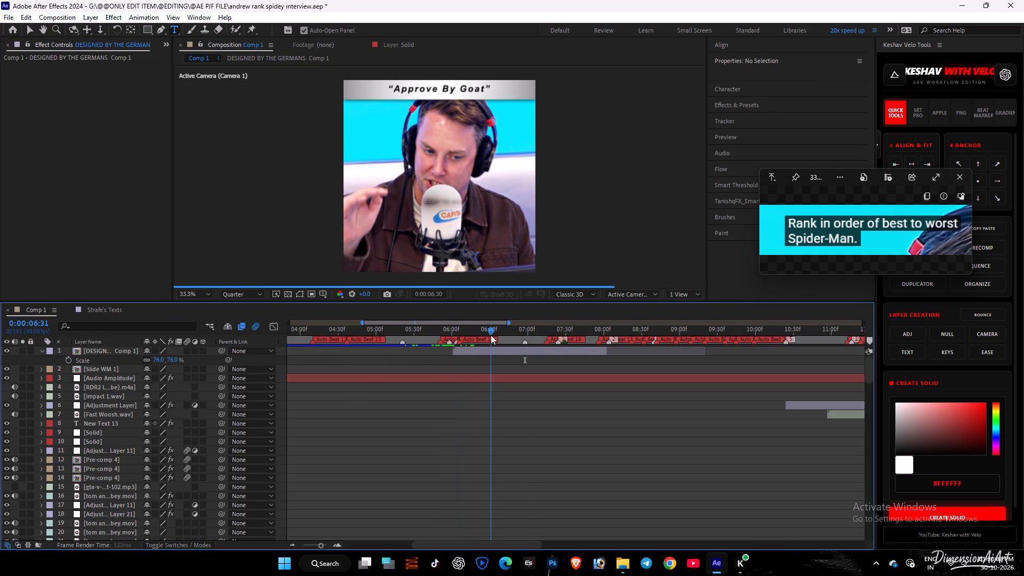
{"action": "left_click_drag", "start_coordinate": [491, 335], "coordinate": [541, 335]}
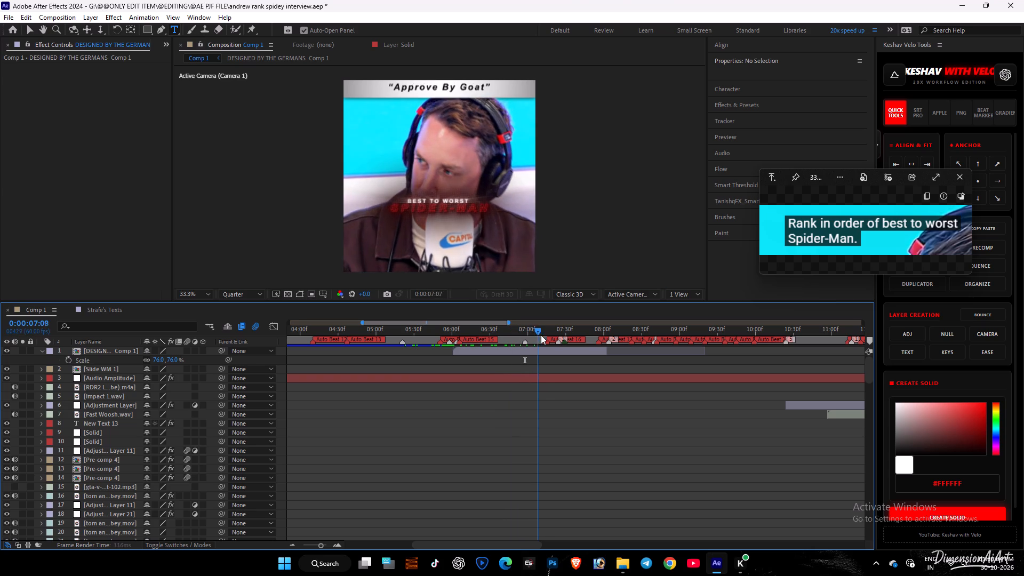
{"action": "left_click_drag", "start_coordinate": [541, 335], "coordinate": [569, 335]}
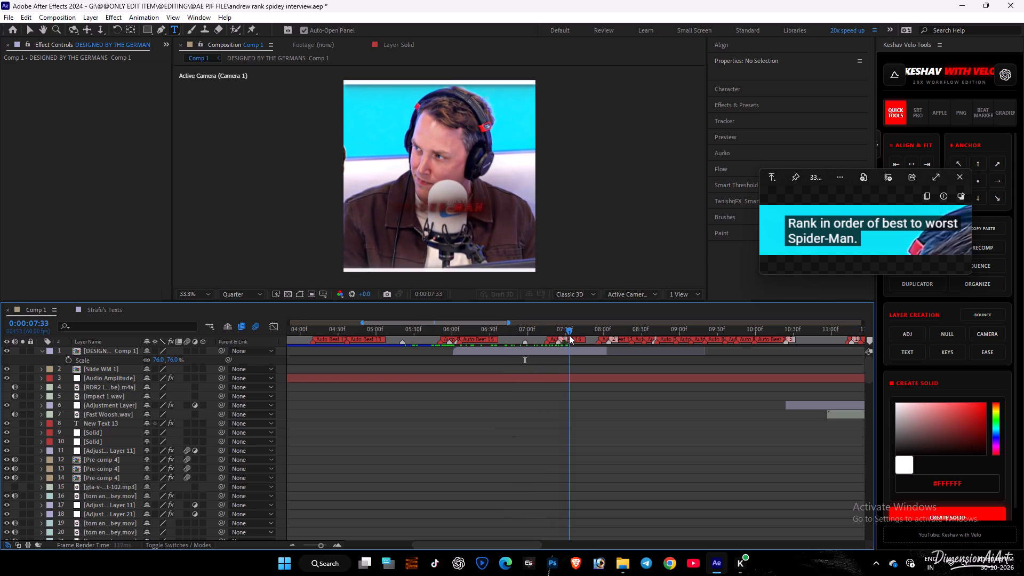
{"action": "left_click_drag", "start_coordinate": [569, 335], "coordinate": [530, 351]}
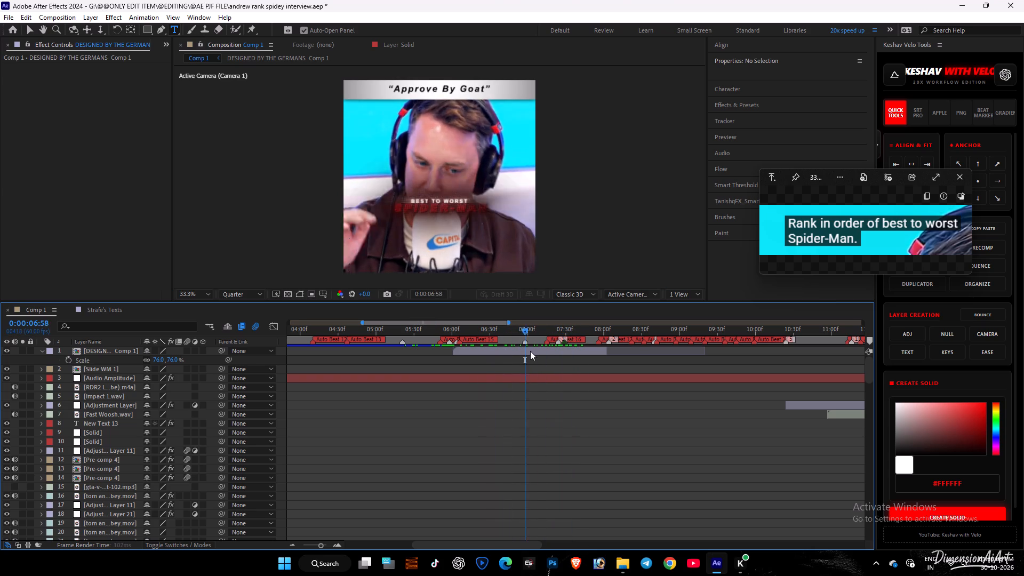
{"action": "left_click_drag", "start_coordinate": [530, 351], "coordinate": [537, 351]}
Inspect the red caption up close at Full preview resolution, and return the preview to Quarter resolution.
{"action": "scroll", "coordinate": [250, 295], "scroll_direction": "up", "scroll_amount": 2}
{"action": "left_click", "coordinate": [250, 295]}
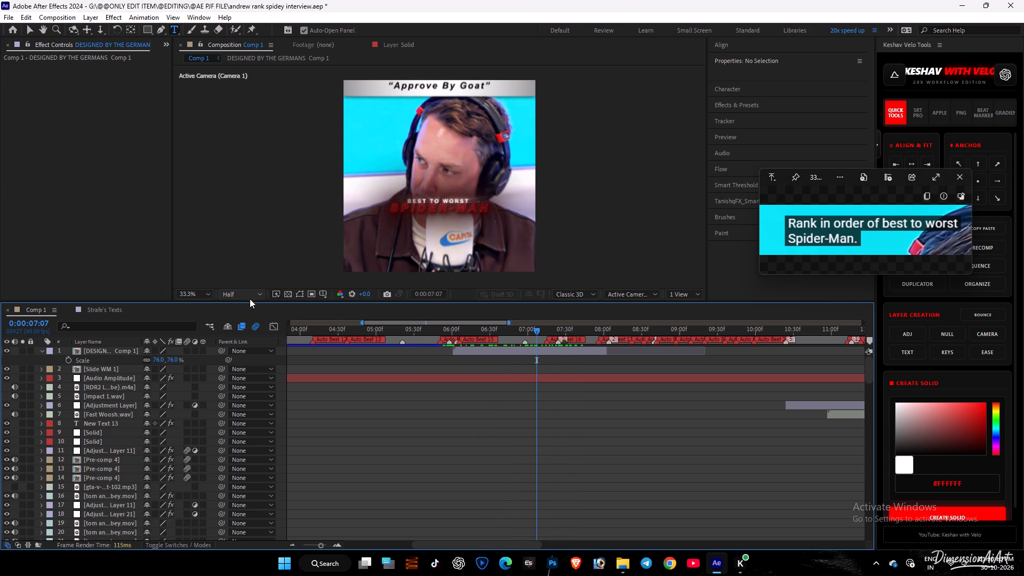
{"action": "left_click", "coordinate": [243, 295]}
{"action": "left_click", "coordinate": [247, 322]}
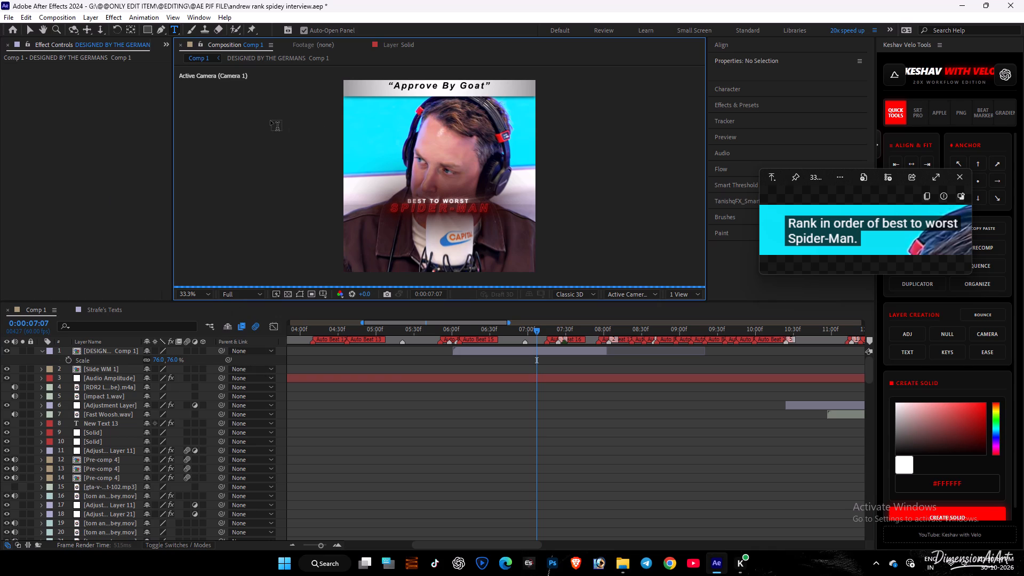
{"action": "scroll", "coordinate": [441, 217], "scroll_direction": "up", "scroll_amount": 1}
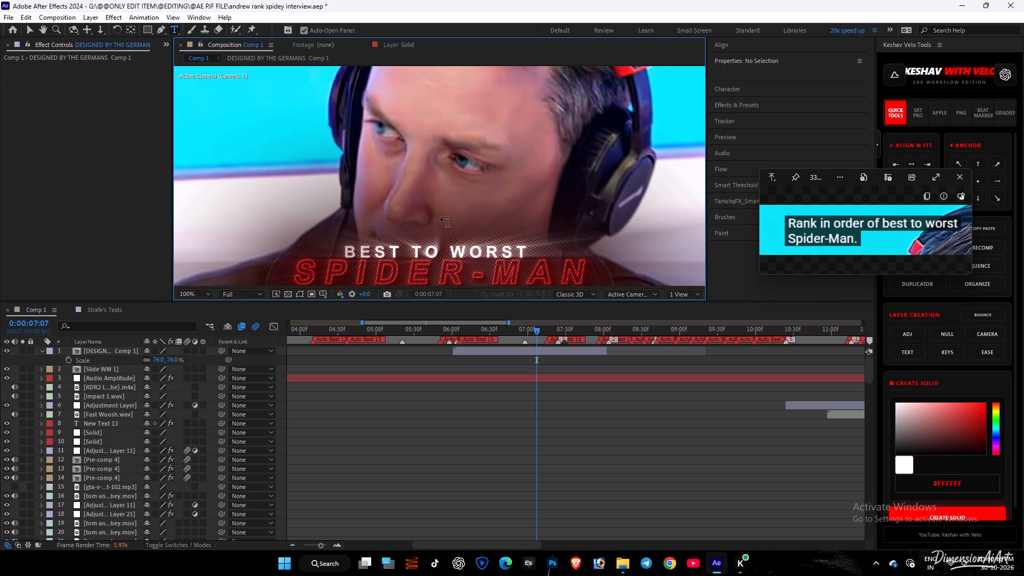
{"action": "scroll", "coordinate": [441, 217], "scroll_direction": "down", "scroll_amount": 1}
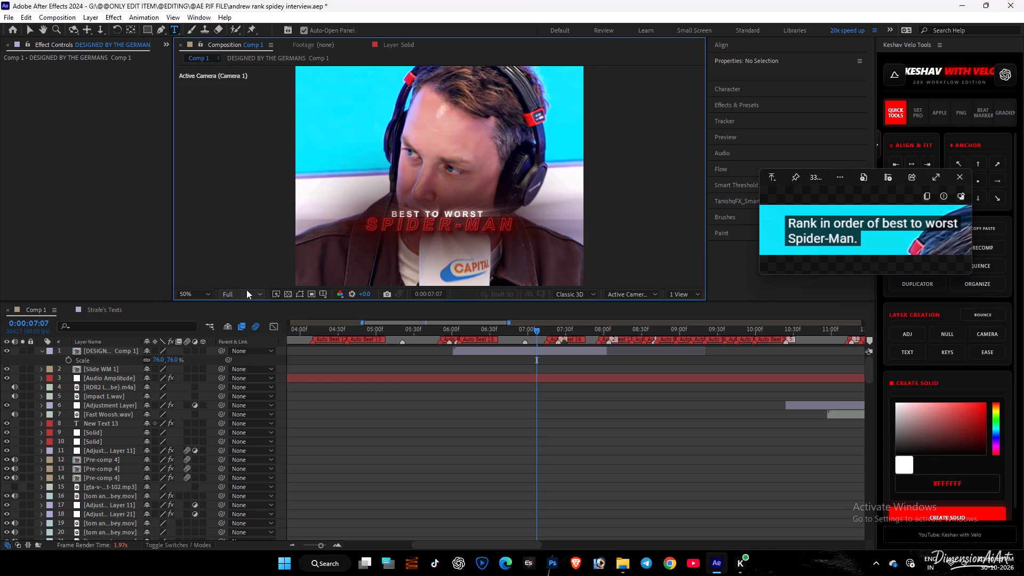
{"action": "left_click", "coordinate": [246, 290]}
{"action": "left_click", "coordinate": [247, 350]}
{"action": "left_click", "coordinate": [440, 390]}
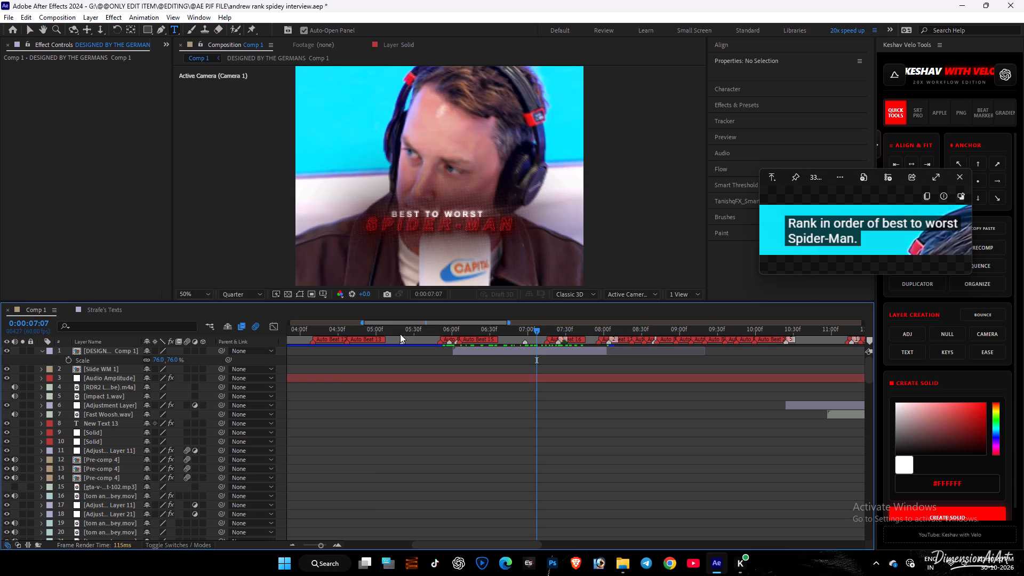
Play back Comp 1 from about 0:00:05:20, save the project, and fit the whole frame in the preview.
{"action": "left_click_drag", "start_coordinate": [397, 332], "coordinate": [399, 338]}
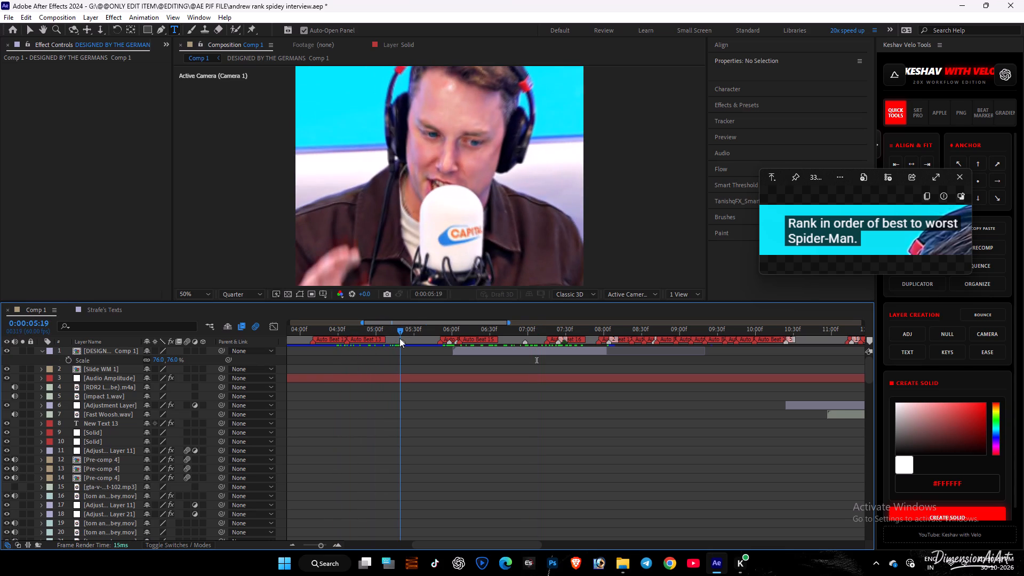
{"action": "left_click_drag", "start_coordinate": [399, 338], "coordinate": [401, 338]}
{"action": "key", "text": "space"}
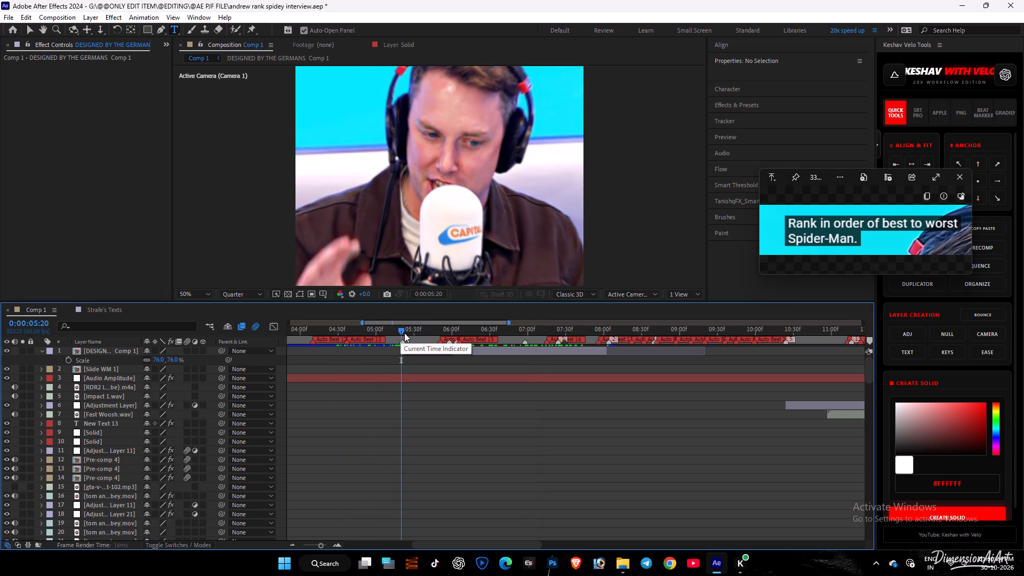
{"action": "key", "text": "ctrl+s"}
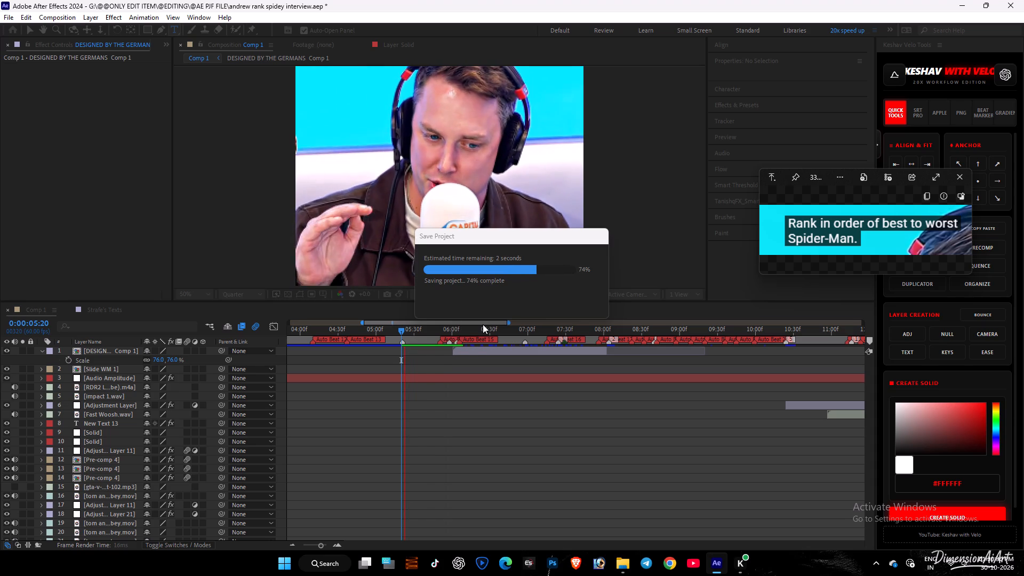
{"action": "left_click", "coordinate": [401, 333]}
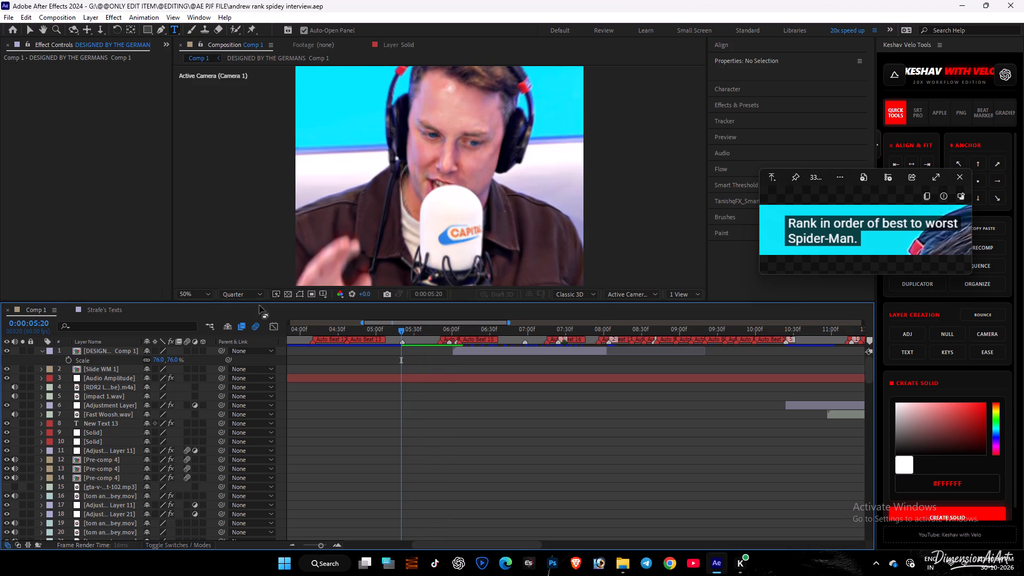
{"action": "left_click", "coordinate": [210, 290]}
{"action": "left_click", "coordinate": [210, 300]}
{"action": "left_click", "coordinate": [420, 406]}
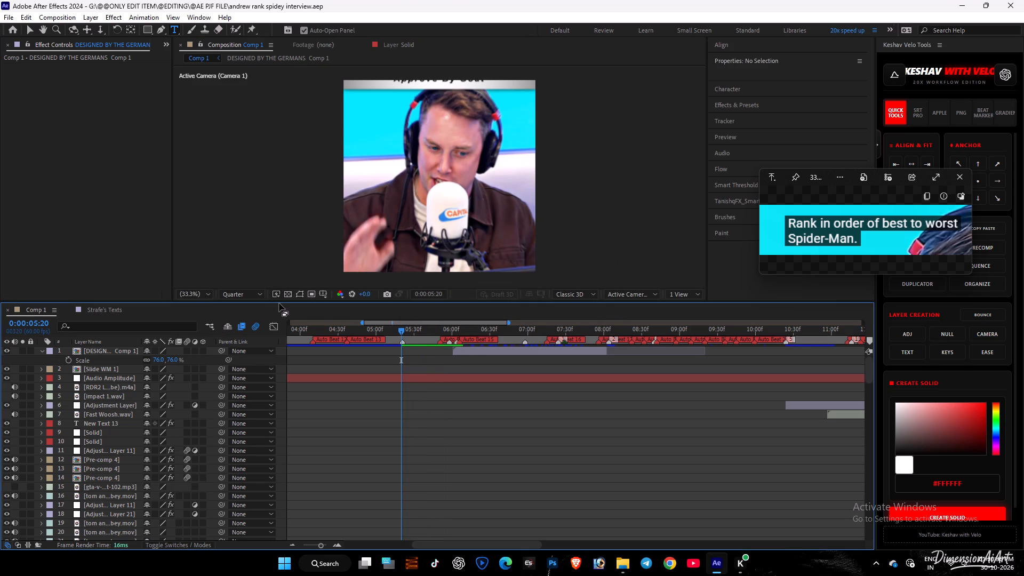
Switch to File Explorer and preview several images in the Screenshots folder, including the Spider-Man suit shots, before returning to After Effects.
{"action": "left_click", "coordinate": [619, 557]}
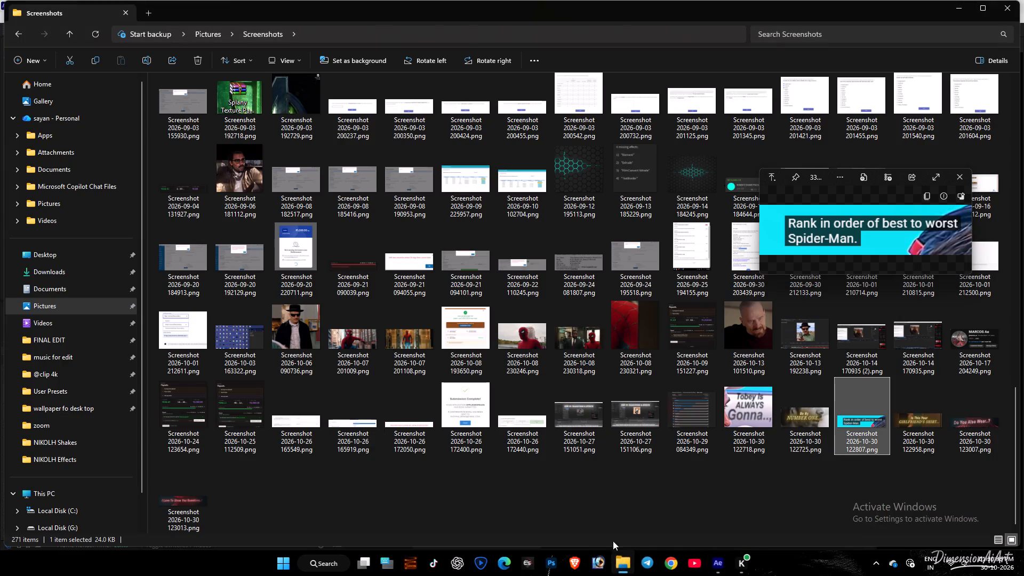
{"action": "left_click", "coordinate": [375, 343]}
{"action": "key", "text": "space"}
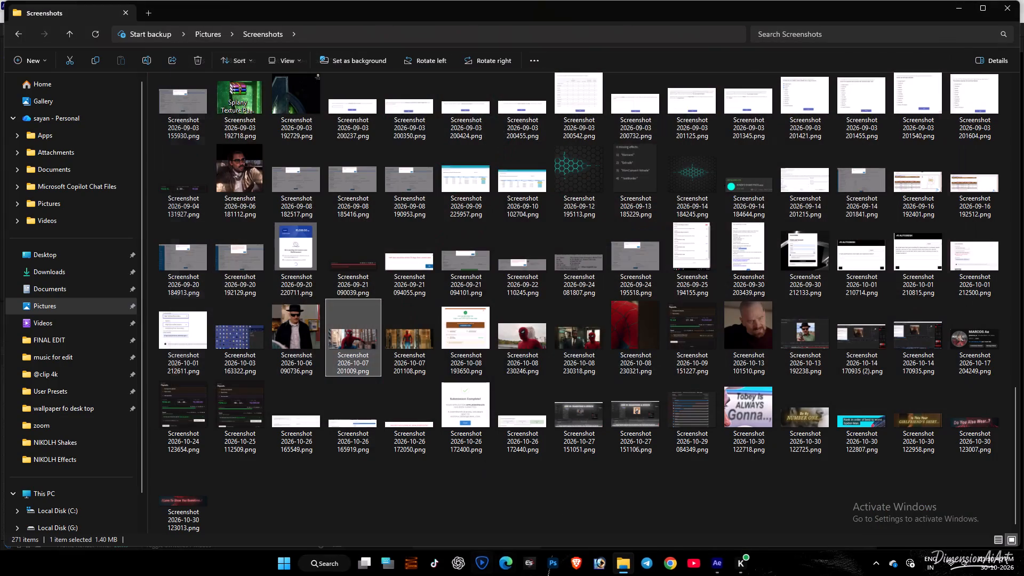
{"action": "key", "text": "space"}
{"action": "key", "text": "space"}
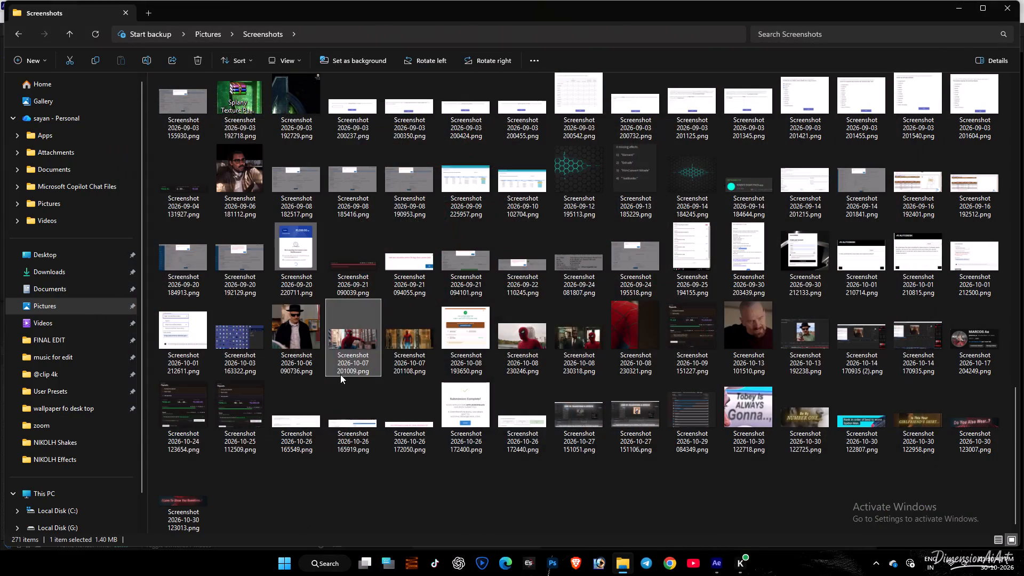
{"action": "scroll", "coordinate": [402, 332], "scroll_direction": "up", "scroll_amount": 1}
{"action": "left_click", "coordinate": [402, 332]}
{"action": "key", "text": "space"}
{"action": "key", "text": "space"}
{"action": "scroll", "coordinate": [452, 308], "scroll_direction": "down", "scroll_amount": 3}
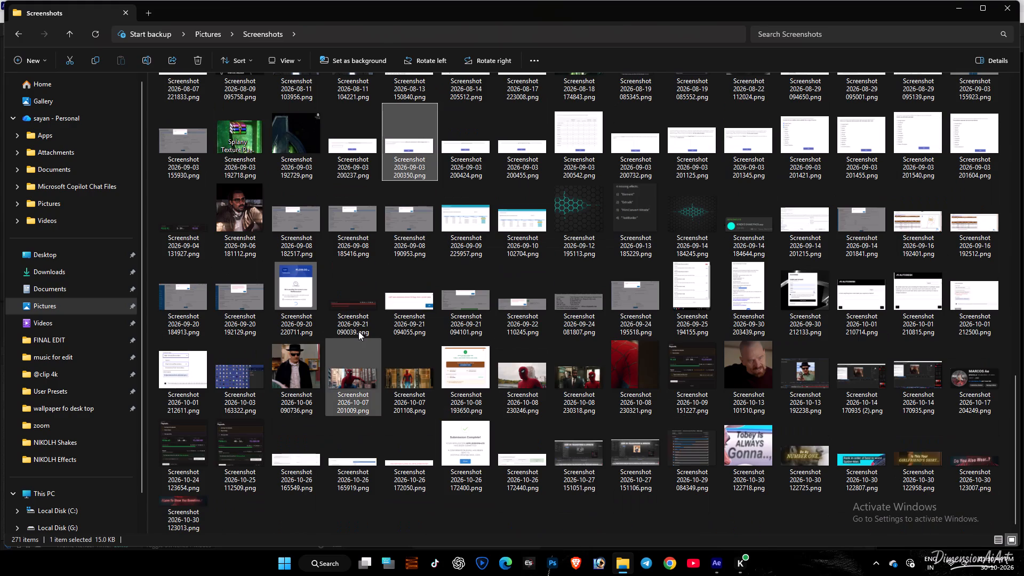
{"action": "left_click", "coordinate": [391, 394]}
{"action": "key", "text": "space"}
{"action": "key", "text": "space"}
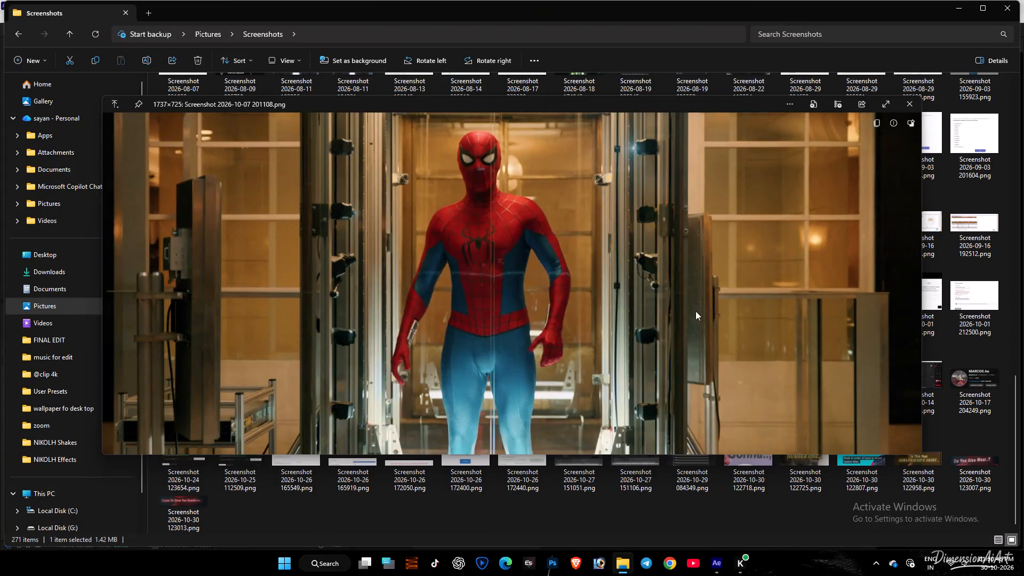
{"action": "left_click", "coordinate": [631, 380]}
{"action": "key", "text": "space"}
{"action": "left_click", "coordinate": [572, 382]}
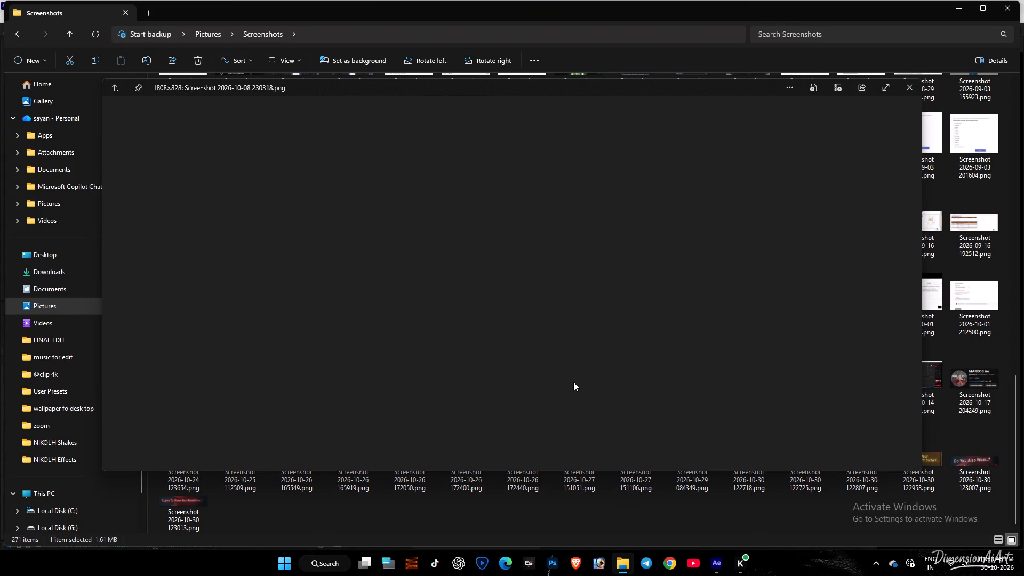
{"action": "key", "text": "space"}
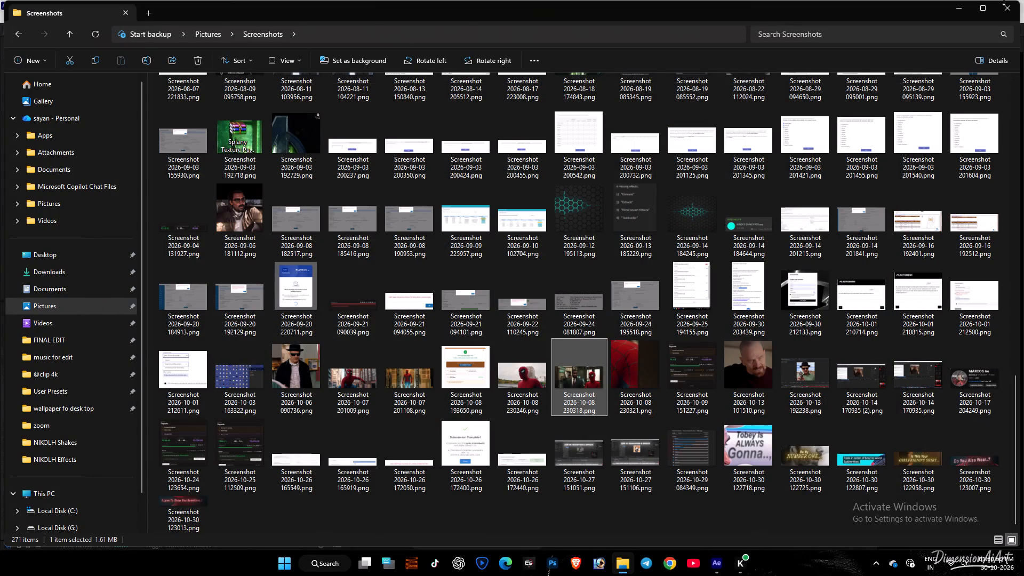
{"action": "left_click", "coordinate": [981, 9]}
{"action": "left_click", "coordinate": [964, 5]}
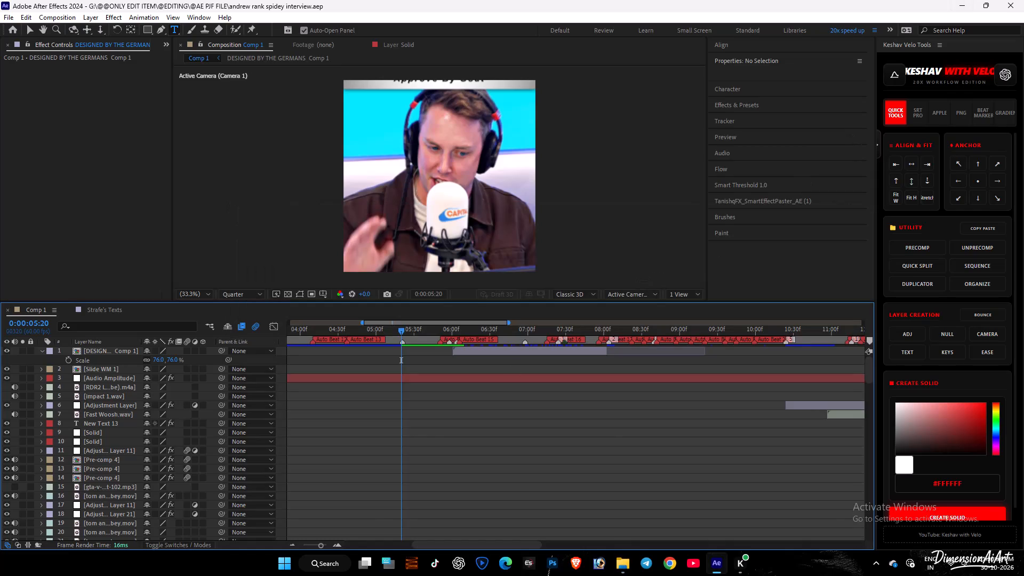
Save the project and check Comp 1 from about 0:00:05:20, leaving the current time at 0:00:06:00.
{"action": "key", "text": "space"}
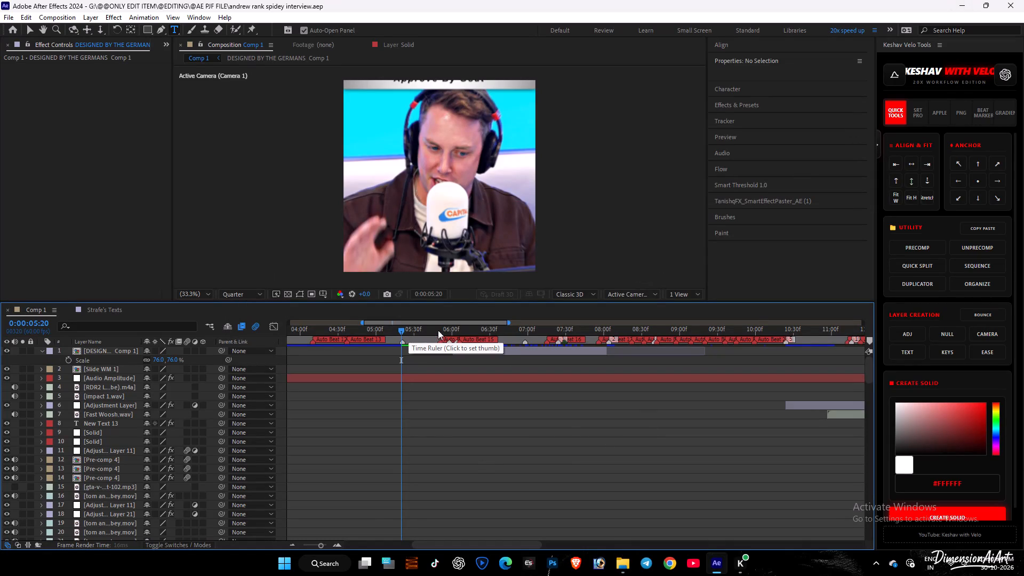
{"action": "key", "text": "ctrl+s"}
{"action": "left_click_drag", "start_coordinate": [425, 333], "coordinate": [429, 333]}
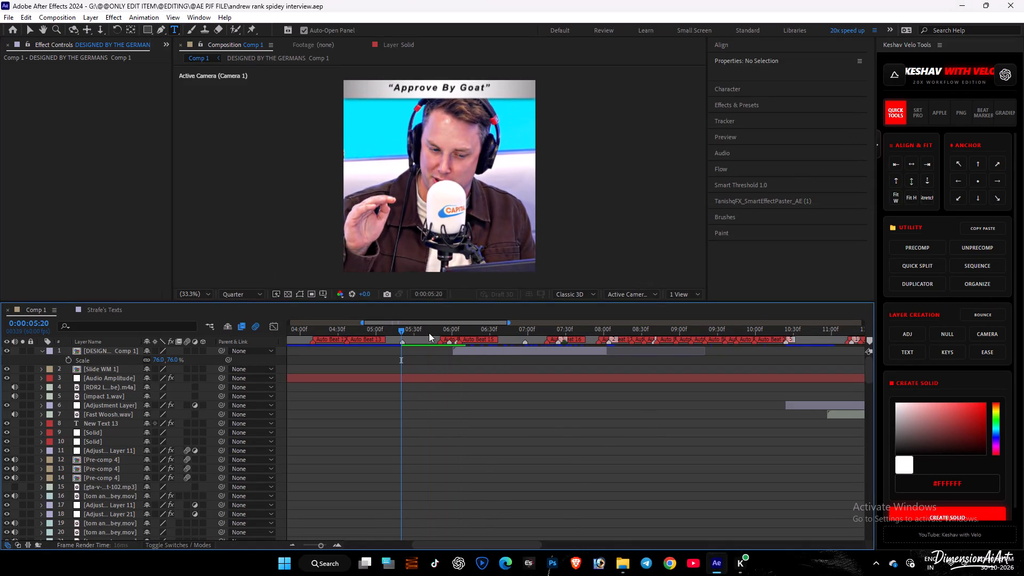
{"action": "left_click_drag", "start_coordinate": [429, 333], "coordinate": [404, 348]}
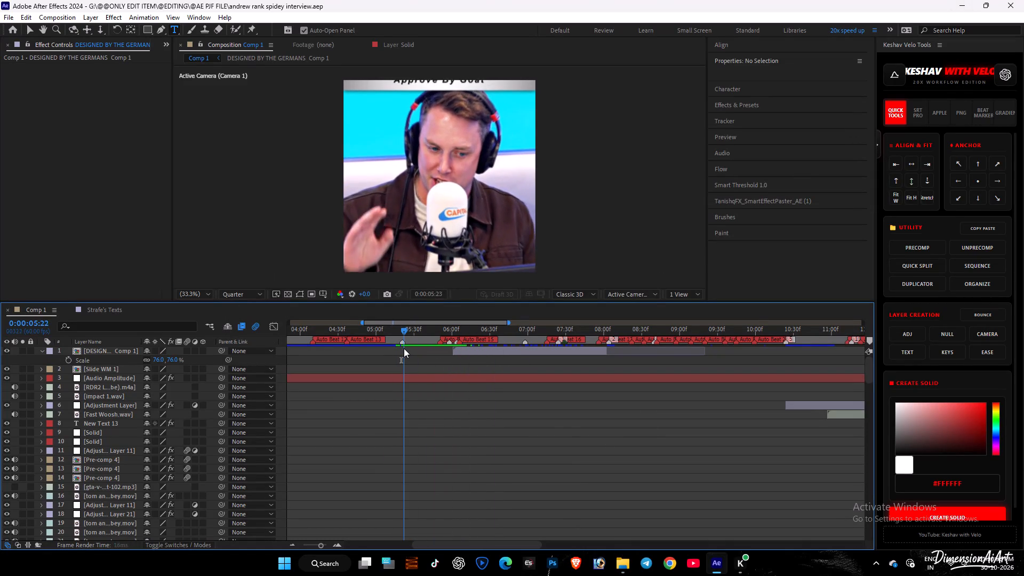
{"action": "left_click_drag", "start_coordinate": [404, 348], "coordinate": [451, 351]}
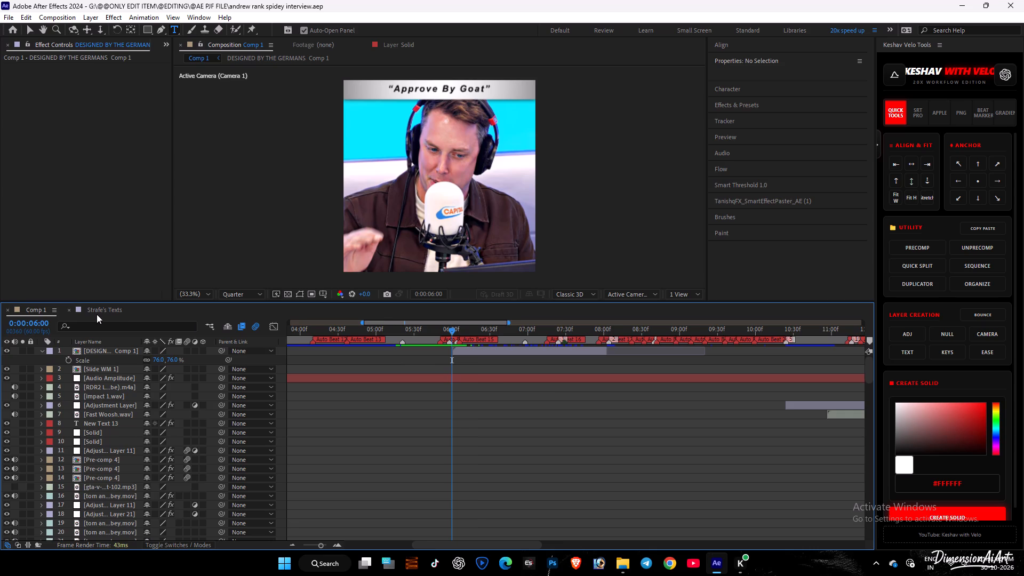
Compare the caption animations around 0:00:40 to 0:00:43 in Strafe's Texts and copy the IT WAS THE FIRST text layer.
{"action": "left_click", "coordinate": [97, 314]}
{"action": "left_click_drag", "start_coordinate": [476, 334], "coordinate": [473, 333]}
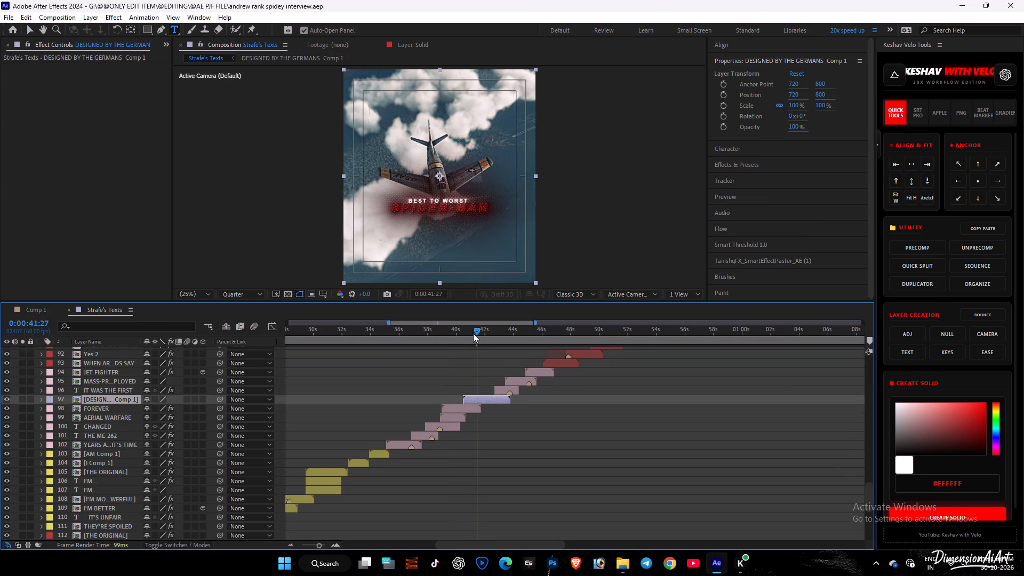
{"action": "left_click_drag", "start_coordinate": [473, 333], "coordinate": [457, 330]}
{"action": "left_click", "coordinate": [463, 407]}
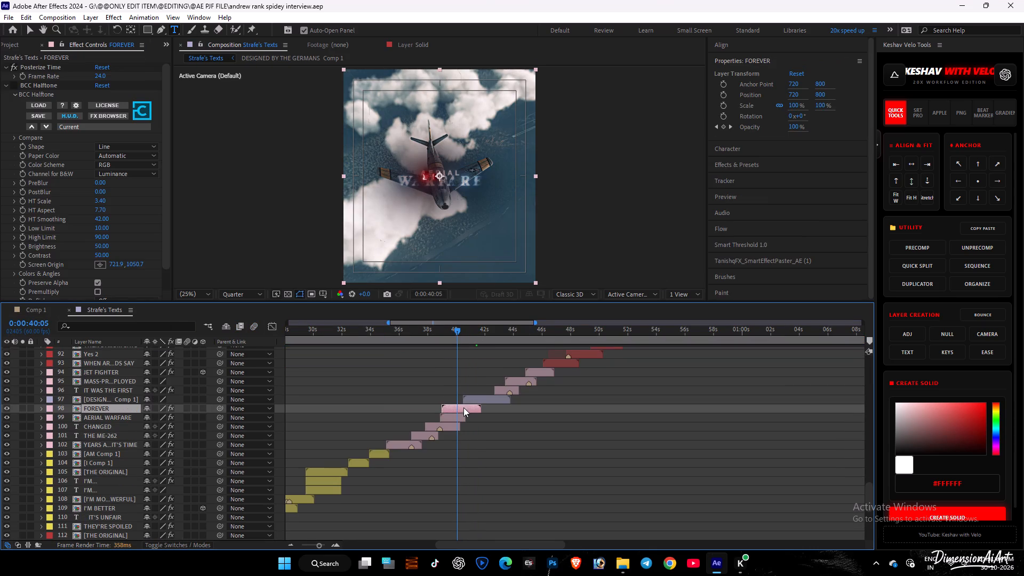
{"action": "left_click_drag", "start_coordinate": [454, 334], "coordinate": [500, 342]}
{"action": "left_click", "coordinate": [498, 389]}
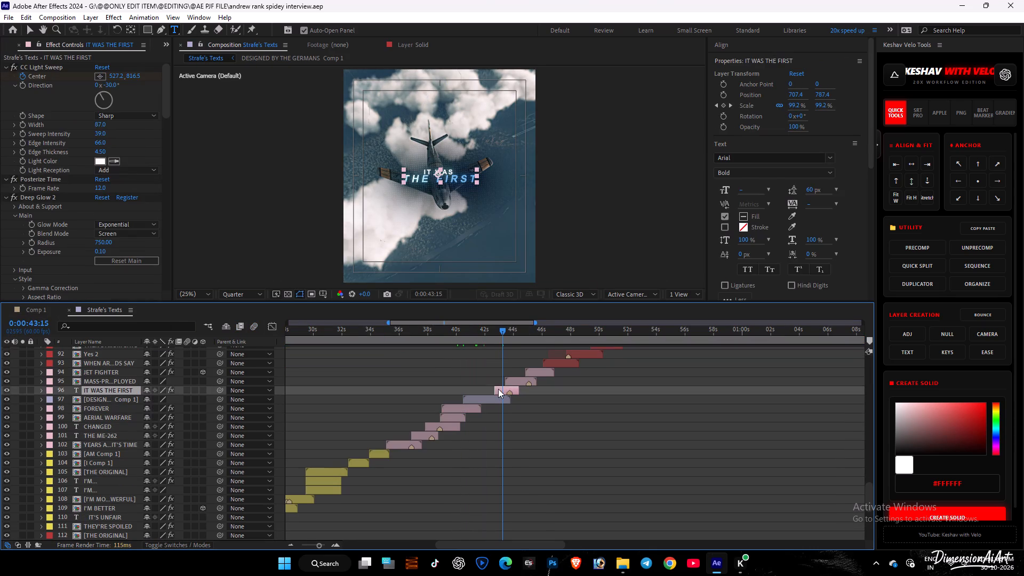
{"action": "left_click", "coordinate": [502, 327]}
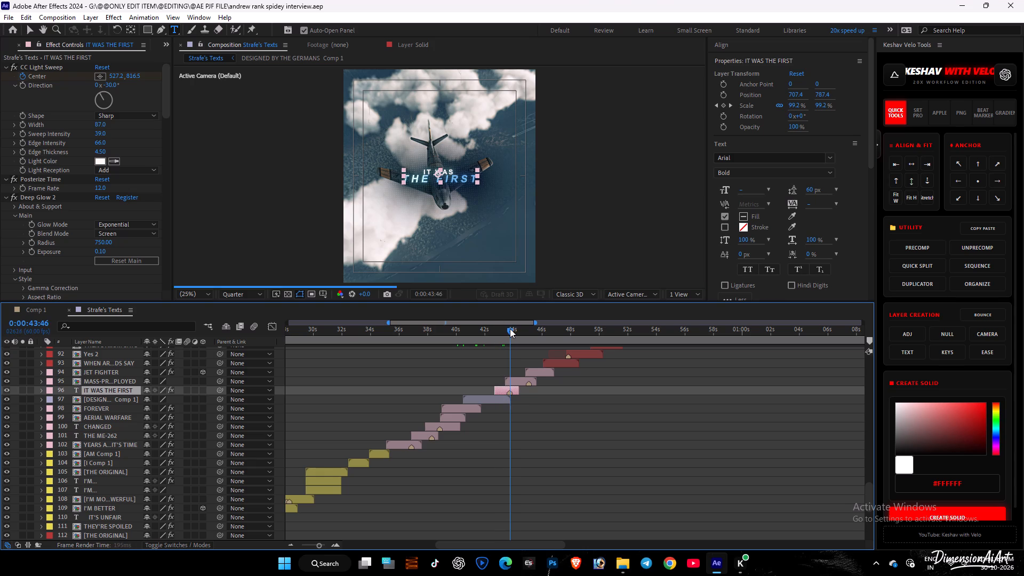
{"action": "left_click", "coordinate": [501, 387]}
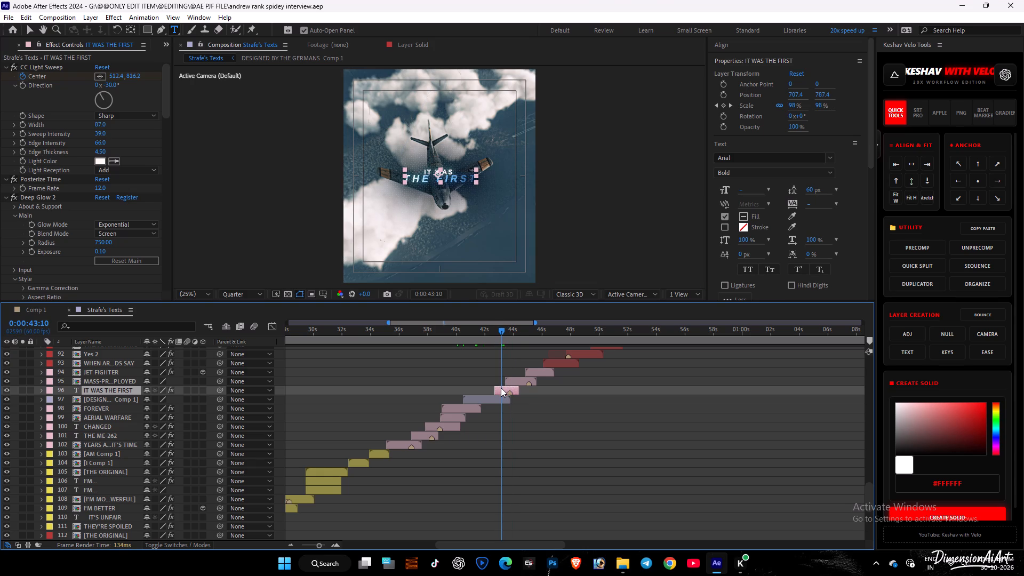
{"action": "key", "text": "ctrl+c"}
{"action": "key", "text": "ctrl+c"}
{"action": "key", "text": "ctrl+c"}
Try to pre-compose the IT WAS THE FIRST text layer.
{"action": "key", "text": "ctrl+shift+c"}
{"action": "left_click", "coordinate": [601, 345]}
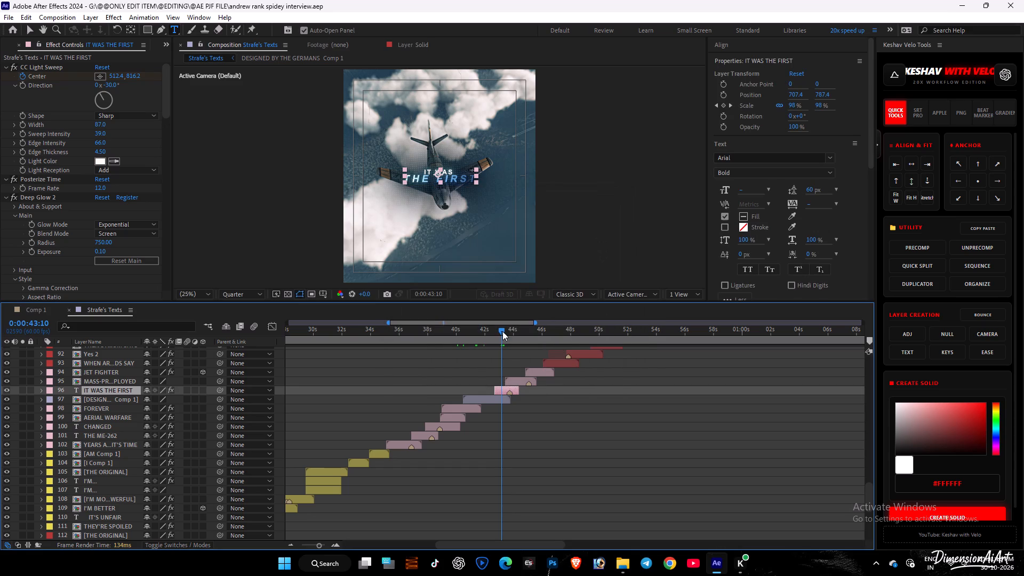
Review the effects applied to the IT WAS THE FIRST layer, down to its BCC Halftone settings.
{"action": "left_click", "coordinate": [502, 331]}
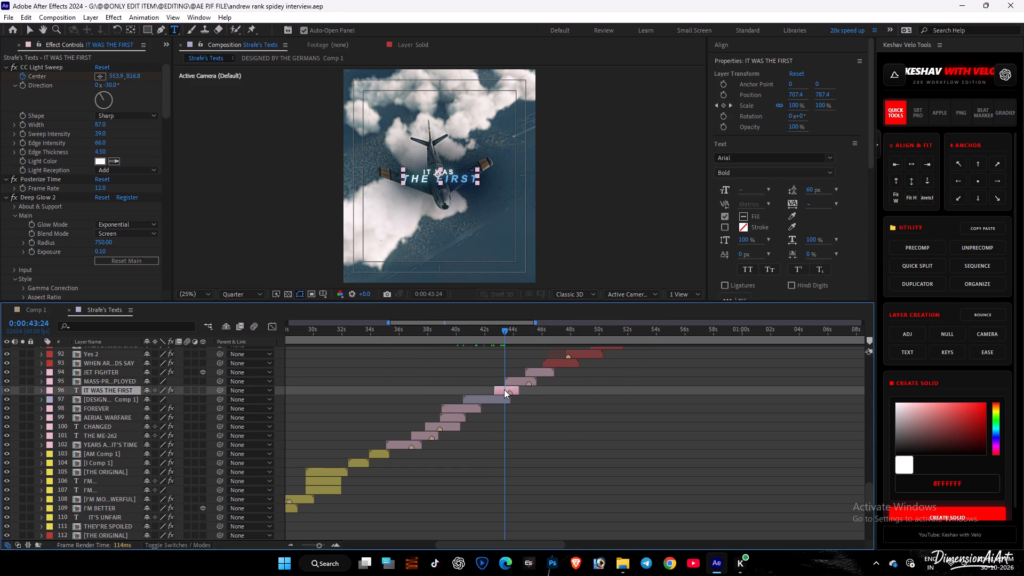
{"action": "left_click", "coordinate": [501, 389]}
{"action": "scroll", "coordinate": [54, 227], "scroll_direction": "down", "scroll_amount": 8}
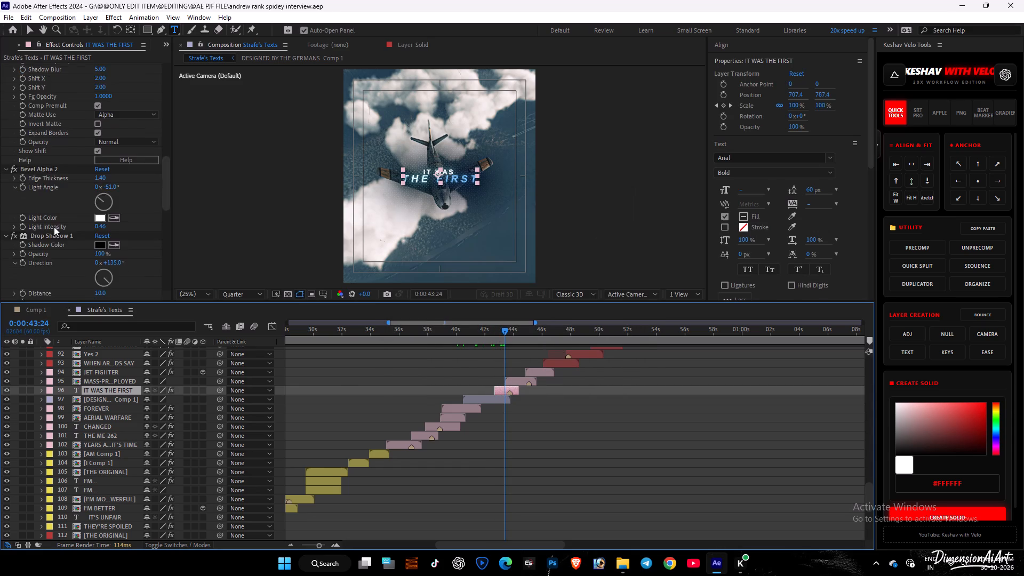
{"action": "scroll", "coordinate": [54, 227], "scroll_direction": "down", "scroll_amount": 4}
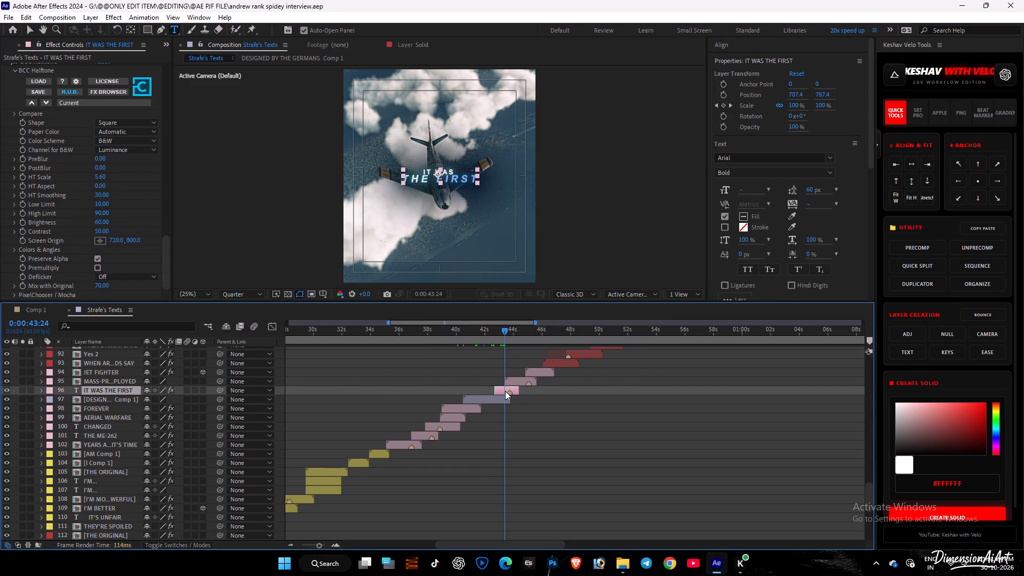
Reveal the Scale keyframes of the IT WAS THE FIRST layer and step through its scale animation from its in point.
{"action": "key", "text": "s"}
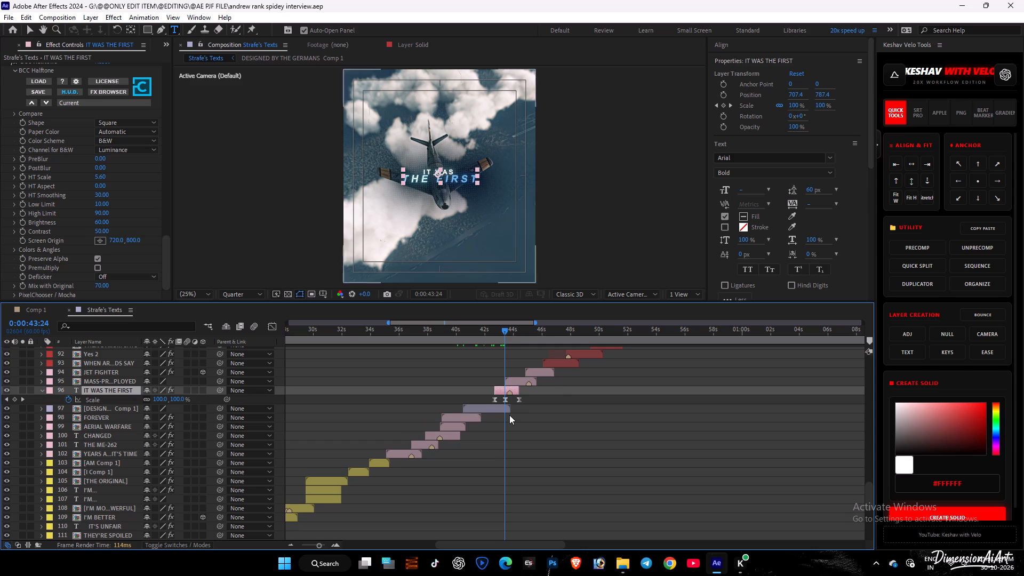
{"action": "scroll", "coordinate": [509, 415], "scroll_direction": "up", "scroll_amount": 2, "text": "alt"}
{"action": "left_click", "coordinate": [489, 332]}
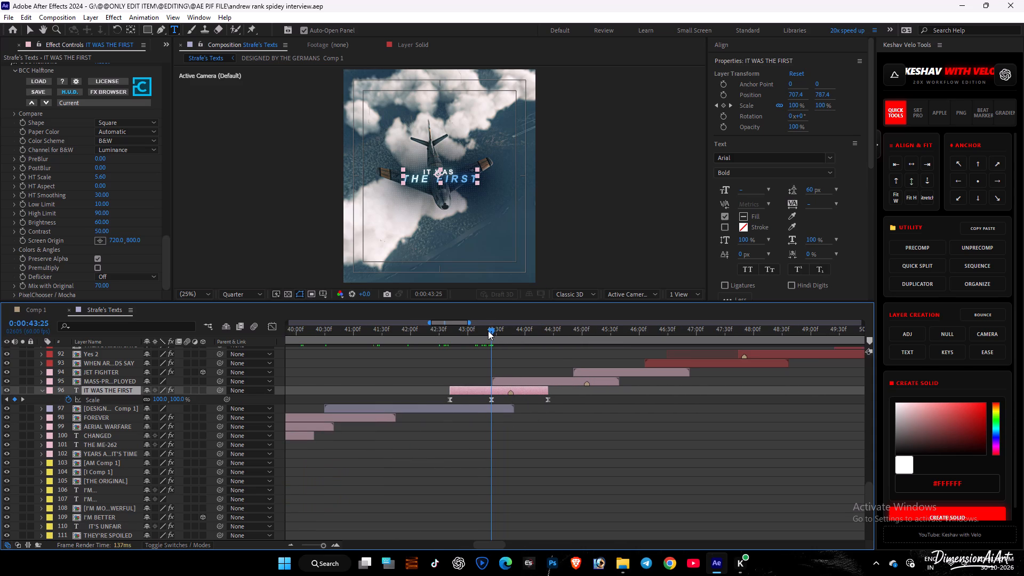
{"action": "left_click_drag", "start_coordinate": [463, 330], "coordinate": [453, 330]}
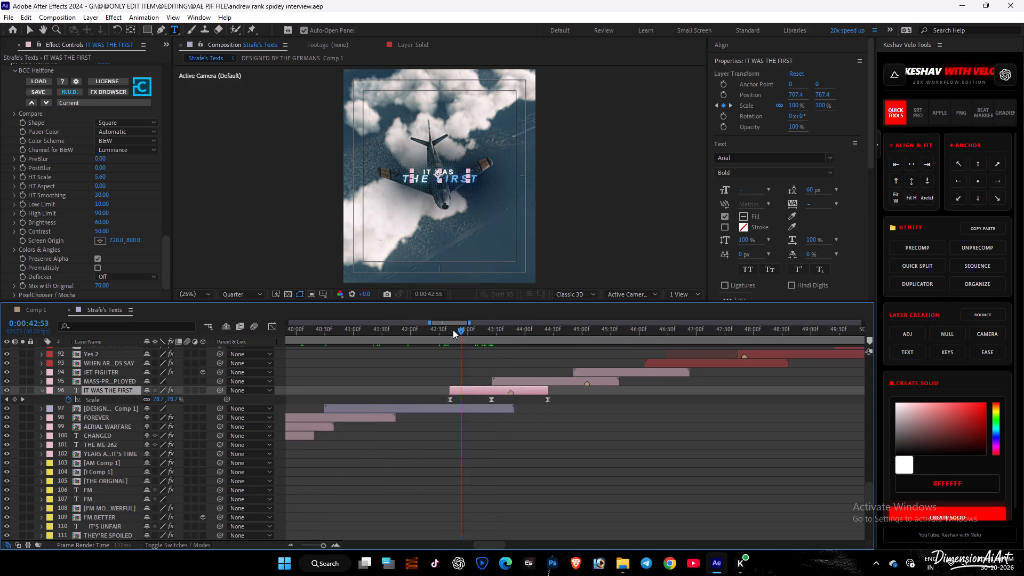
{"action": "left_click_drag", "start_coordinate": [453, 330], "coordinate": [450, 330]}
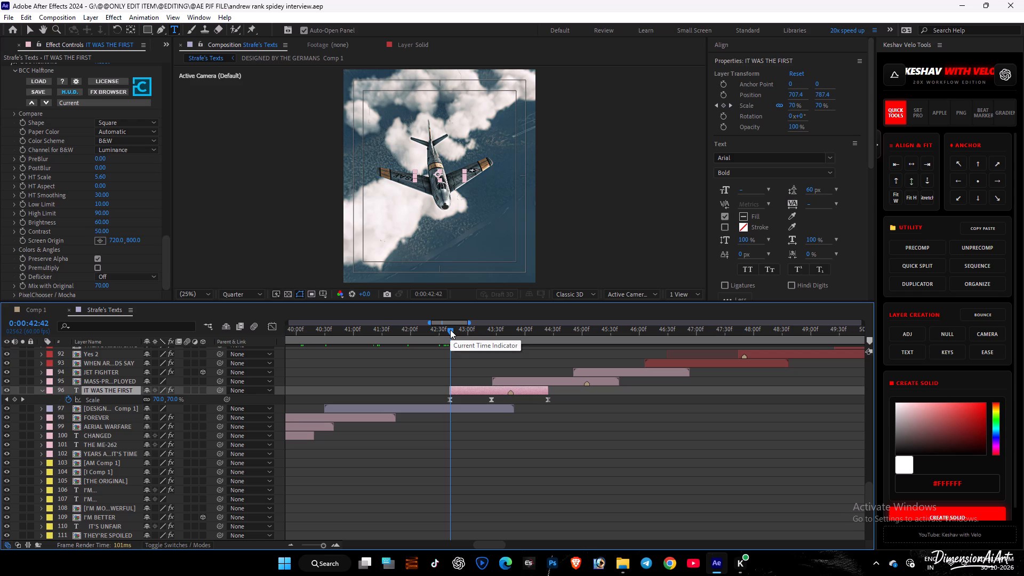
{"action": "key", "text": "j"}
{"action": "key", "text": "k"}
{"action": "type", "text": "kk"}
{"action": "type", "text": "jj"}
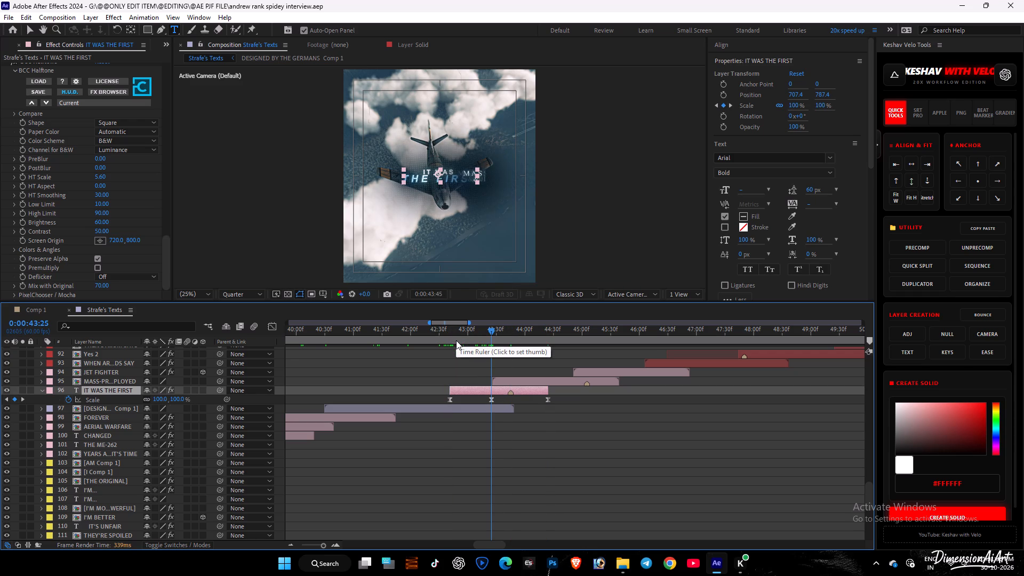
{"action": "key", "text": "j"}
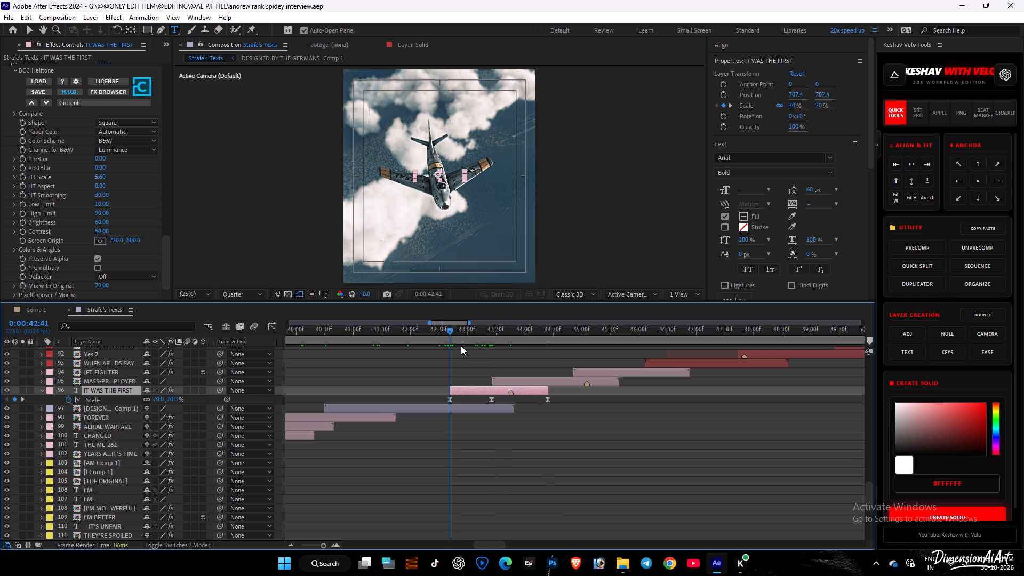
{"action": "left_click", "coordinate": [450, 332]}
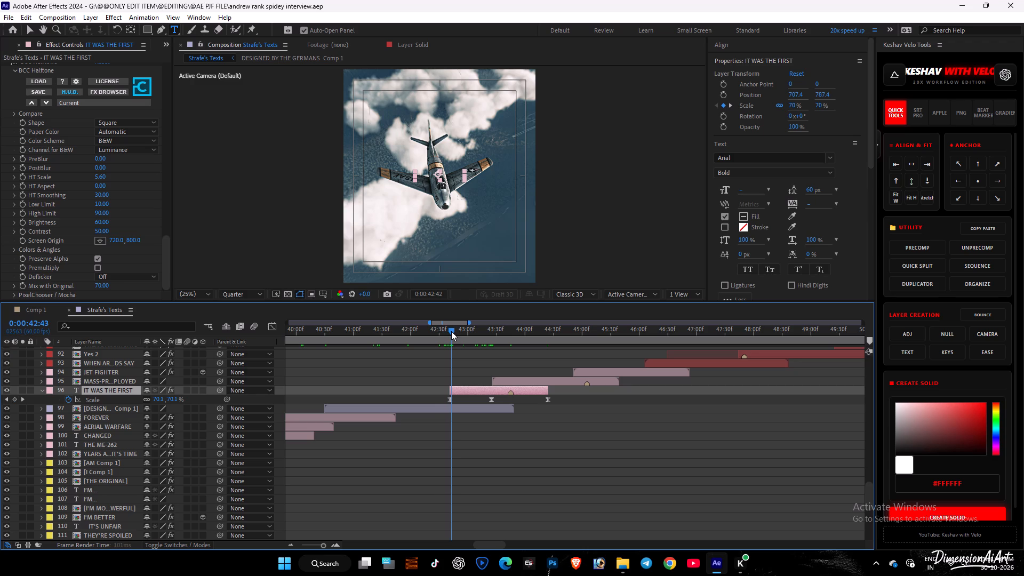
{"action": "key", "text": "j"}
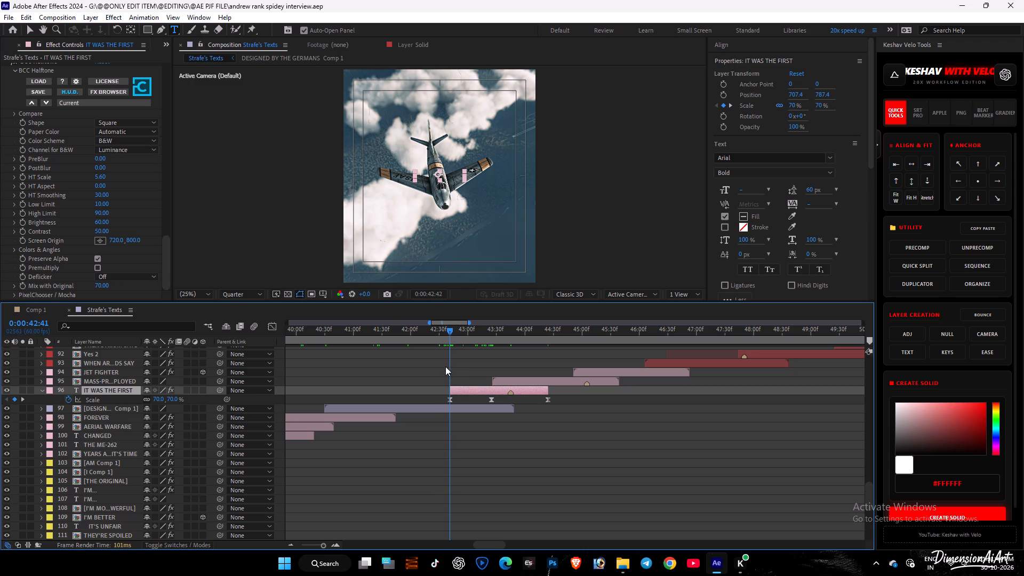
{"action": "type", "text": "kj"}
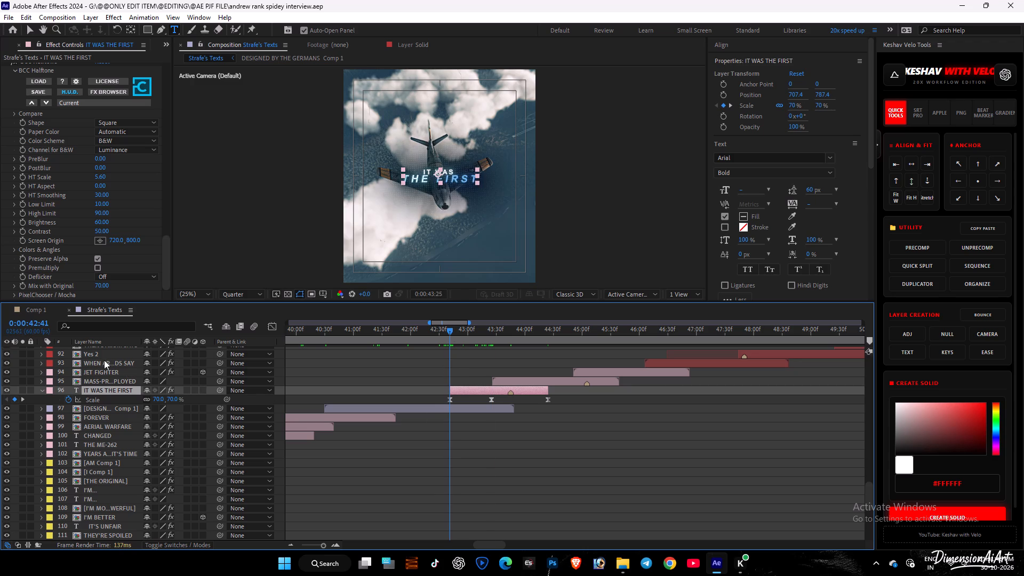
Set the three Scale keyframes of the IT WAS THE FIRST layer to 60%, 90% and 40%, in time order.
{"action": "left_click", "coordinate": [157, 397]}
{"action": "type", "text": "60"}
{"action": "key", "text": "Return"}
{"action": "key", "text": "k"}
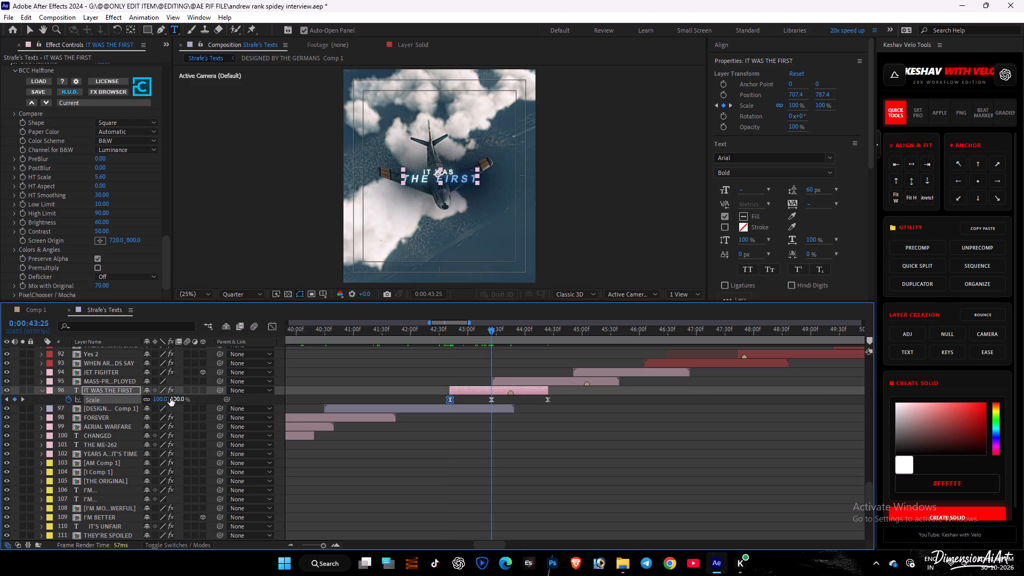
{"action": "left_click", "coordinate": [170, 398]}
{"action": "type", "text": "90"}
{"action": "key", "text": "Return"}
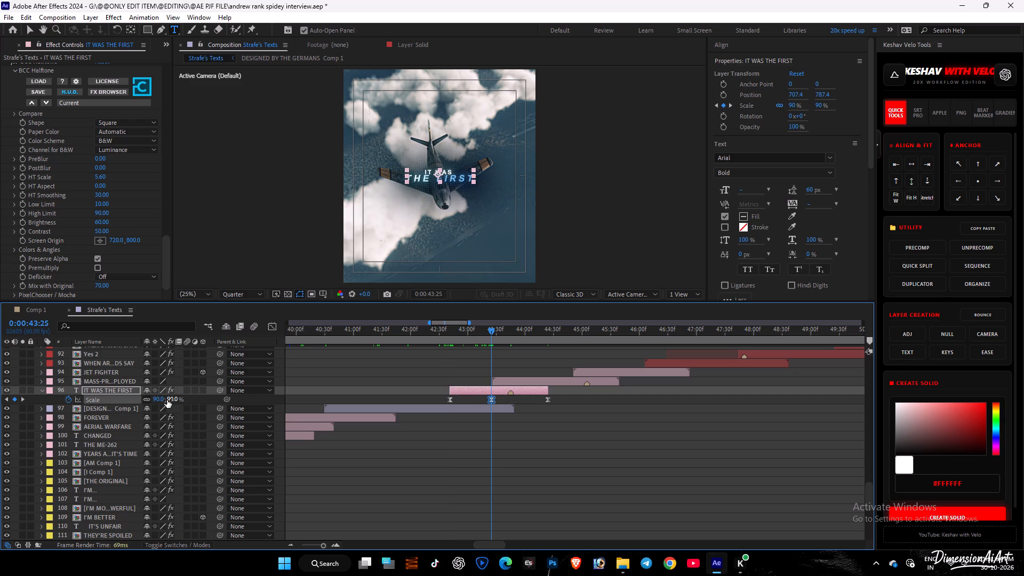
{"action": "key", "text": "k"}
{"action": "key", "text": "k"}
{"action": "left_click", "coordinate": [171, 401]}
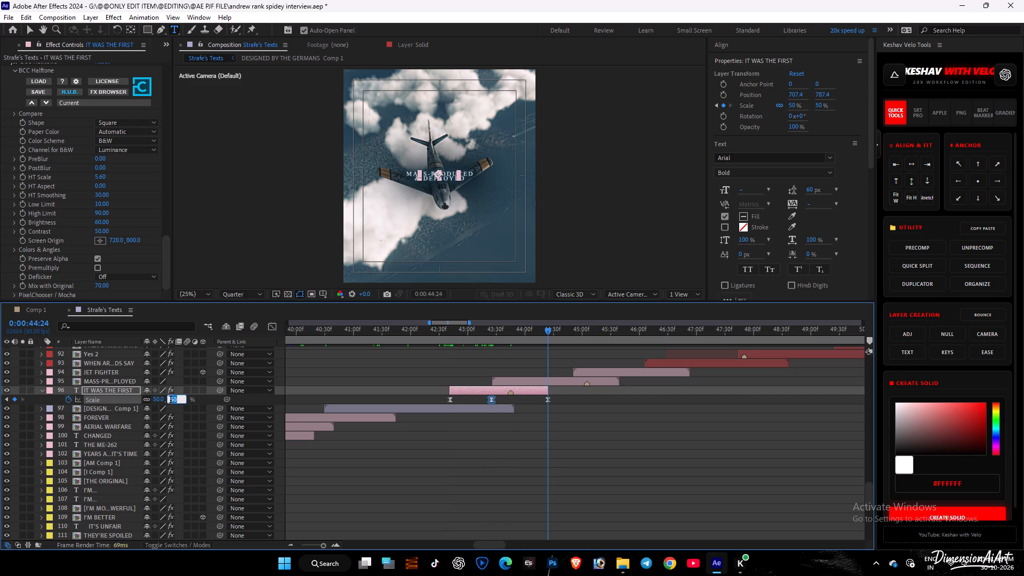
{"action": "type", "text": "40"}
{"action": "key", "text": "Return"}
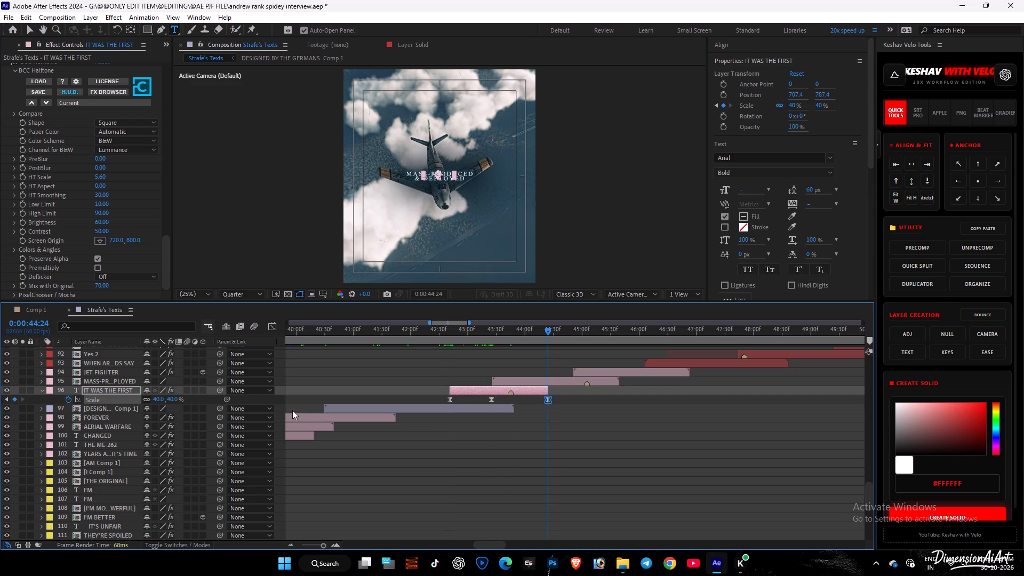
Pre-compose the IT WAS THE FIRST layer with all attributes moved into the new composition, and save the project.
{"action": "left_click", "coordinate": [492, 391]}
{"action": "left_click_drag", "start_coordinate": [483, 331], "coordinate": [492, 339]}
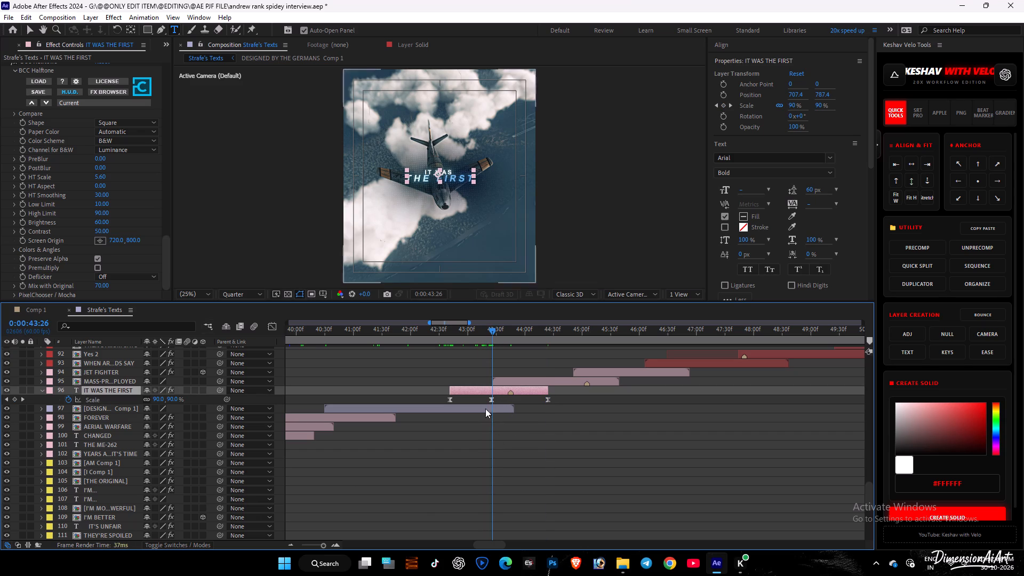
{"action": "left_click", "coordinate": [473, 391]}
{"action": "key", "text": "ctrl+shift+c"}
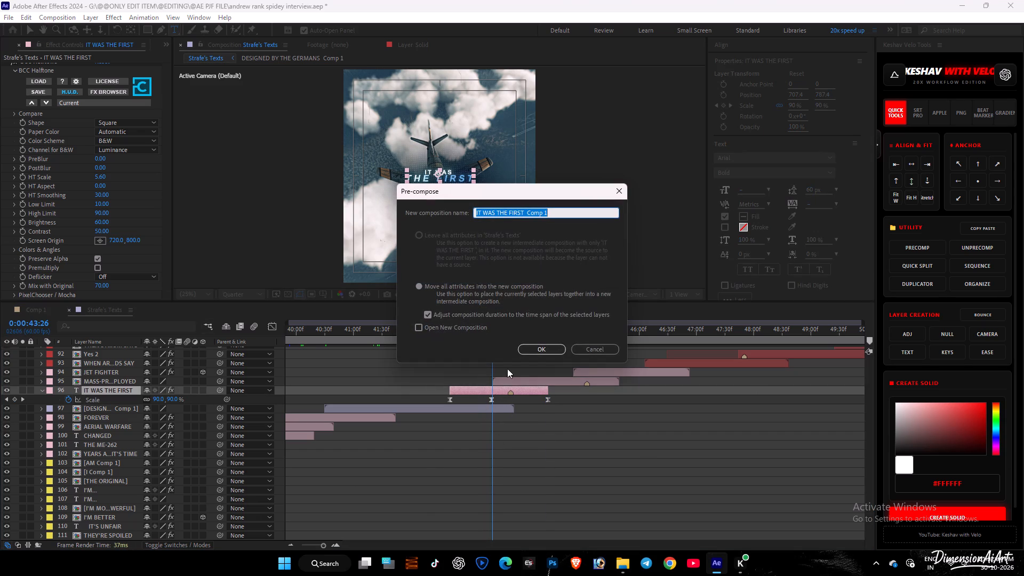
{"action": "left_click", "coordinate": [529, 348]}
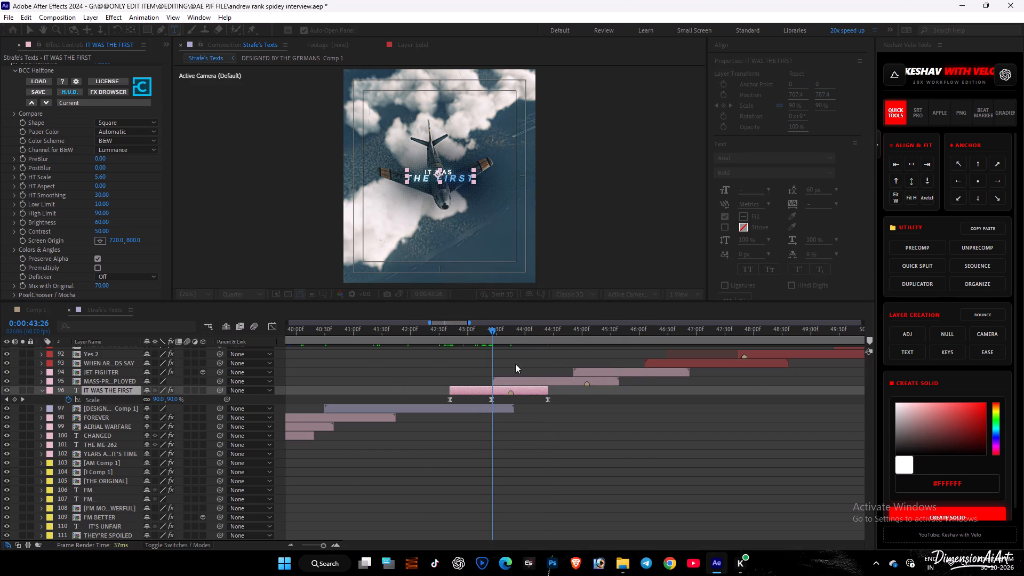
{"action": "key", "text": "ctrl+s"}
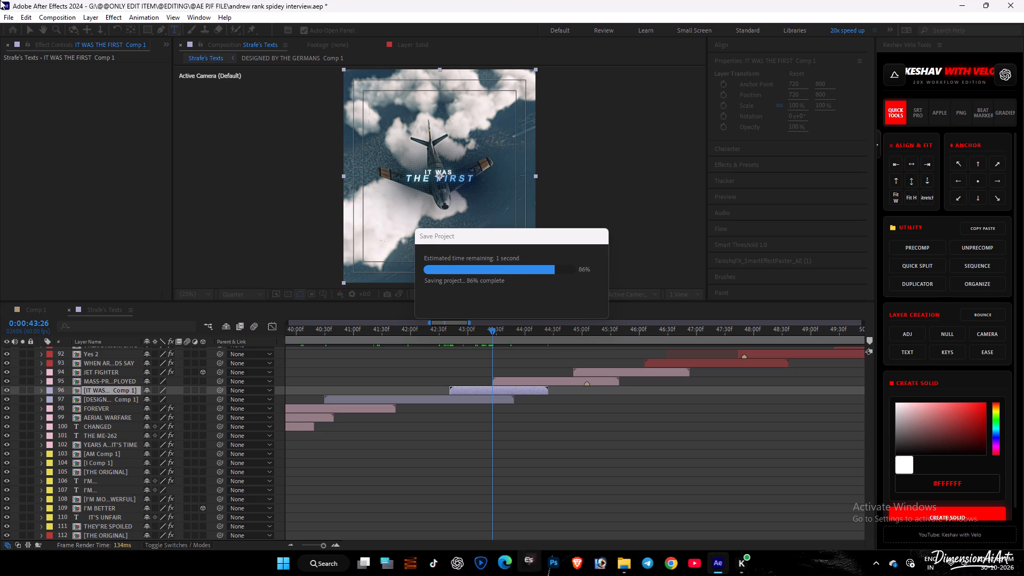
Copy the IT WAS THE FIRST pre-comp into Comp 1 and place it to start at about 0:00:05:20.
{"action": "left_click", "coordinate": [486, 389]}
{"action": "key", "text": "ctrl+c"}
{"action": "key", "text": "ctrl+c"}
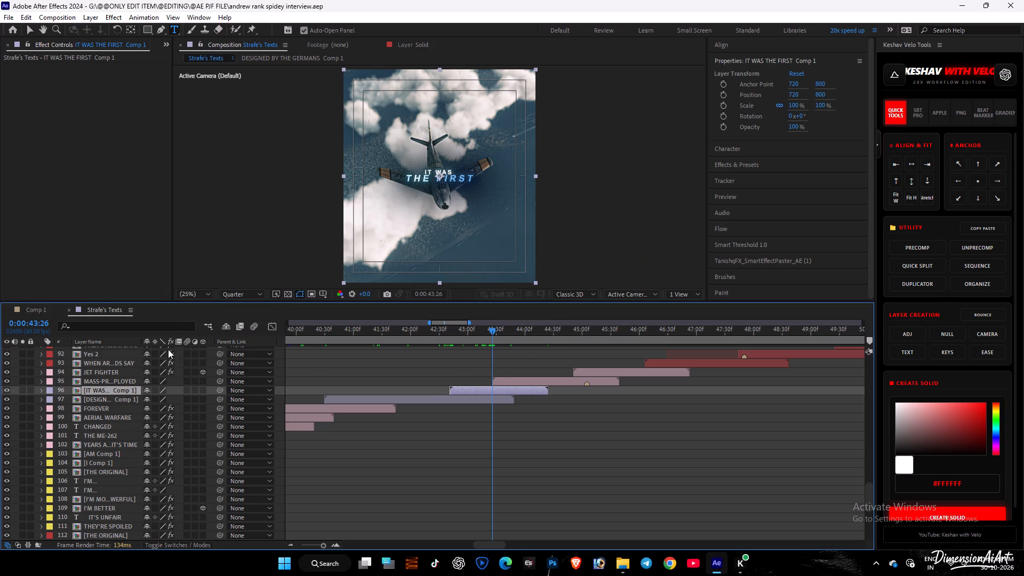
{"action": "key", "text": "ctrl+c"}
{"action": "key", "text": "ctrl+c"}
{"action": "key", "text": "ctrl+c"}
{"action": "left_click", "coordinate": [41, 308]}
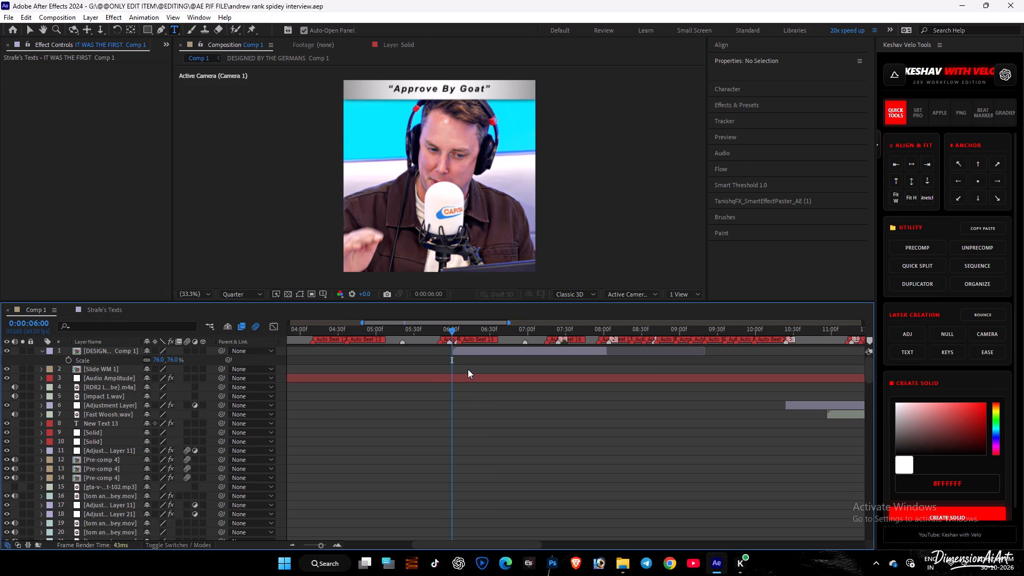
{"action": "key", "text": "ctrl+v"}
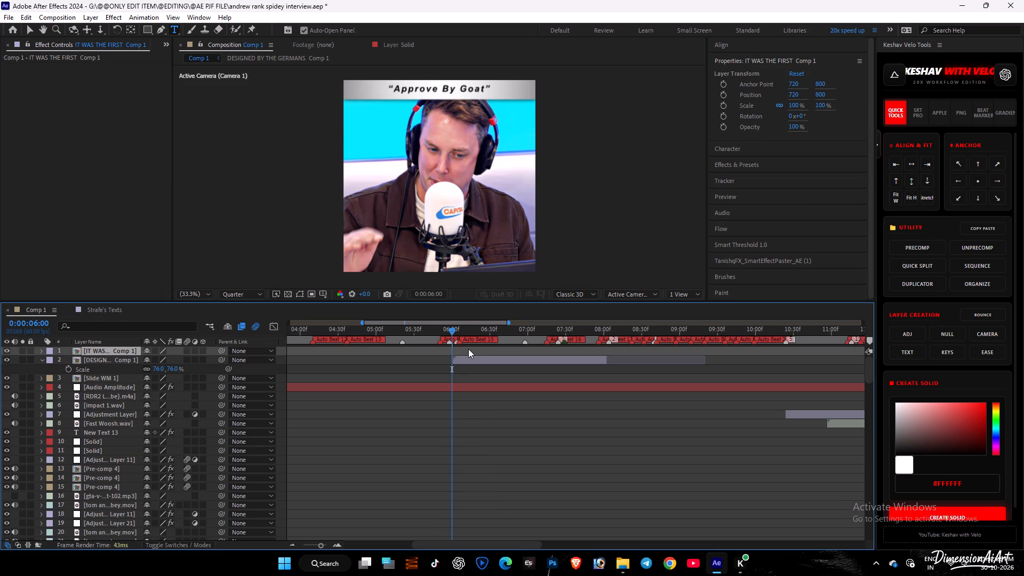
{"action": "key", "text": "bracketleft"}
{"action": "left_click_drag", "start_coordinate": [472, 350], "coordinate": [422, 350]}
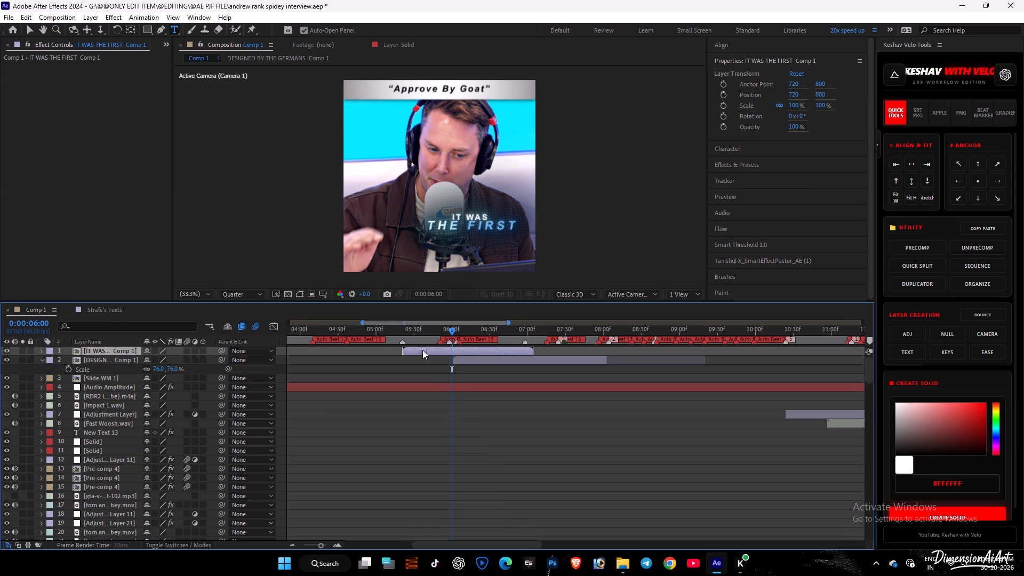
{"action": "left_click_drag", "start_coordinate": [422, 350], "coordinate": [421, 350]}
{"action": "left_click", "coordinate": [405, 334]}
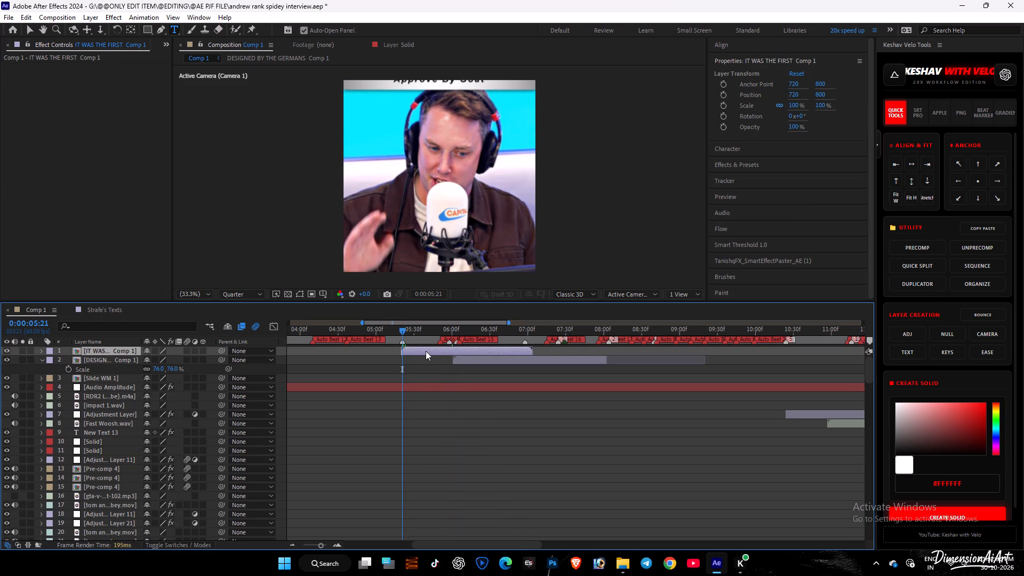
{"action": "left_click", "coordinate": [426, 351]}
Fit the IT WAS THE FIRST pre-comp to the height of Comp 1.
{"action": "left_click_drag", "start_coordinate": [420, 334], "coordinate": [450, 334]}
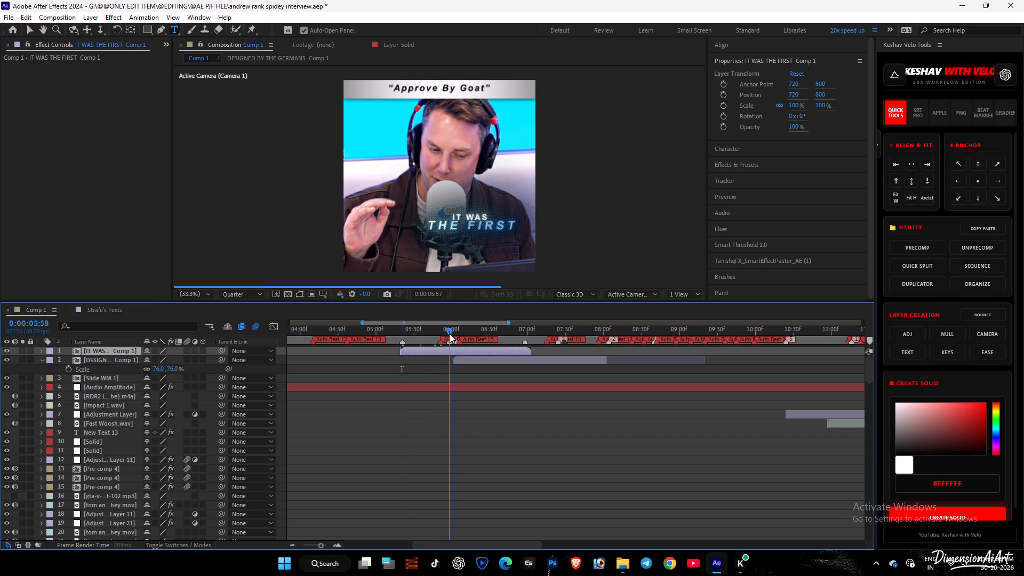
{"action": "left_click_drag", "start_coordinate": [450, 334], "coordinate": [454, 334]}
{"action": "left_click", "coordinate": [474, 350]}
{"action": "key", "text": "ctrl+alt+shift+g"}
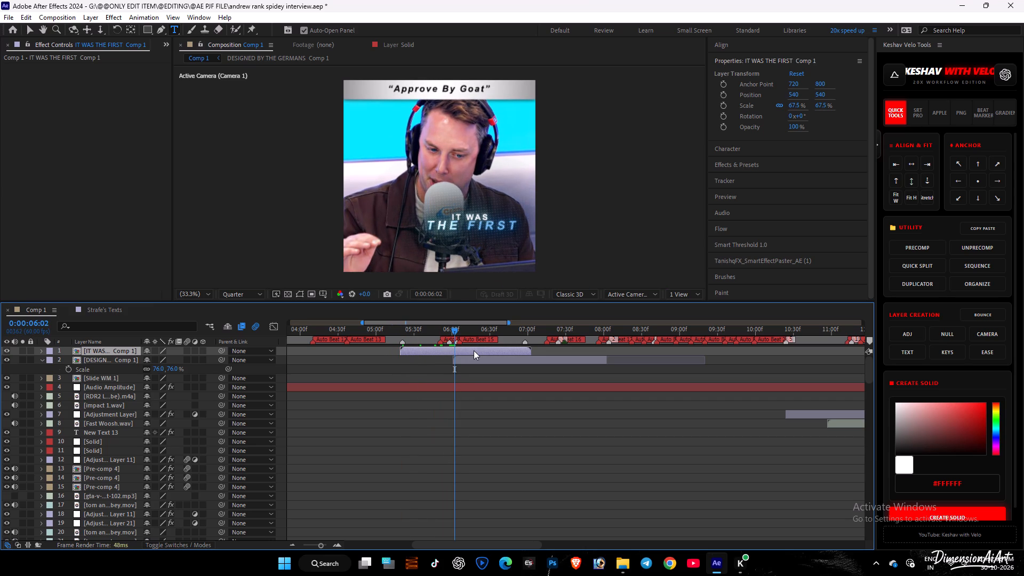
Check how the IT WAS THE FIRST caption animates and overlaps the BEST TO WORST caption between about 0:00:05:40 and 0:00:07:10.
{"action": "left_click_drag", "start_coordinate": [455, 329], "coordinate": [458, 331]}
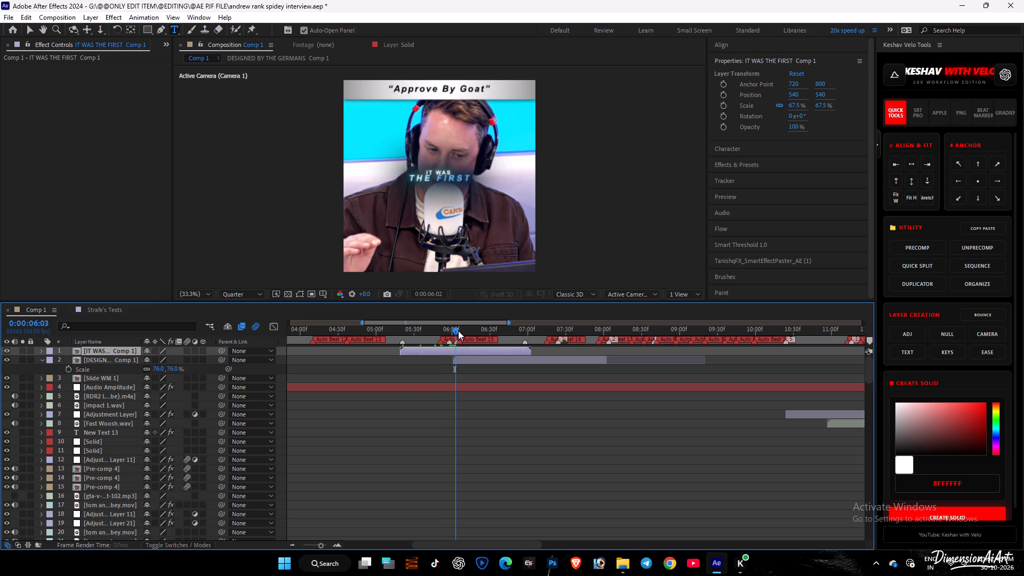
{"action": "left_click_drag", "start_coordinate": [458, 331], "coordinate": [489, 334]}
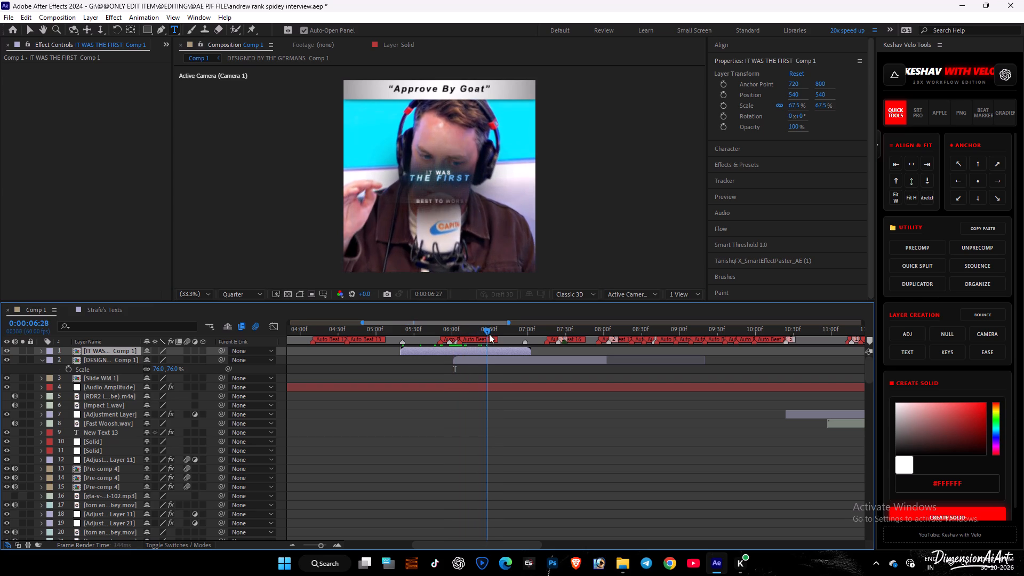
{"action": "left_click_drag", "start_coordinate": [489, 334], "coordinate": [514, 344]}
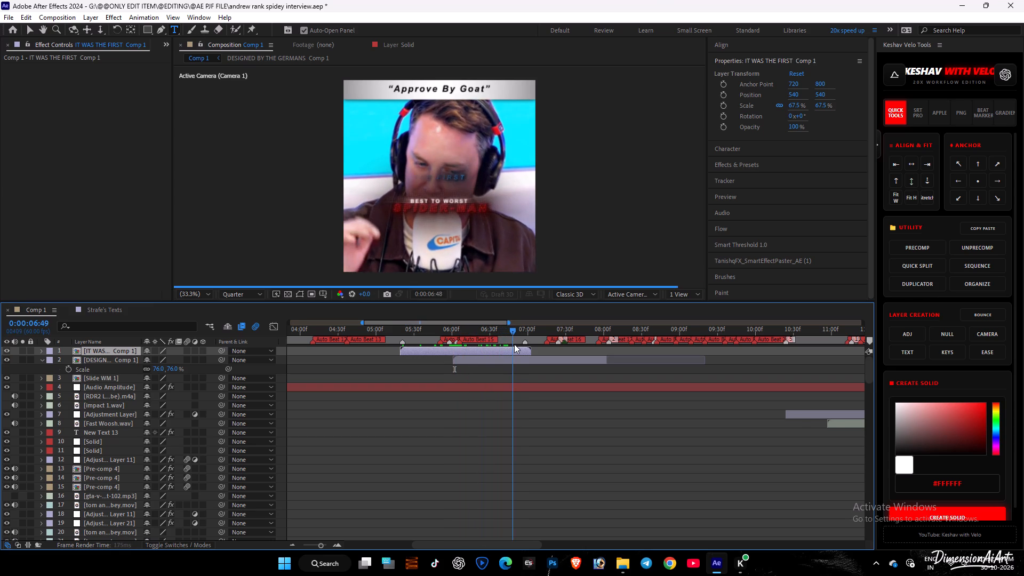
{"action": "left_click_drag", "start_coordinate": [514, 344], "coordinate": [541, 350]}
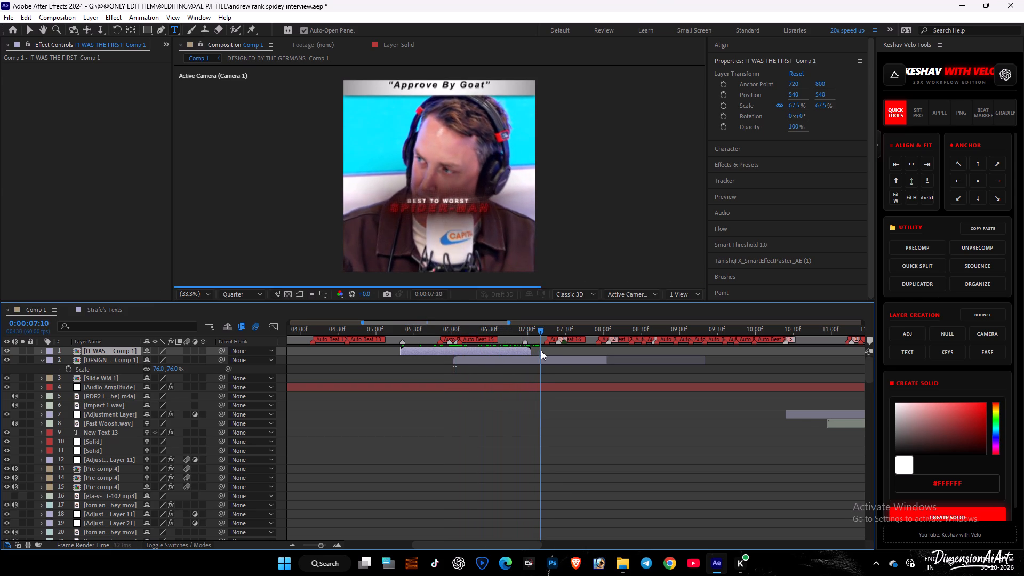
{"action": "left_click_drag", "start_coordinate": [541, 350], "coordinate": [429, 368]}
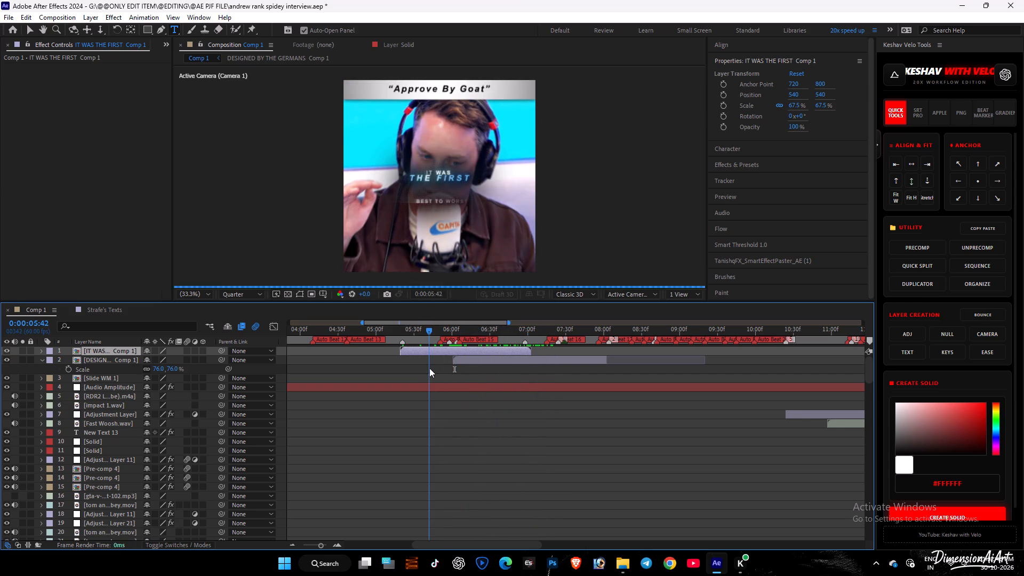
{"action": "left_click_drag", "start_coordinate": [429, 368], "coordinate": [458, 392]}
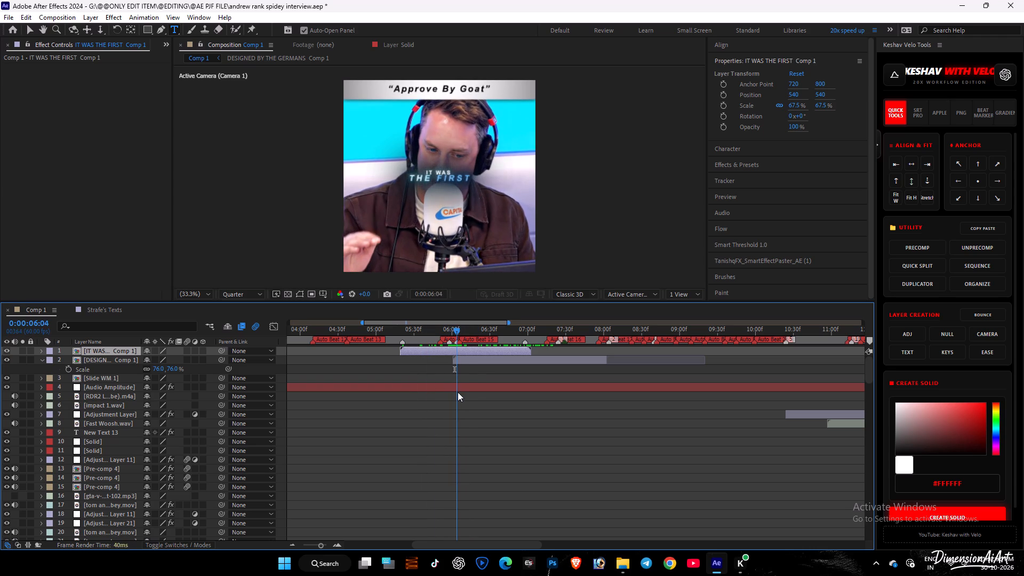
{"action": "left_click_drag", "start_coordinate": [458, 392], "coordinate": [443, 391]}
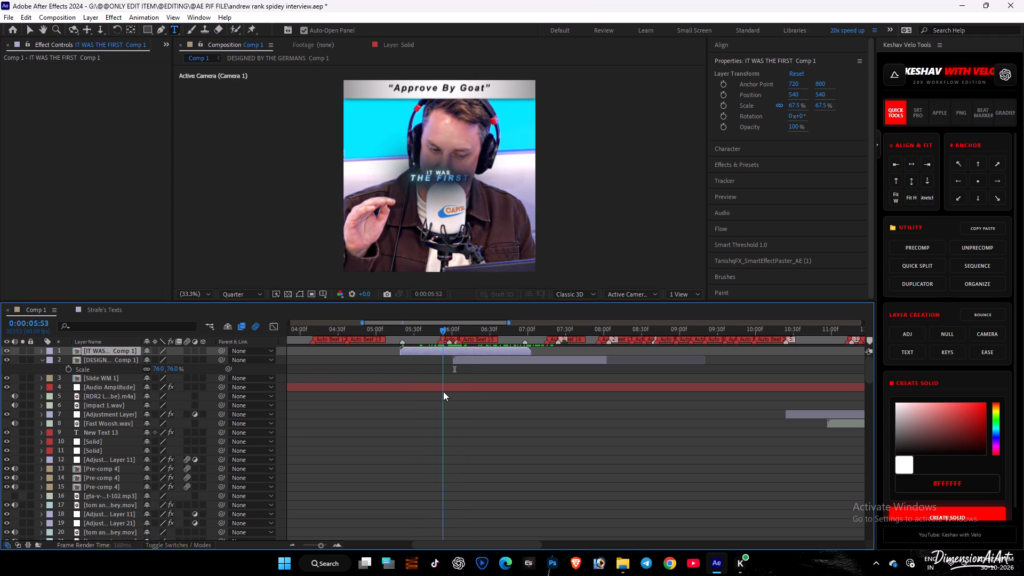
{"action": "left_click_drag", "start_coordinate": [443, 391], "coordinate": [444, 386]}
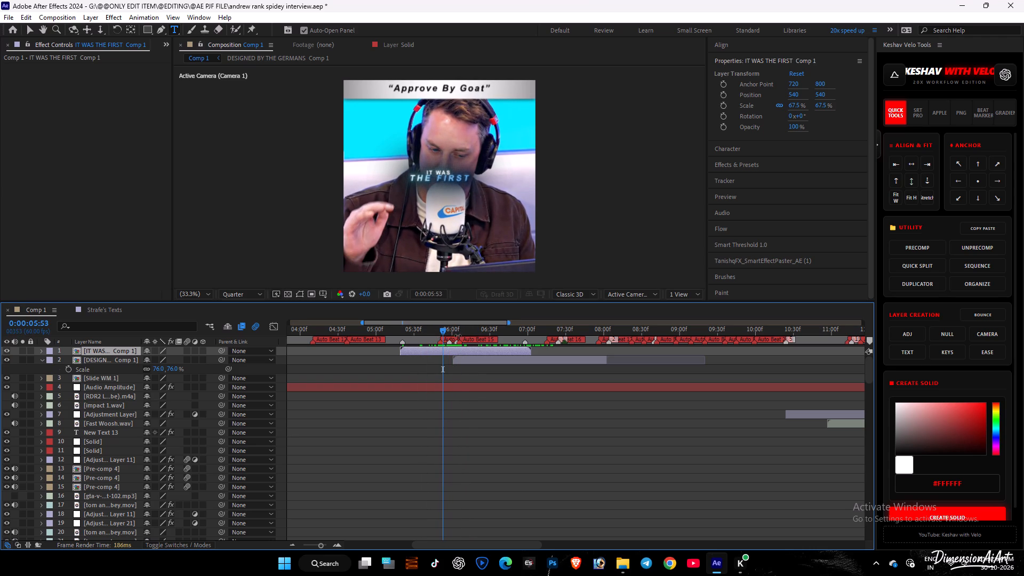
{"action": "left_click", "coordinate": [458, 335]}
{"action": "left_click", "coordinate": [457, 331]}
{"action": "left_click", "coordinate": [455, 349]}
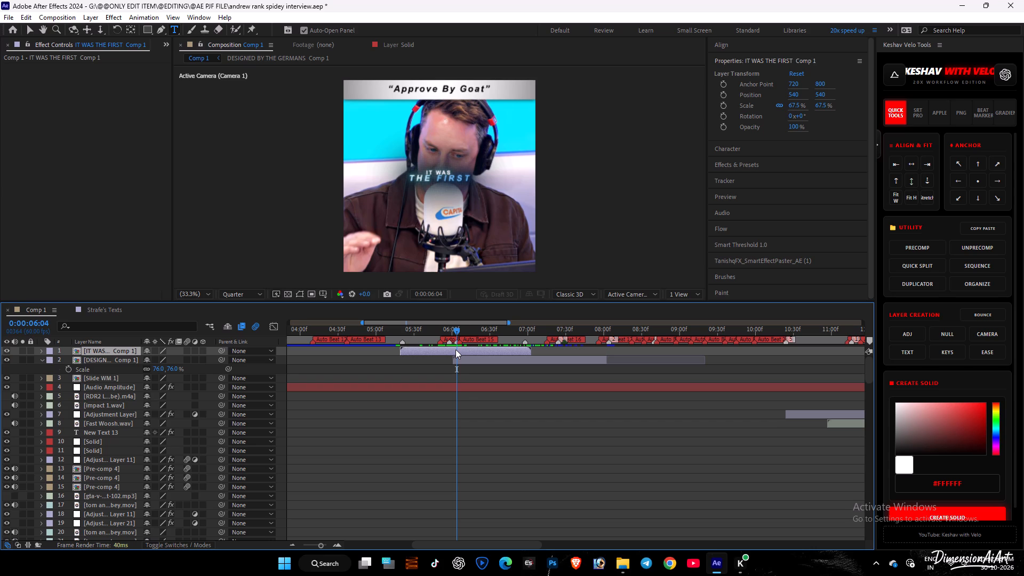
{"action": "left_click_drag", "start_coordinate": [461, 330], "coordinate": [487, 333]}
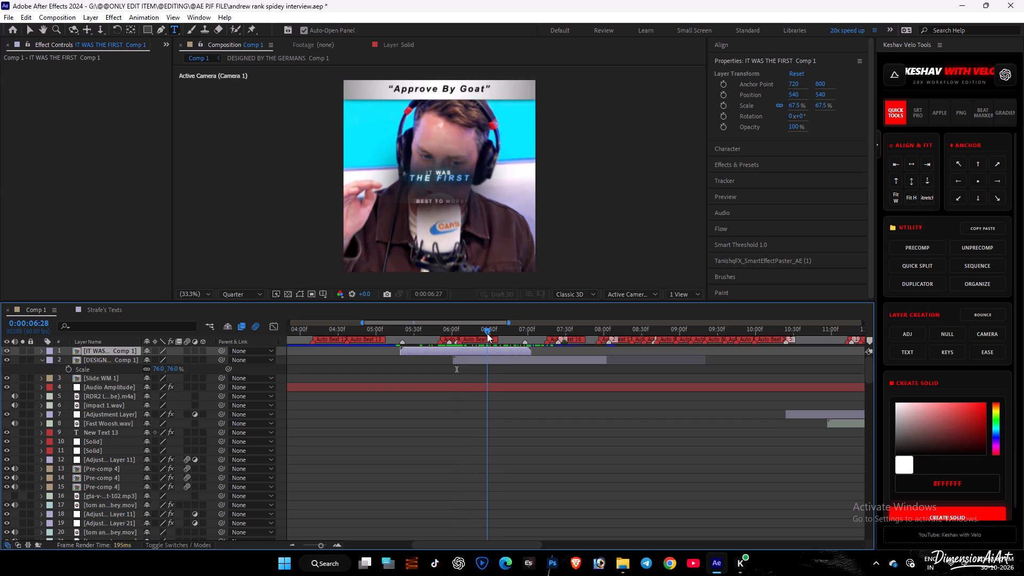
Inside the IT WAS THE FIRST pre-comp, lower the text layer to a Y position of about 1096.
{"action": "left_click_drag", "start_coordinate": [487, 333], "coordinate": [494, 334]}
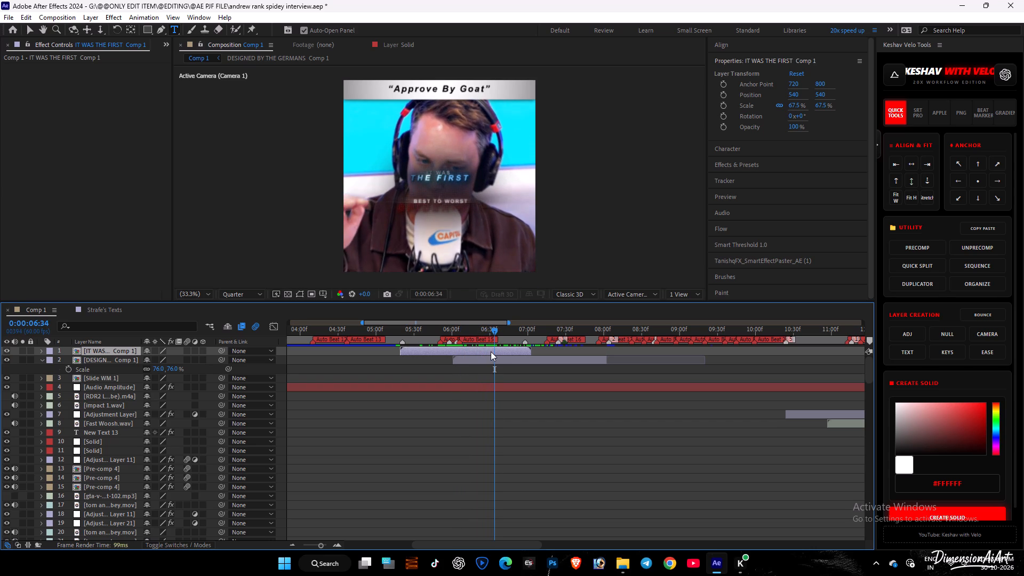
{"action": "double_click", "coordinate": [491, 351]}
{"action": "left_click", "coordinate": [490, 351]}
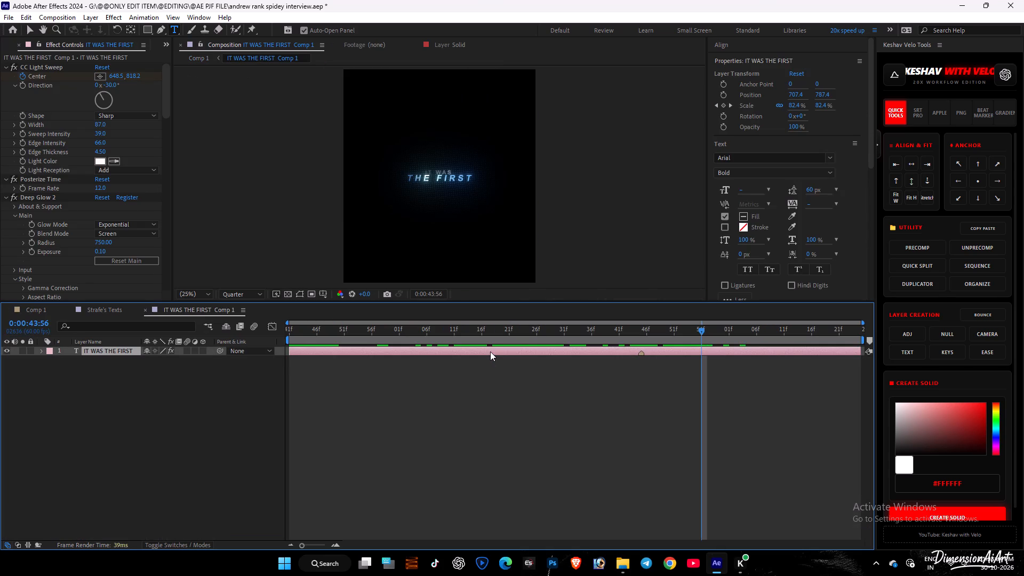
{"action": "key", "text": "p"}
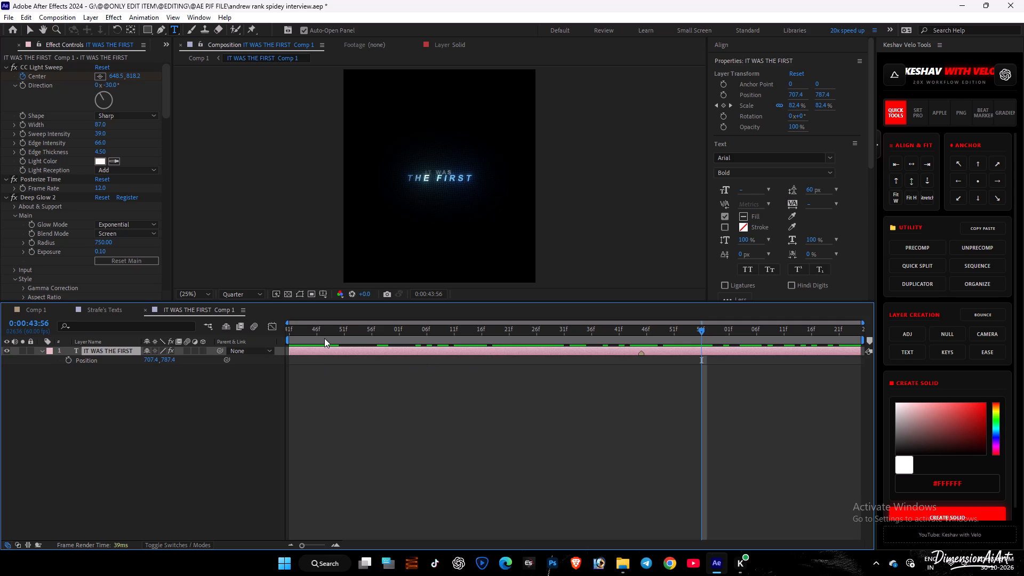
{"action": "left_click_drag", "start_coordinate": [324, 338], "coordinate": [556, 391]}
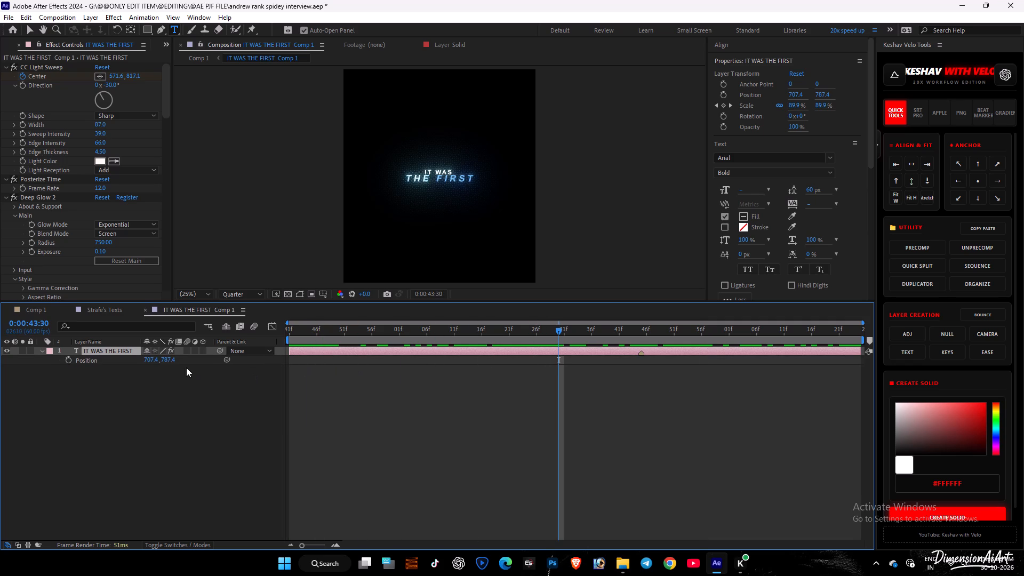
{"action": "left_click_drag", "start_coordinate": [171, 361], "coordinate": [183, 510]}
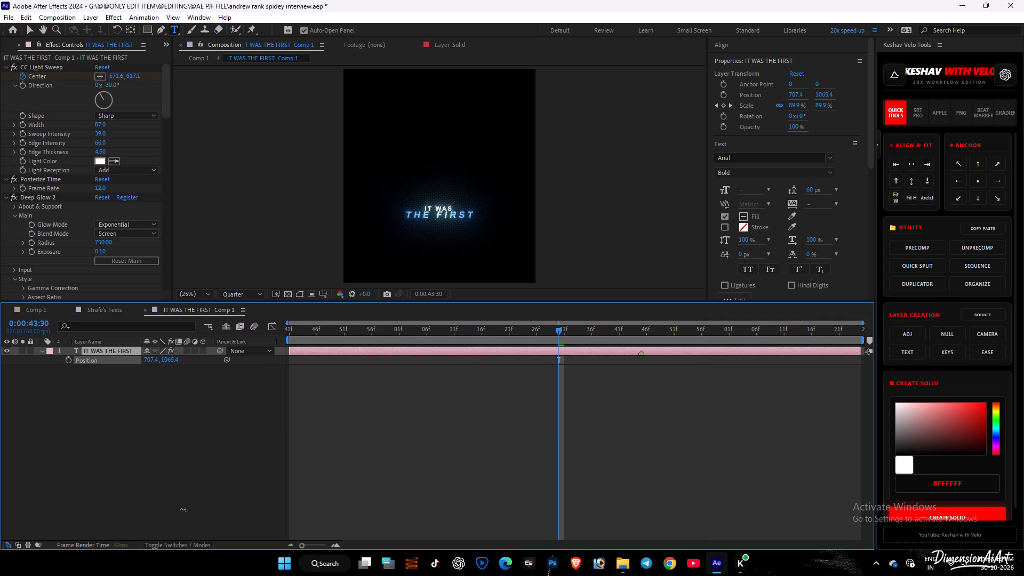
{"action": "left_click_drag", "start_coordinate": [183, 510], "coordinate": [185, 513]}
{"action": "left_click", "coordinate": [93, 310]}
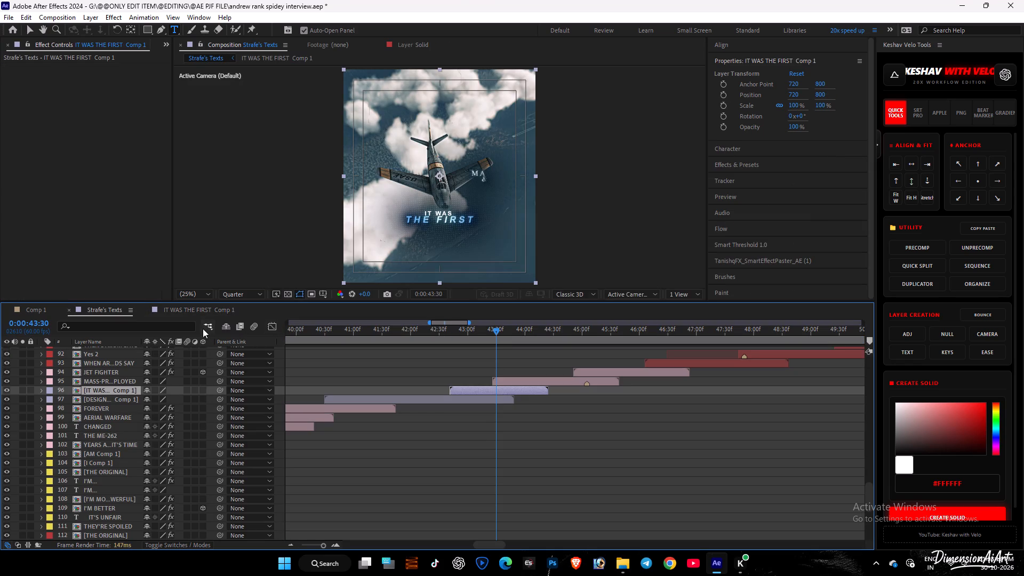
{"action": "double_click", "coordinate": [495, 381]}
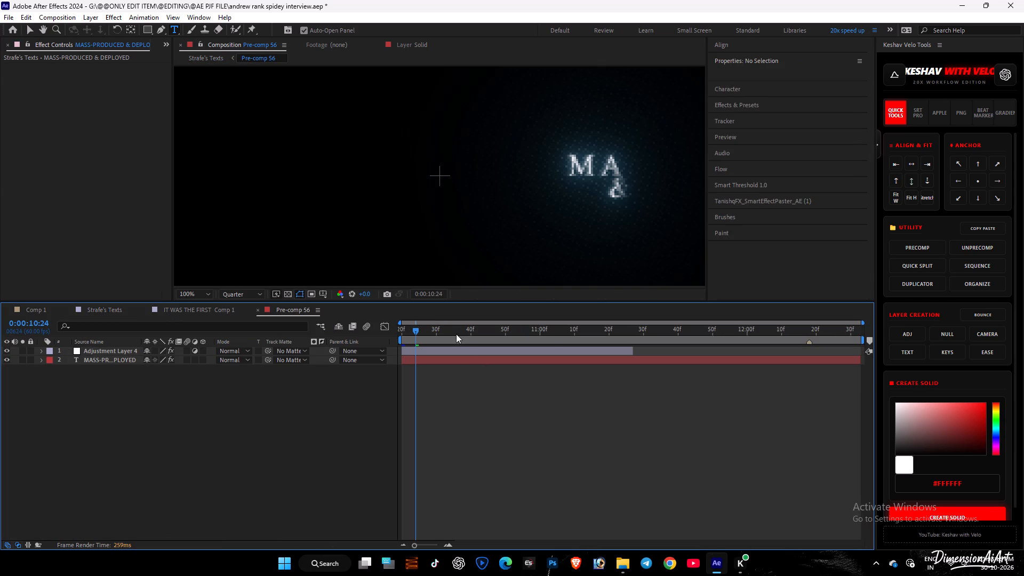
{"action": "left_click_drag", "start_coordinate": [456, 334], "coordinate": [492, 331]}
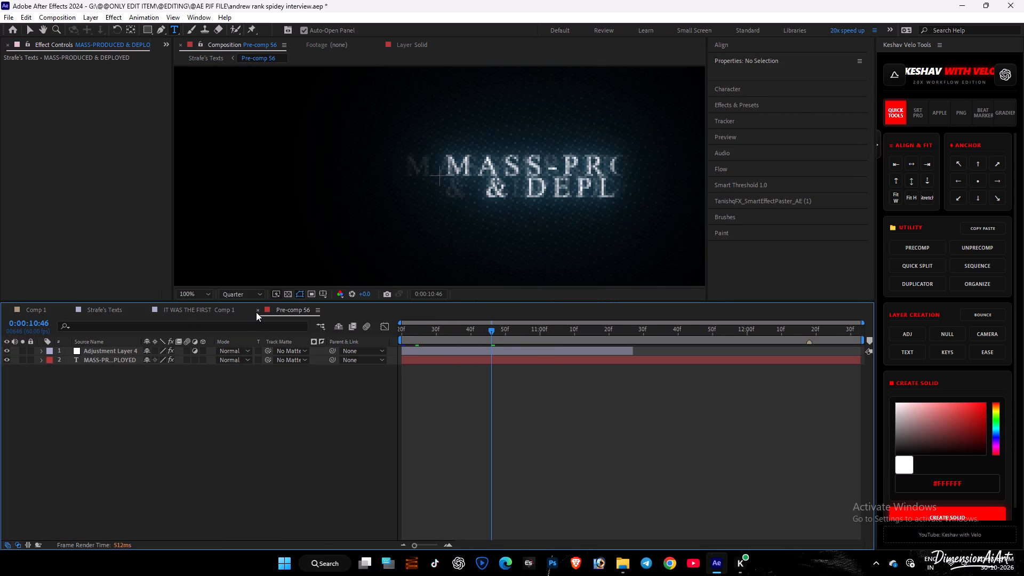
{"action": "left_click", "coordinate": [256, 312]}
Show the proportional grid over the BEST TO WORST SPIDER-MAN caption in DESIGNED BY THE GERMANS Comp 1, at about 0:00:41:31.
{"action": "left_click", "coordinate": [107, 311]}
{"action": "double_click", "coordinate": [467, 398]}
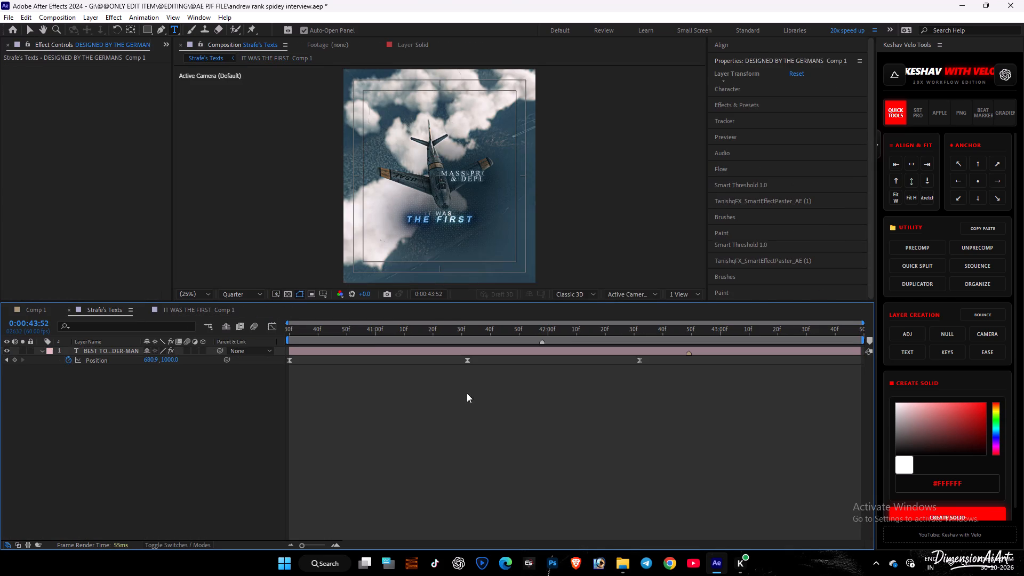
{"action": "scroll", "coordinate": [452, 334], "scroll_direction": "up", "scroll_amount": 1}
{"action": "left_click", "coordinate": [452, 334]}
{"action": "left_click_drag", "start_coordinate": [452, 334], "coordinate": [464, 334]}
{"action": "left_click", "coordinate": [198, 291]}
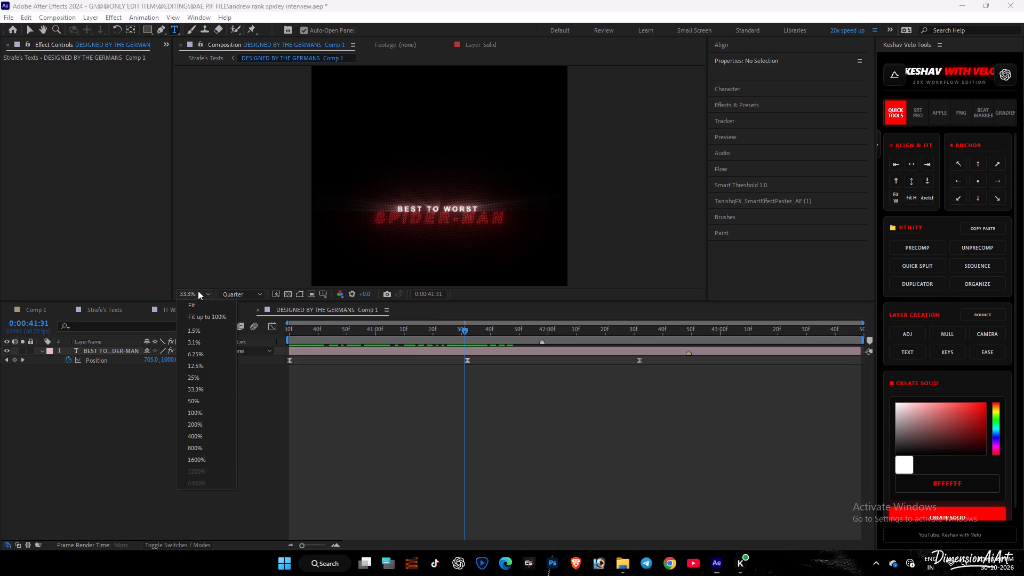
{"action": "left_click", "coordinate": [202, 300]}
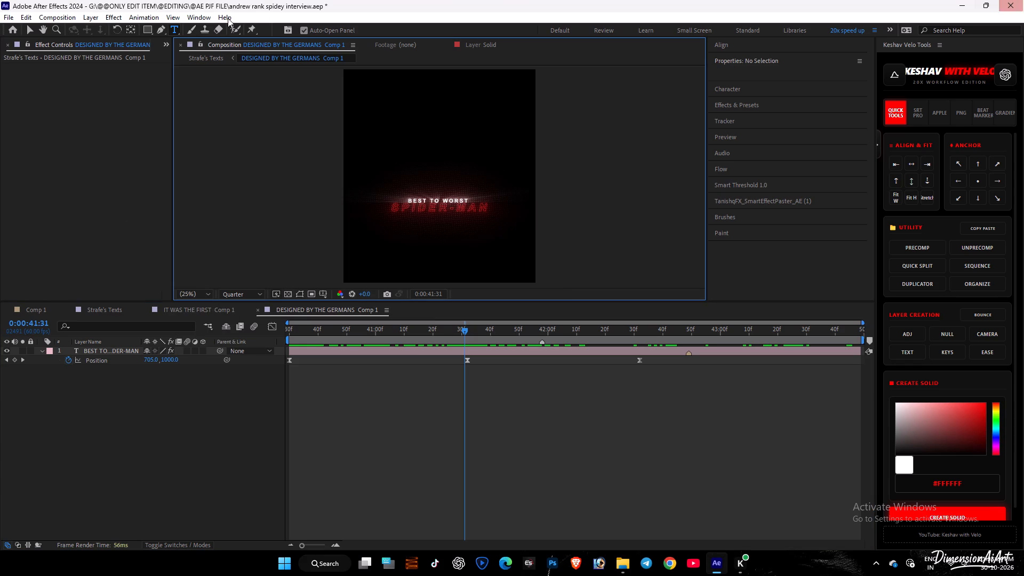
{"action": "left_click", "coordinate": [320, 293]}
{"action": "left_click", "coordinate": [339, 319]}
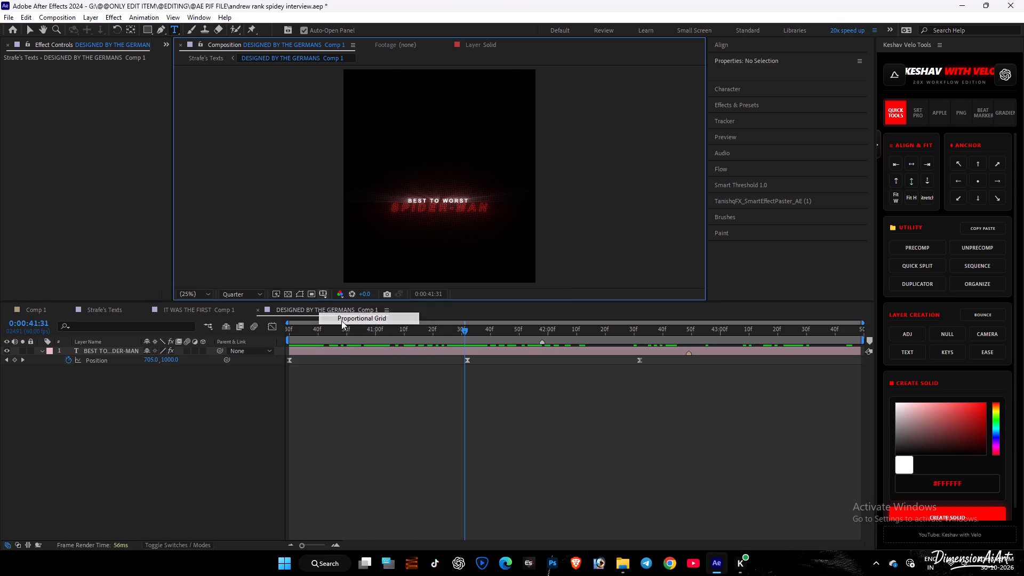
Examine closely how the BEST TO WORST SPIDER-MAN caption lines up with the proportional grid.
{"action": "scroll", "coordinate": [431, 203], "scroll_direction": "up", "scroll_amount": 1}
{"action": "scroll", "coordinate": [475, 233], "scroll_direction": "down", "scroll_amount": 2}
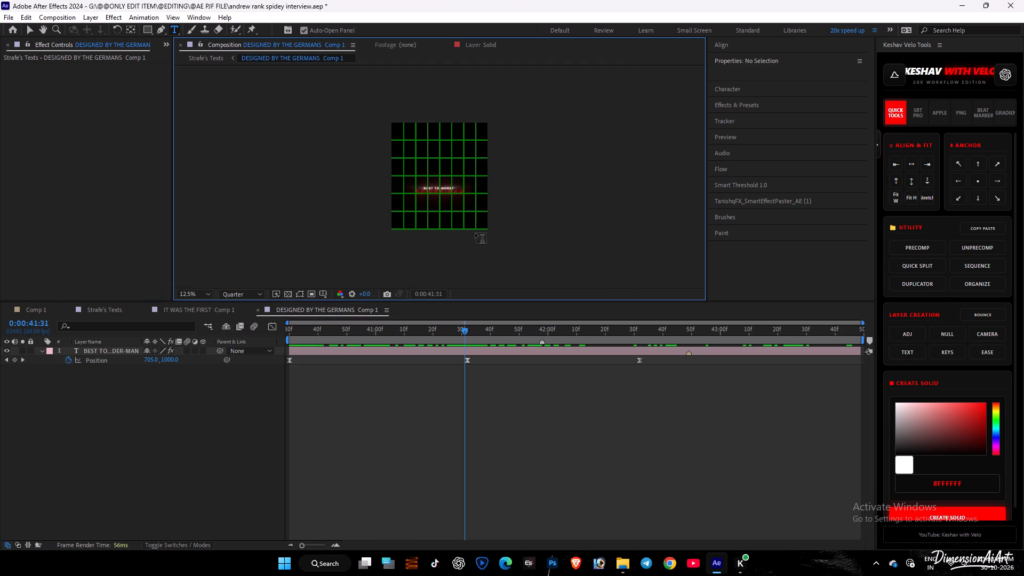
{"action": "scroll", "coordinate": [458, 195], "scroll_direction": "up", "scroll_amount": 2}
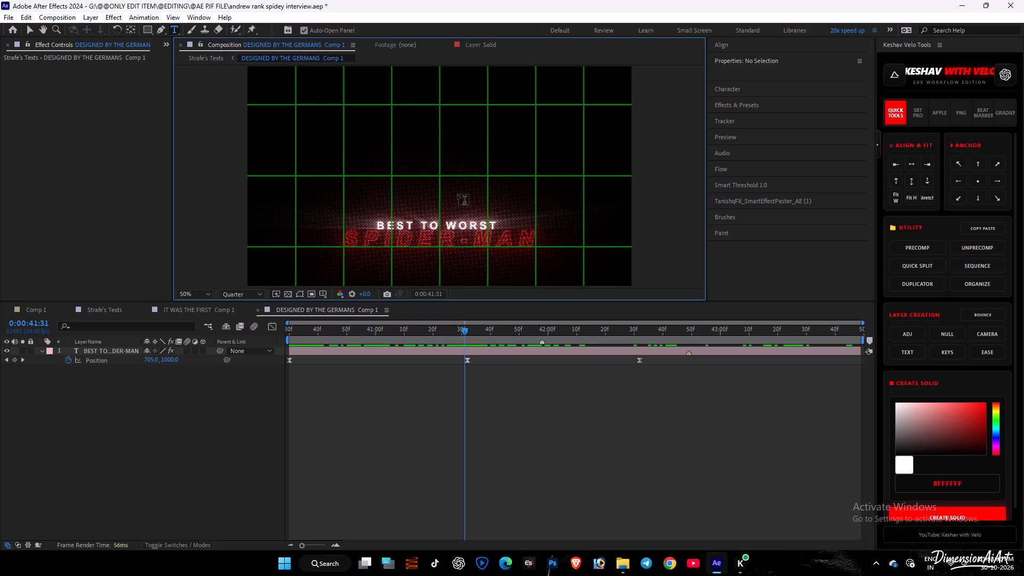
{"action": "scroll", "coordinate": [451, 257], "scroll_direction": "up", "scroll_amount": 2}
{"action": "middle_click_drag", "start_coordinate": [441, 252], "coordinate": [440, 221]}
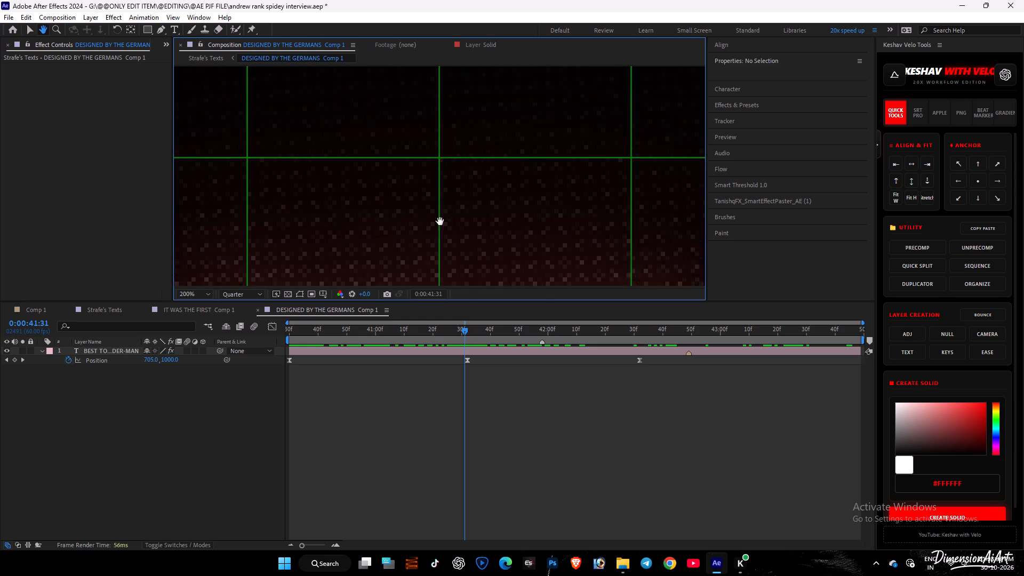
{"action": "middle_click_drag", "start_coordinate": [440, 221], "coordinate": [436, 101]}
{"action": "scroll", "coordinate": [436, 99], "scroll_direction": "up", "scroll_amount": 1}
{"action": "scroll", "coordinate": [435, 257], "scroll_direction": "down", "scroll_amount": 2}
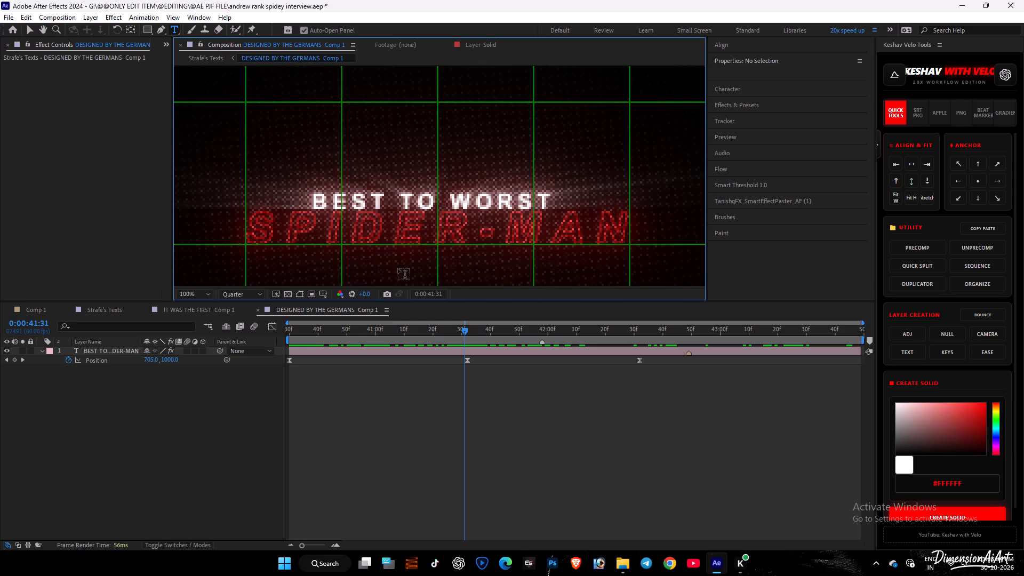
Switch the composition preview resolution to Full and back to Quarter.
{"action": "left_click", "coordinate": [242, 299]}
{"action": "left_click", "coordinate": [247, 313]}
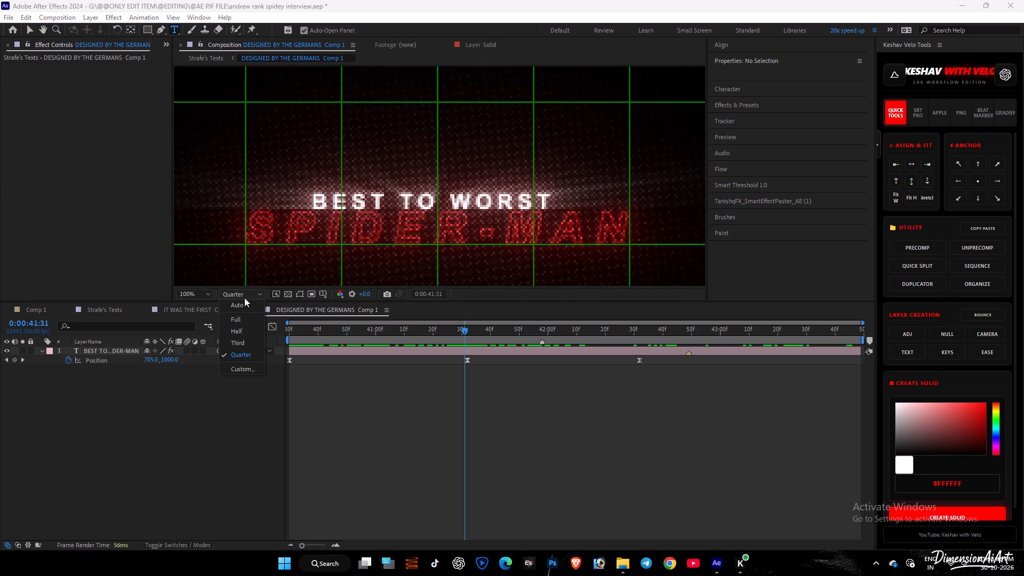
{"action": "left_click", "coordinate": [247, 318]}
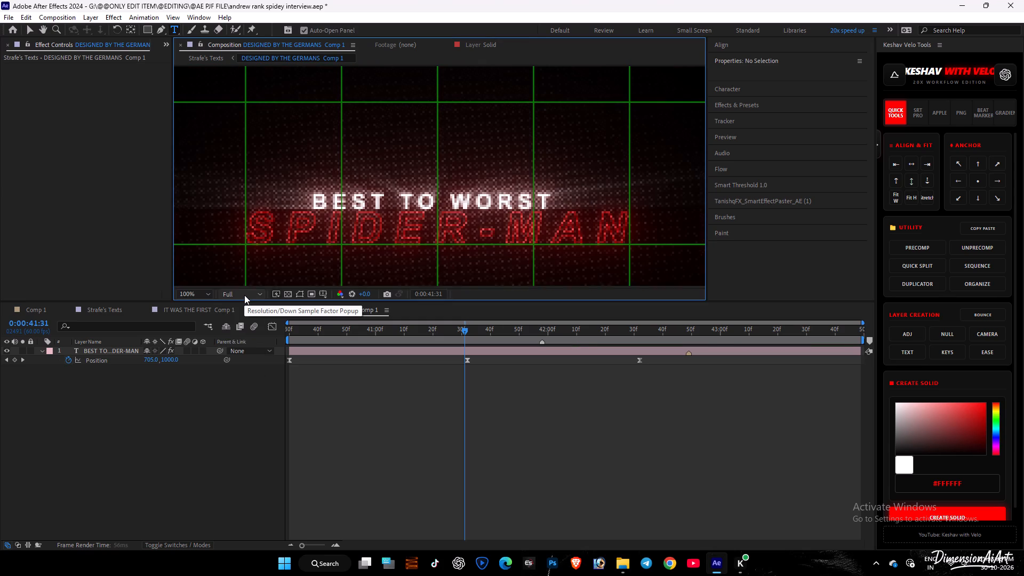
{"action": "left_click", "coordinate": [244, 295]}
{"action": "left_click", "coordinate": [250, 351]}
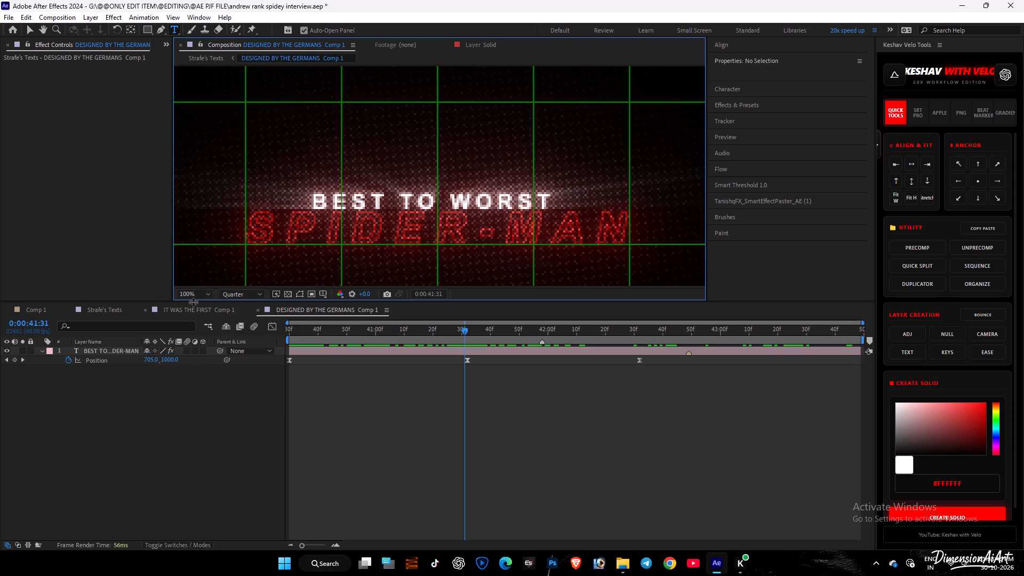
Show the proportional grid in the IT WAS THE FIRST pre-comp and set the text layer's Y position to 1000.
{"action": "left_click", "coordinate": [187, 302]}
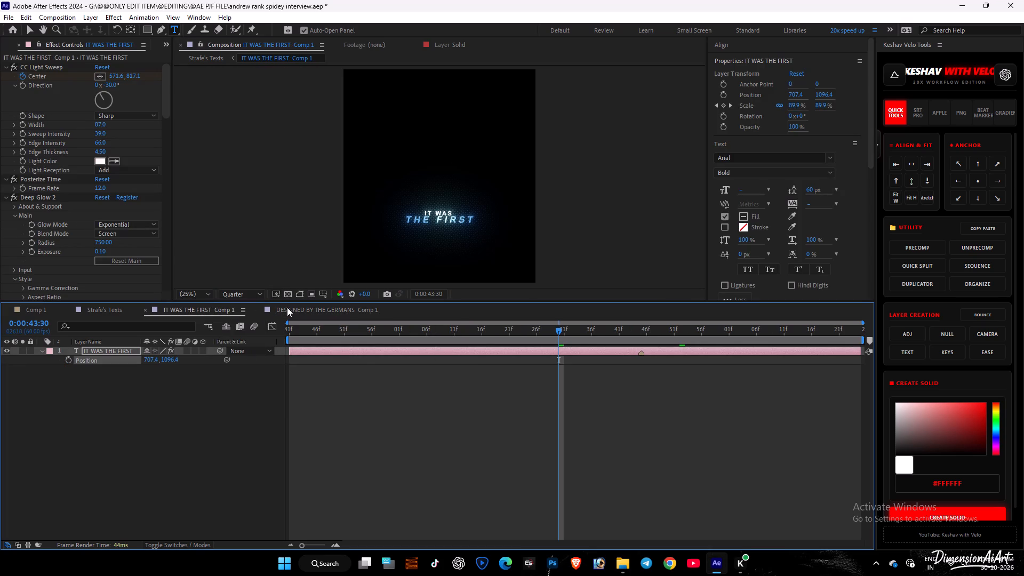
{"action": "left_click", "coordinate": [323, 297]}
{"action": "left_click", "coordinate": [345, 319]}
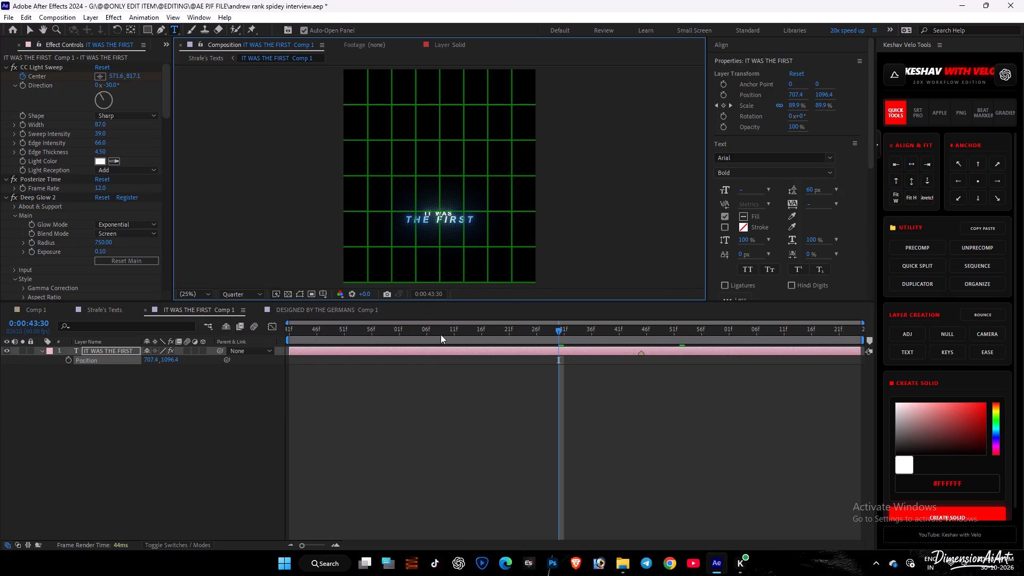
{"action": "scroll", "coordinate": [443, 206], "scroll_direction": "up", "scroll_amount": 1}
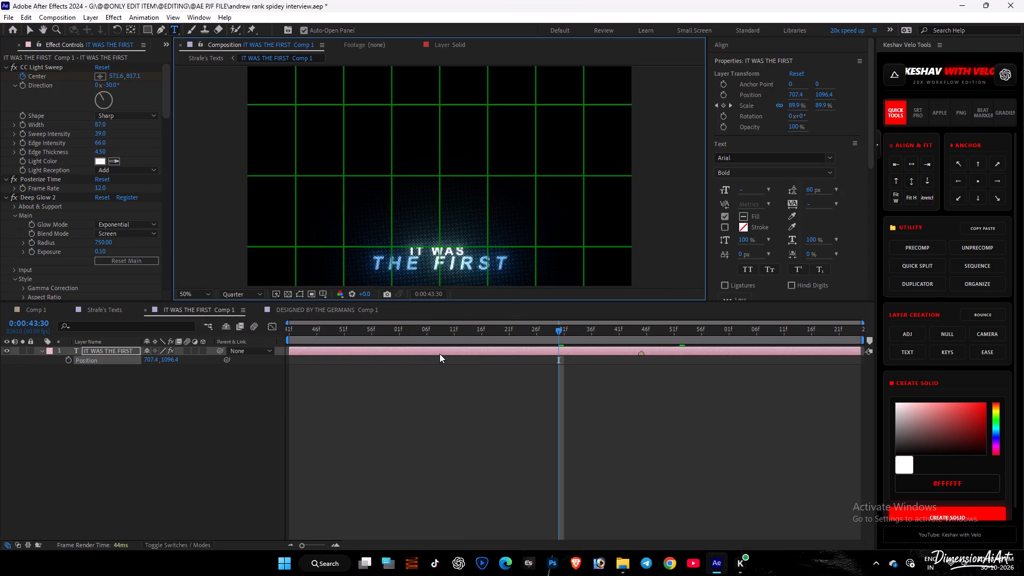
{"action": "left_click", "coordinate": [177, 383]}
{"action": "left_click", "coordinate": [169, 361]}
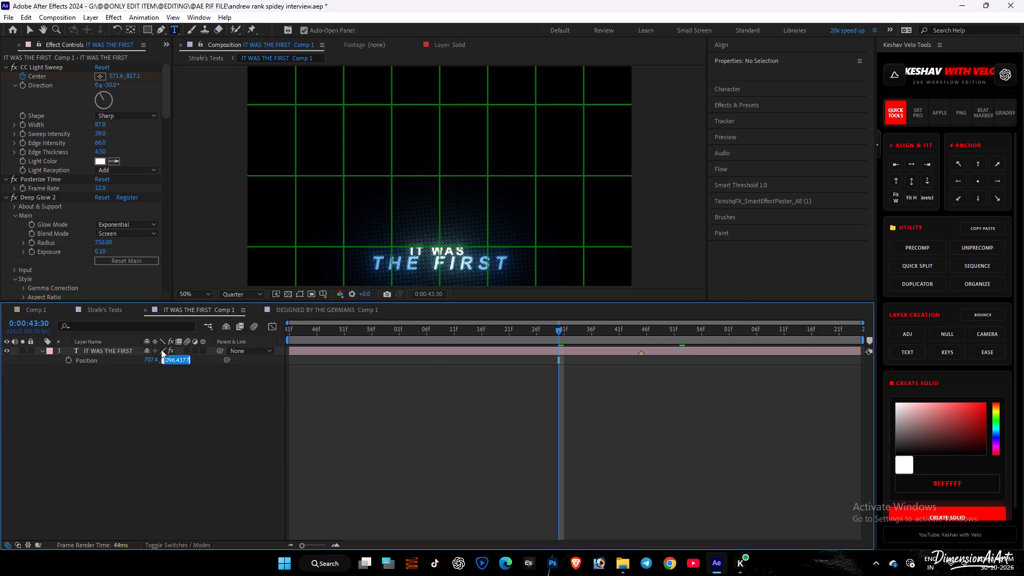
{"action": "type", "text": "1000"}
{"action": "key", "text": "Return"}
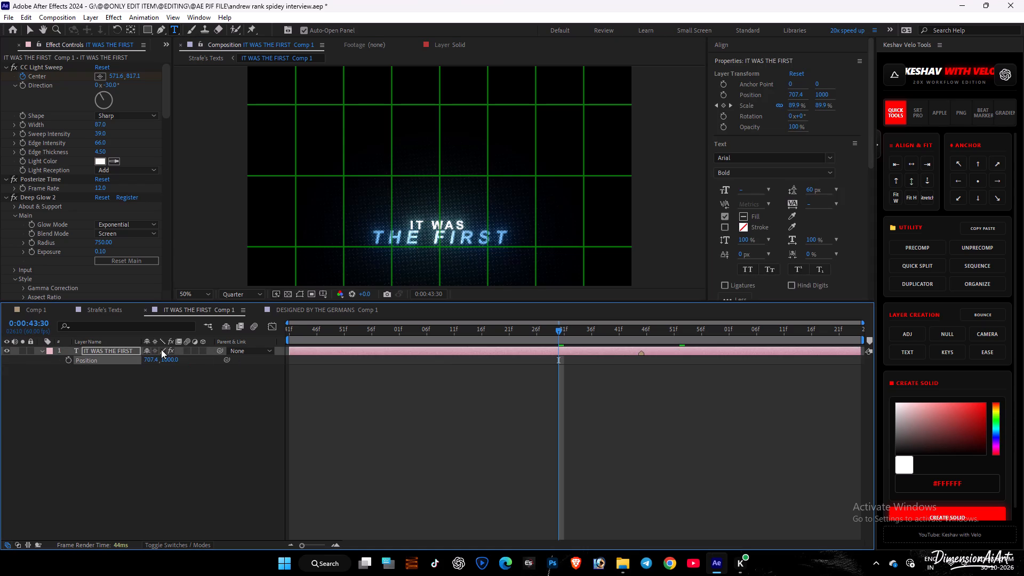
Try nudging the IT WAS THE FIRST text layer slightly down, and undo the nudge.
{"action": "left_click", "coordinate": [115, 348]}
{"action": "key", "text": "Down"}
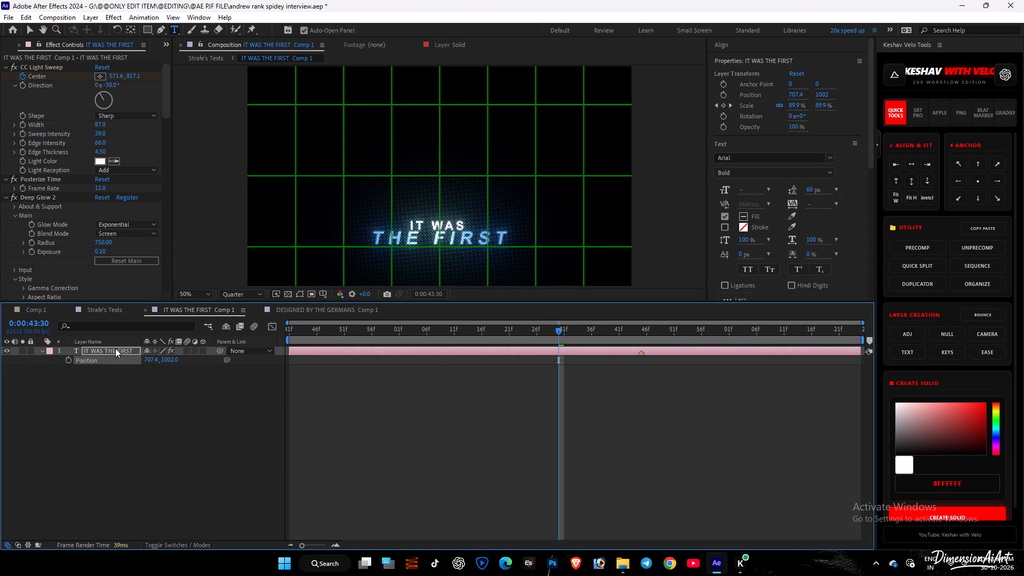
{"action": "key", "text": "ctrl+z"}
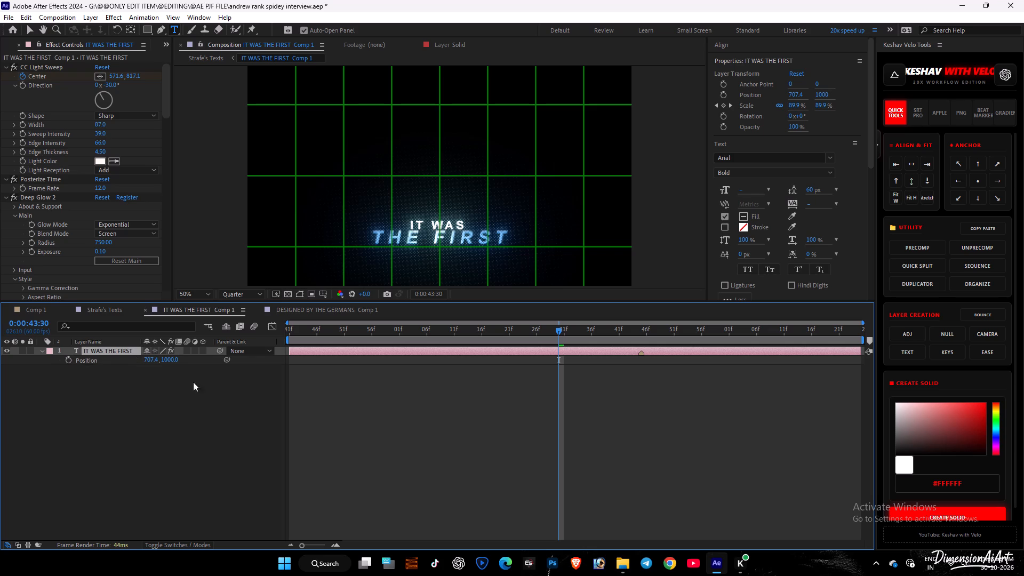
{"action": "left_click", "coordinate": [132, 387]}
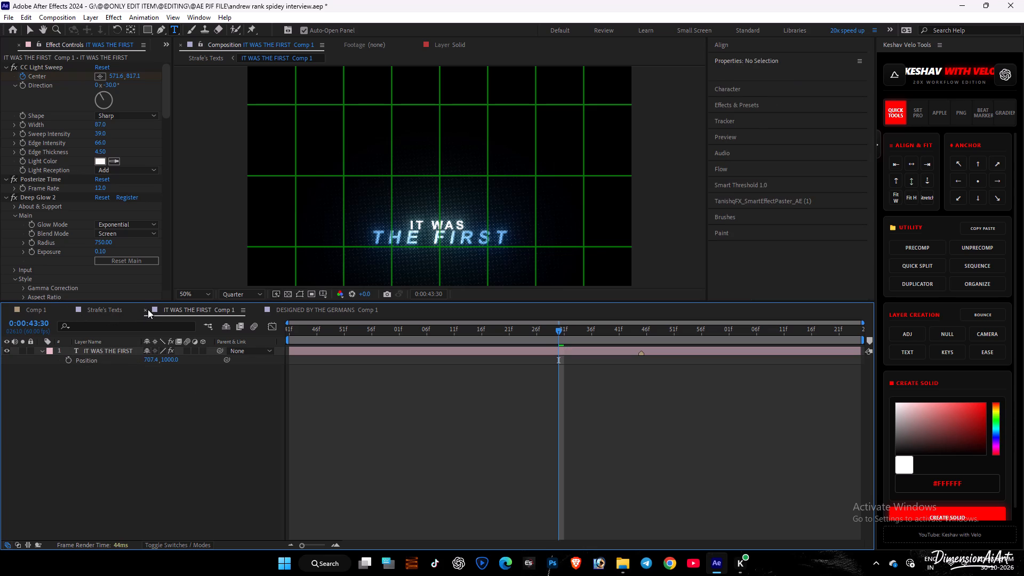
Reveal the IT WAS THE FIRST layer's keyframes, hide the proportional grid, and check the animation up to about 0:00:43:29.
{"action": "left_click_drag", "start_coordinate": [370, 328], "coordinate": [236, 346]}
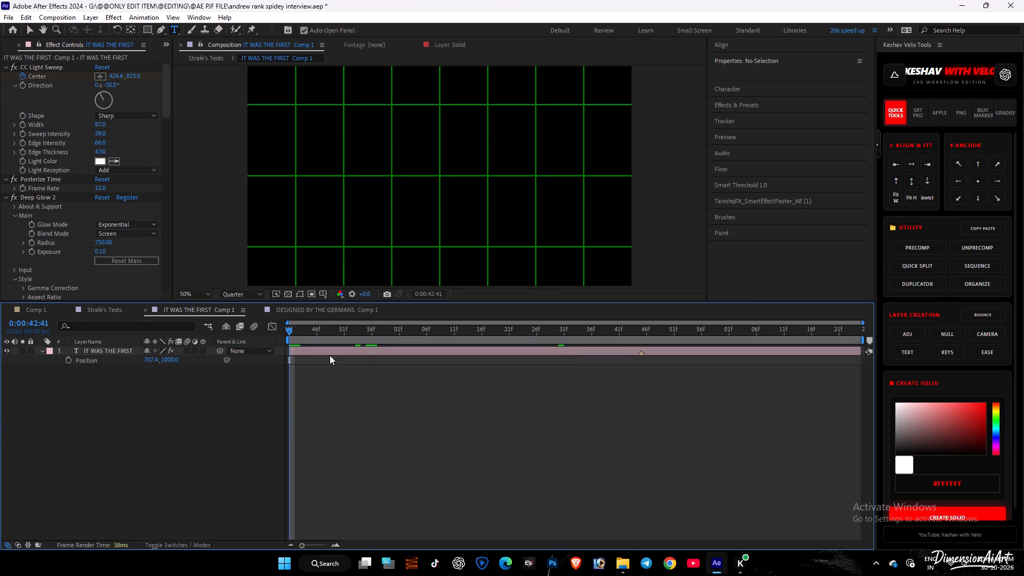
{"action": "key", "text": "u"}
{"action": "left_click", "coordinate": [322, 296]}
{"action": "left_click", "coordinate": [347, 317]}
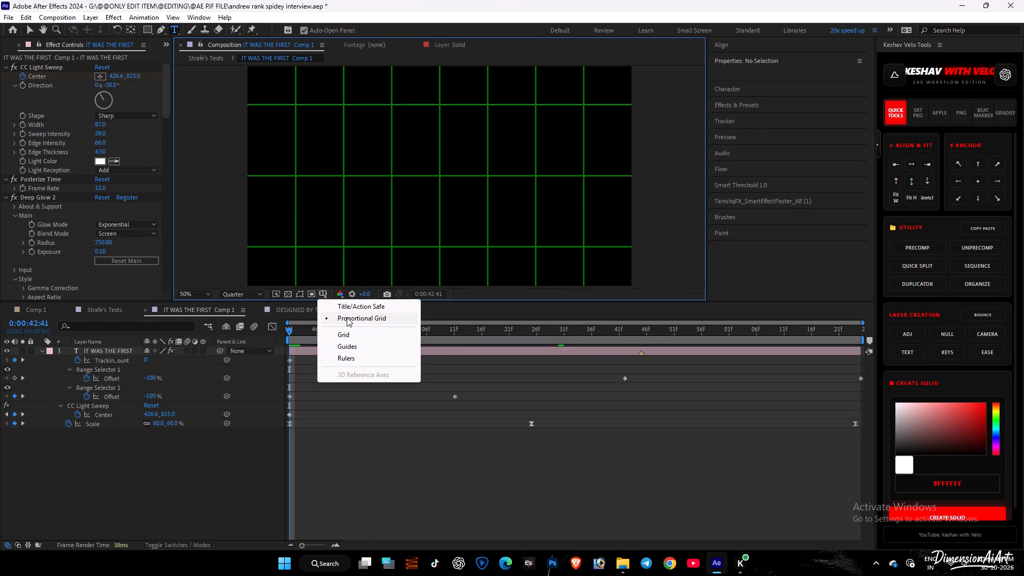
{"action": "left_click_drag", "start_coordinate": [360, 335], "coordinate": [551, 346]}
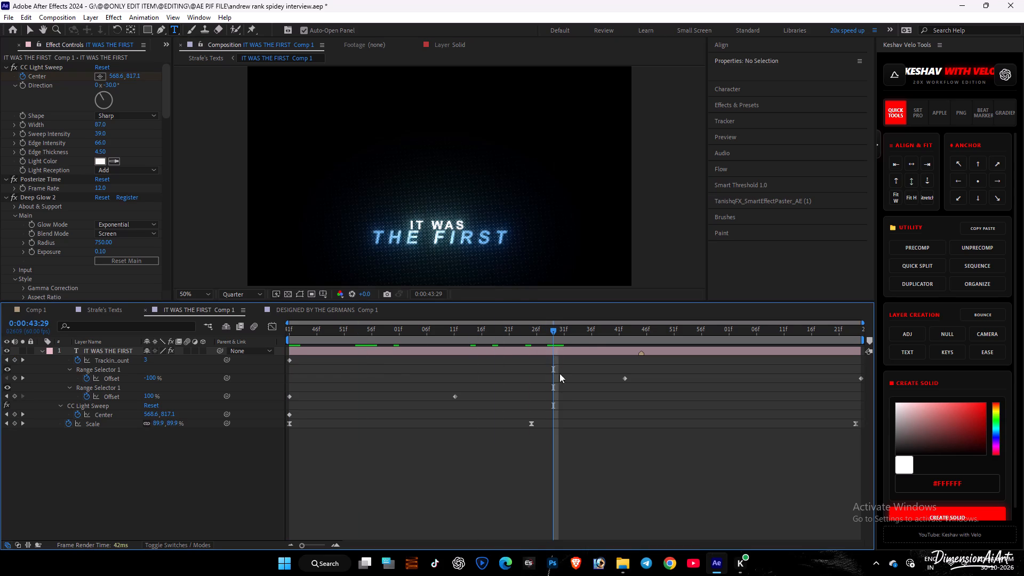
{"action": "left_click", "coordinate": [628, 561]}
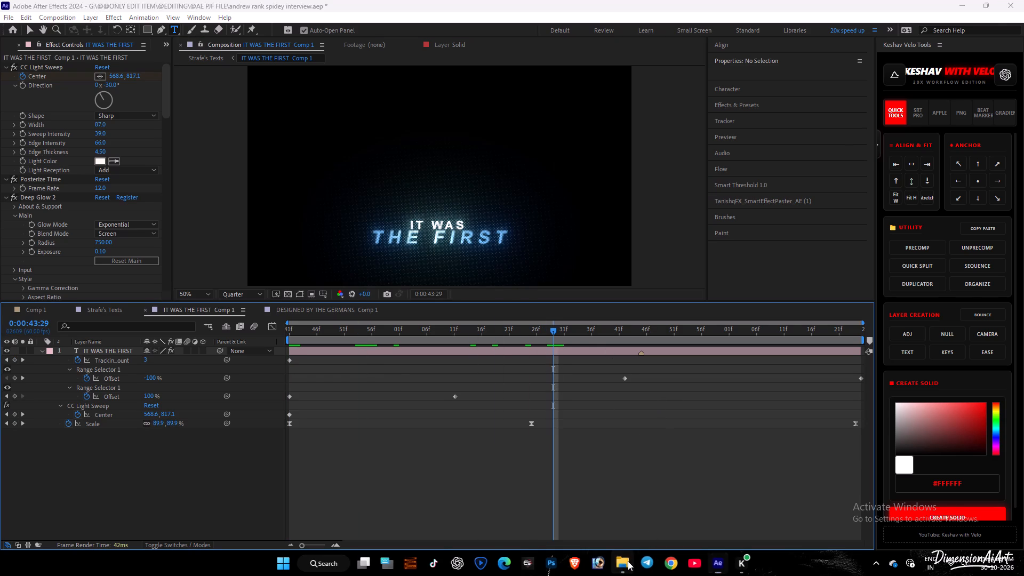
{"action": "key", "text": "space"}
{"action": "key", "text": "space"}
{"action": "left_click", "coordinate": [745, 484]}
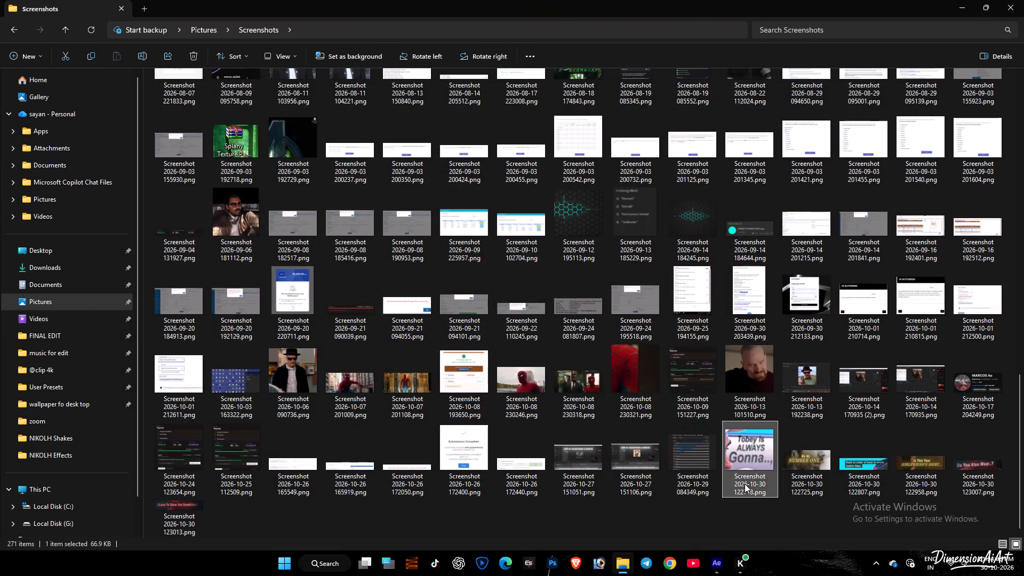
{"action": "left_click", "coordinate": [849, 483]}
{"action": "key", "text": "space"}
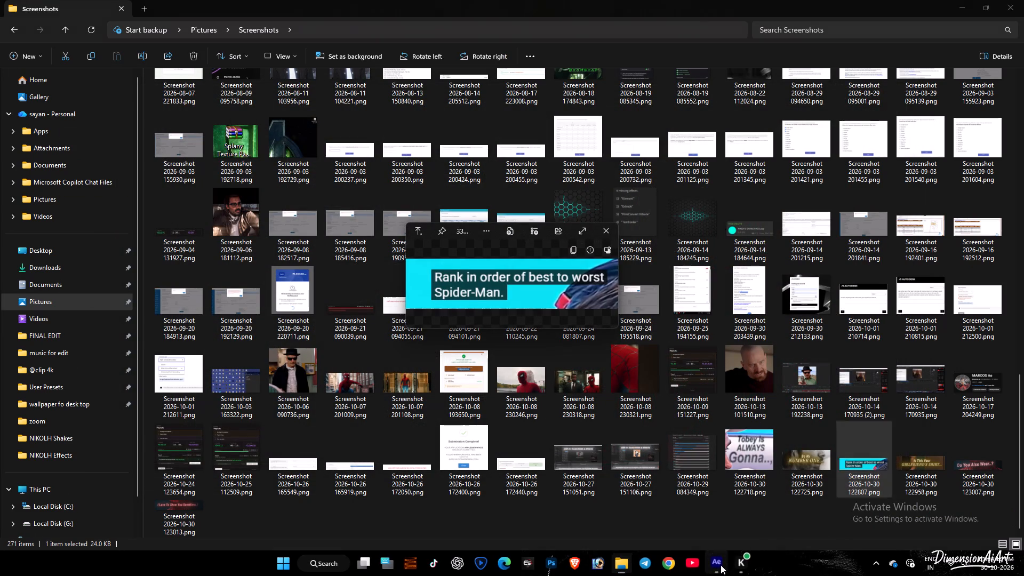